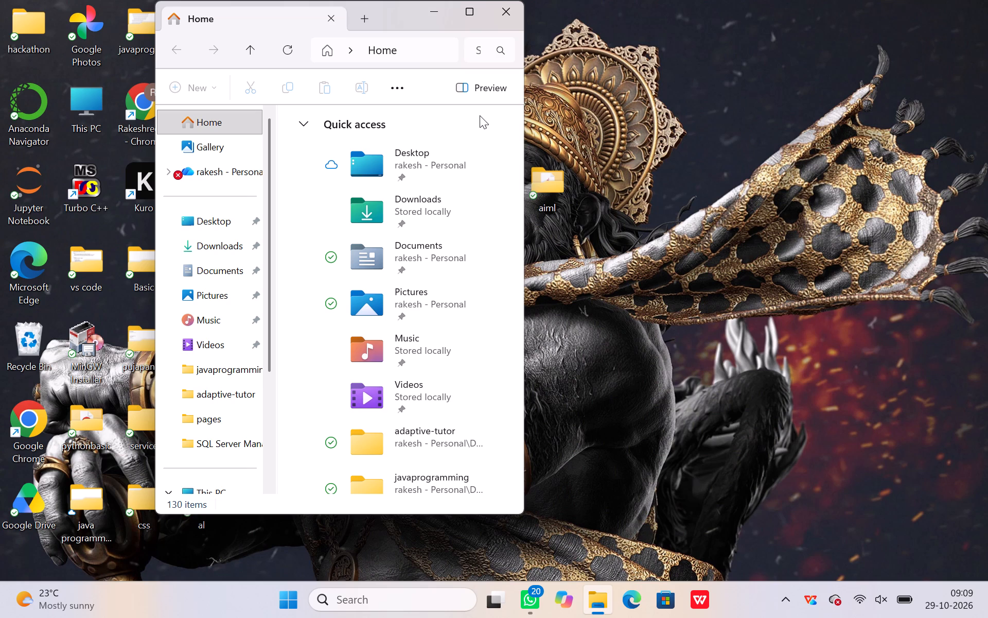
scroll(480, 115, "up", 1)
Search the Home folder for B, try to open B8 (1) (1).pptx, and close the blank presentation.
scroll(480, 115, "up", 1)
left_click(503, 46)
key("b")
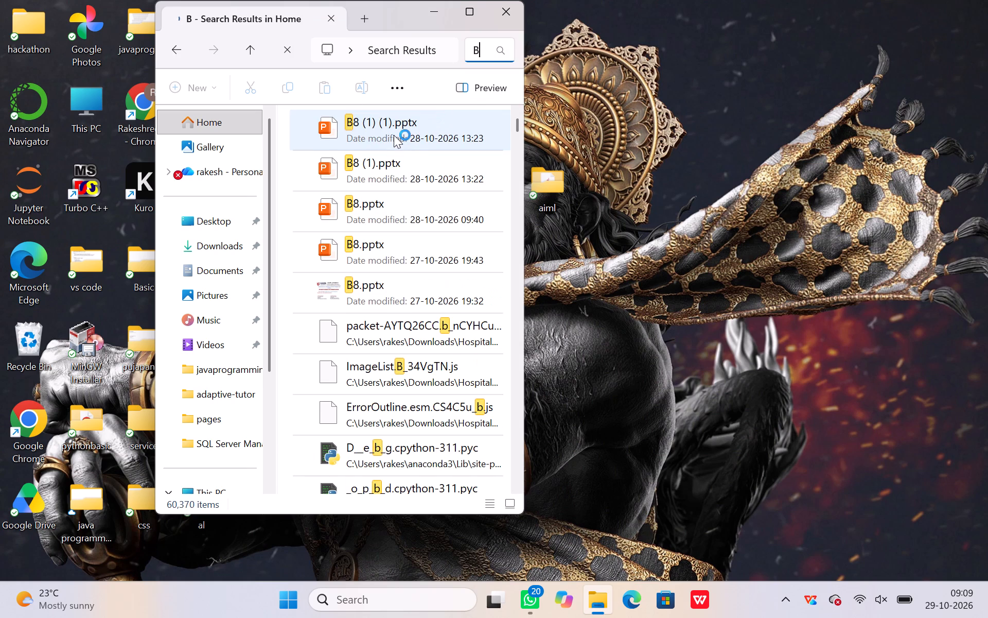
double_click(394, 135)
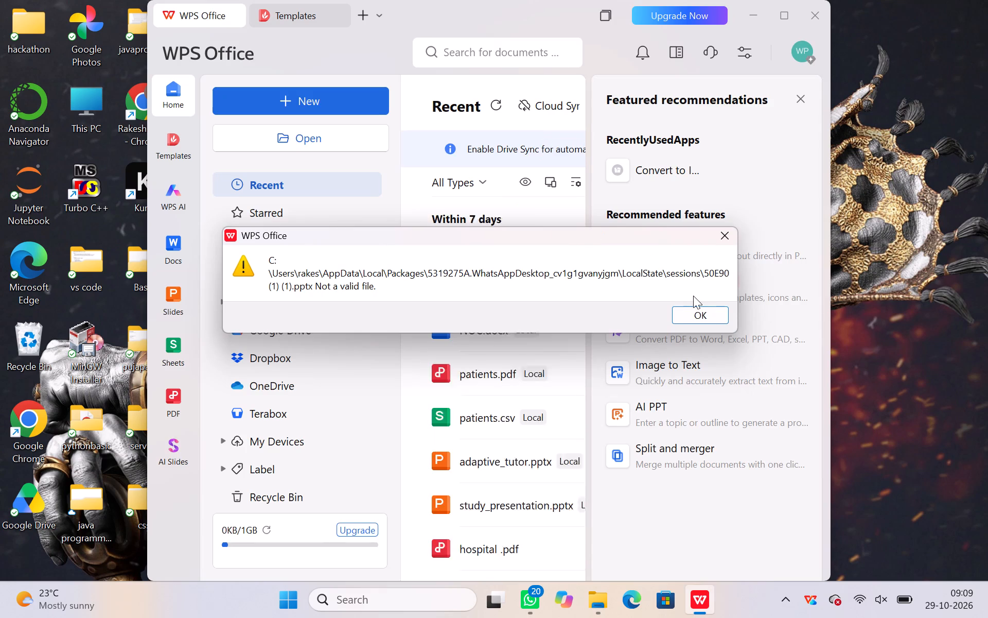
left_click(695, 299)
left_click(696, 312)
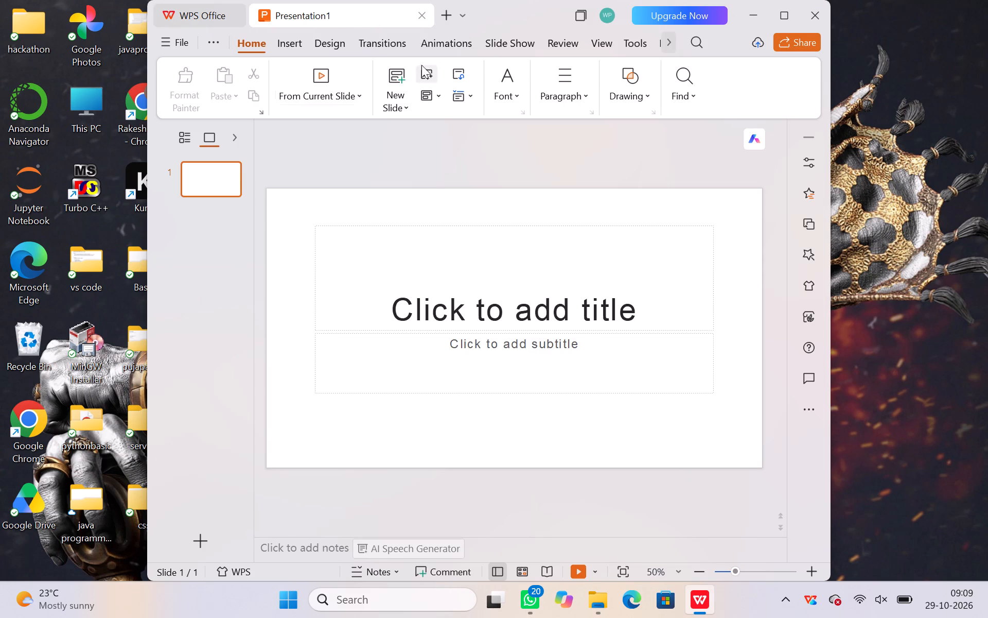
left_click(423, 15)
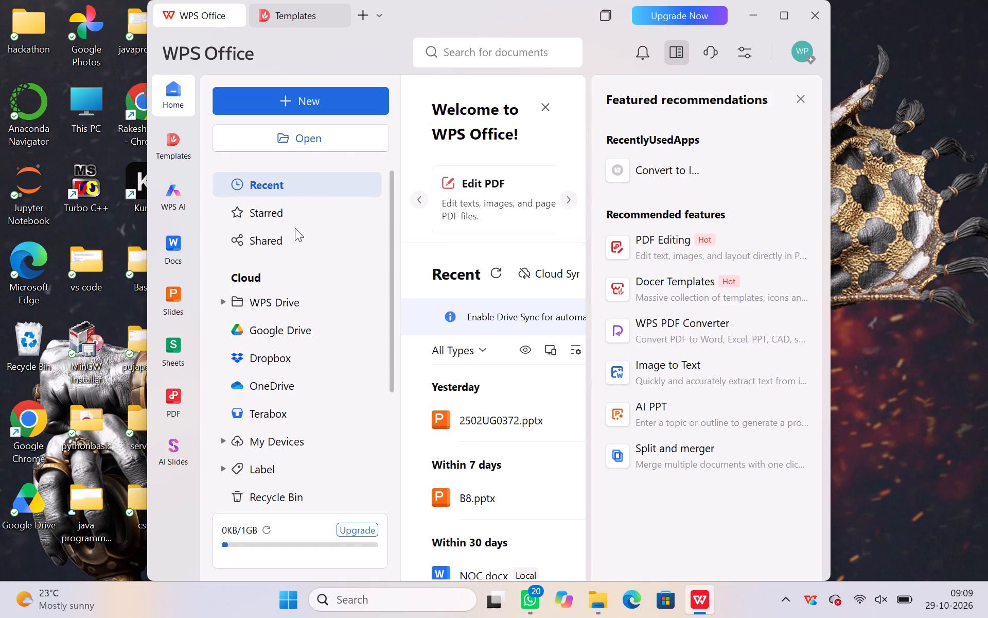
Open the B8.pptx presentation from the recent files.
left_click(483, 400)
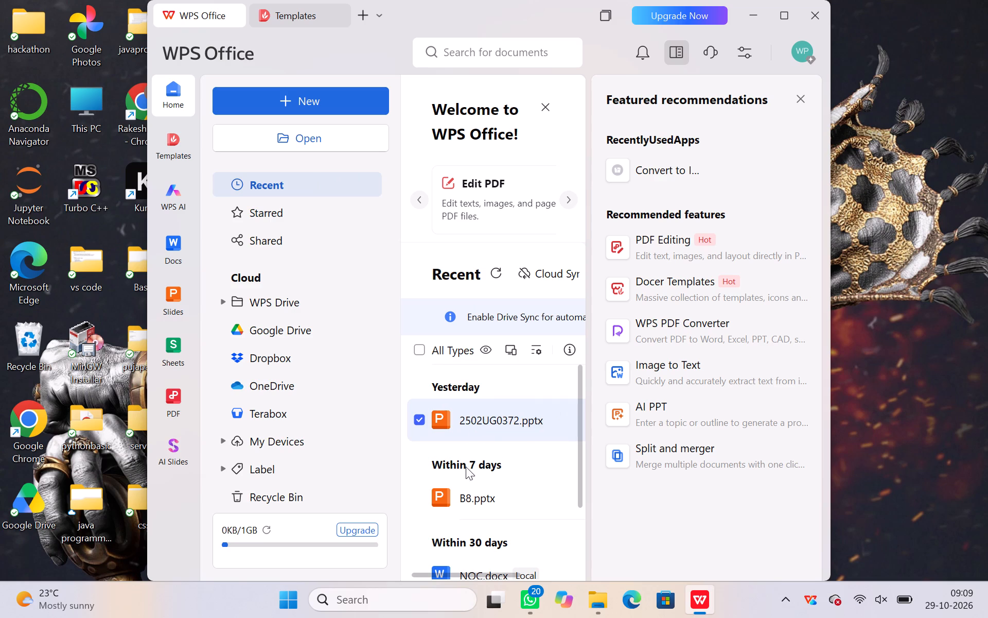
double_click(472, 489)
left_click(708, 383)
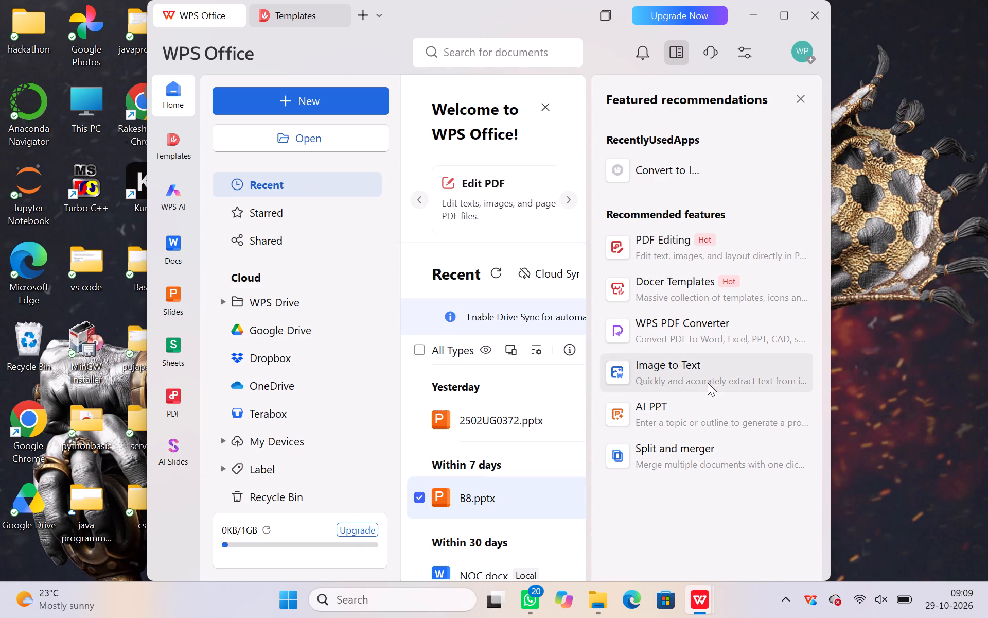
Open the recent presentation B8.pptx in WPS Office and close the Image to Text window.
double_click(446, 491)
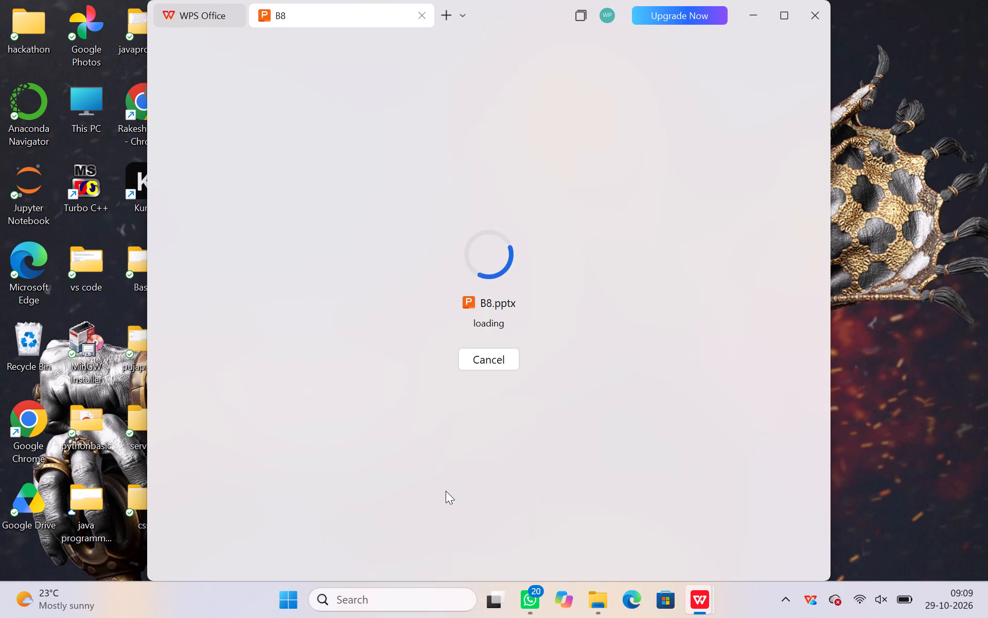
scroll(341, 270, "right", 2)
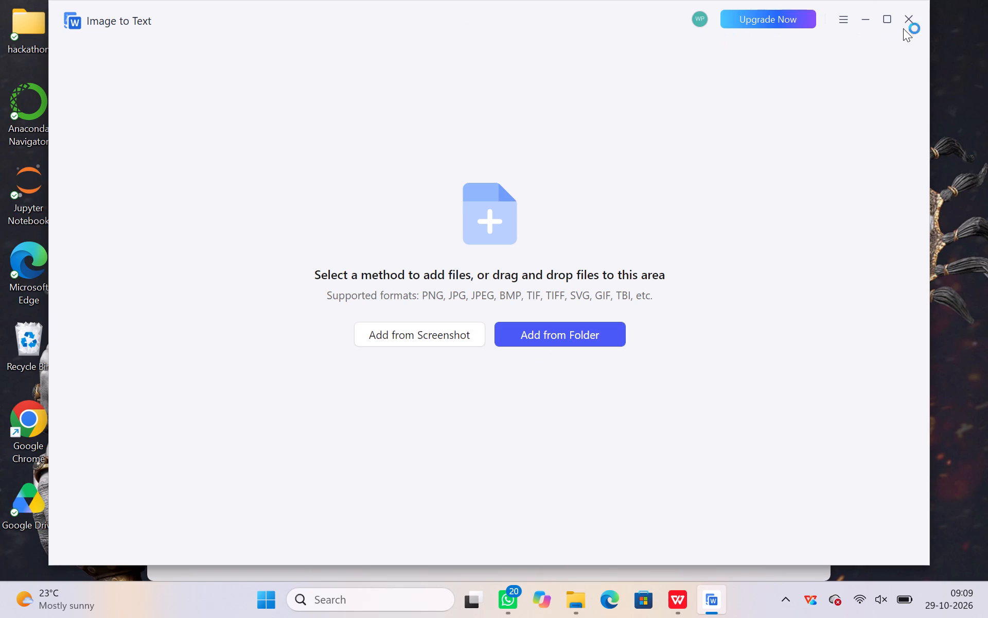
left_click(918, 16)
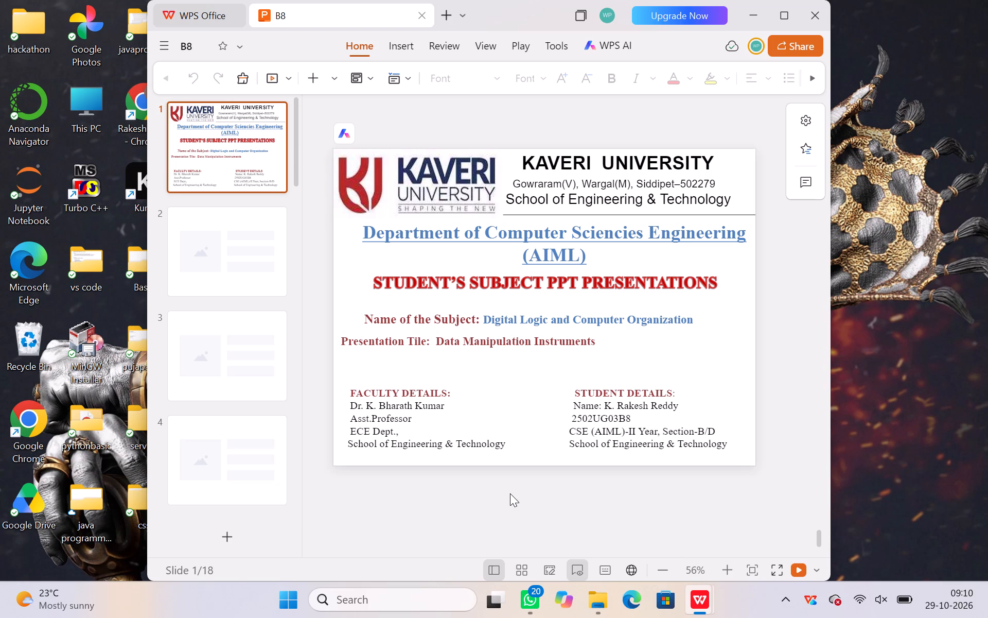
Review slides 2 to 7 of the presentation, from the evaluation criteria slide through Arithmetic Logic Unit (ALU).
left_click(218, 244)
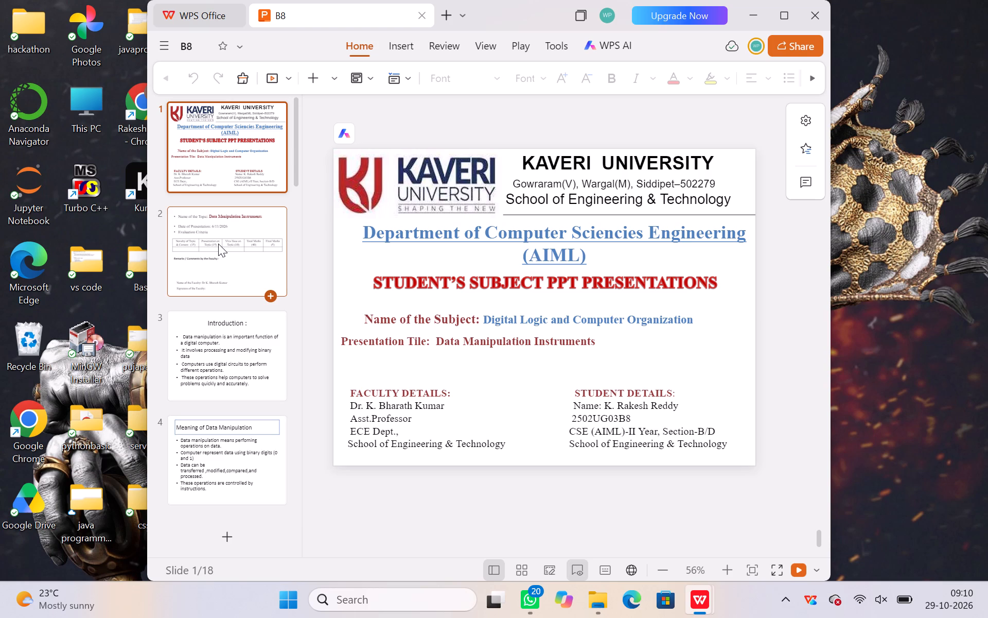
left_click(225, 354)
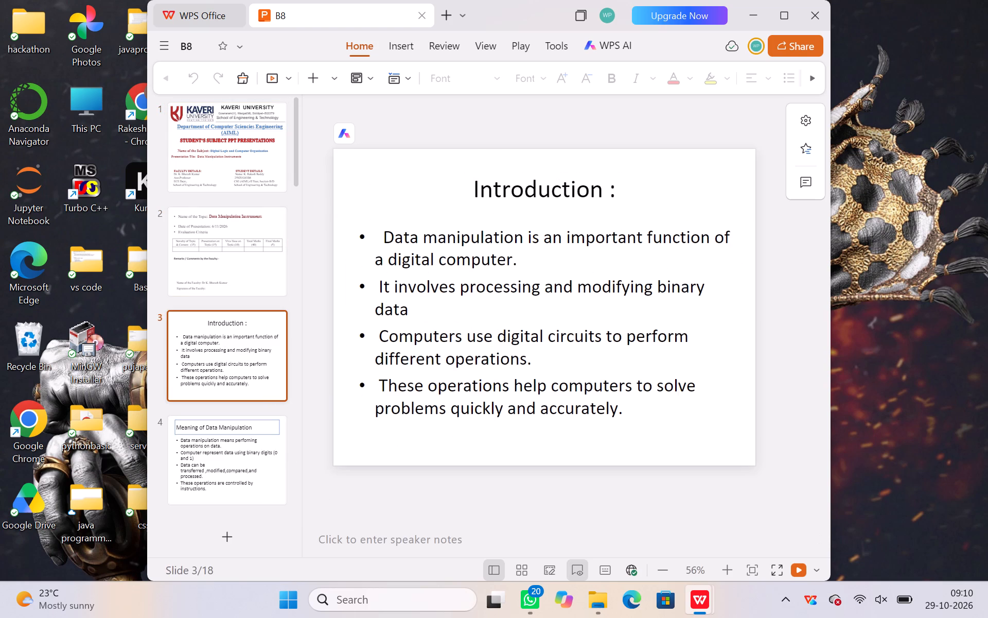
left_click(228, 451)
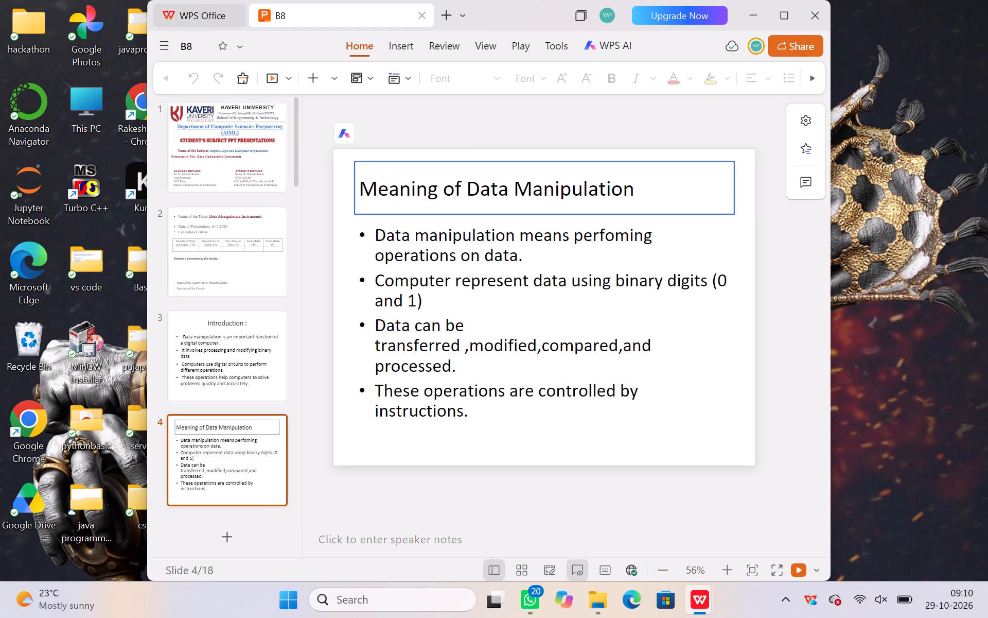
scroll(276, 437, "down", 1)
scroll(225, 433, "down", 3)
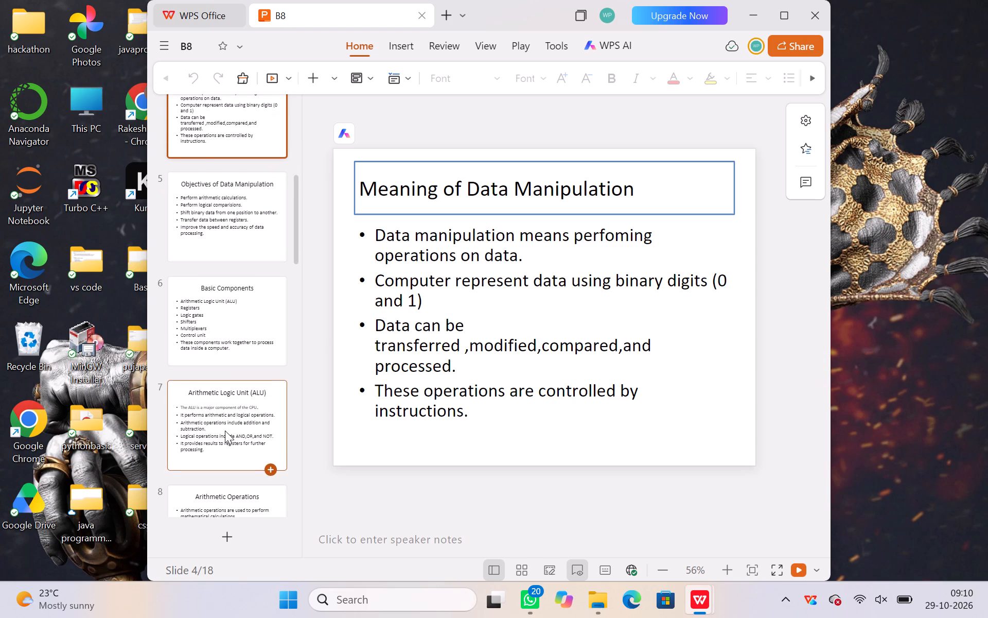
left_click(228, 205)
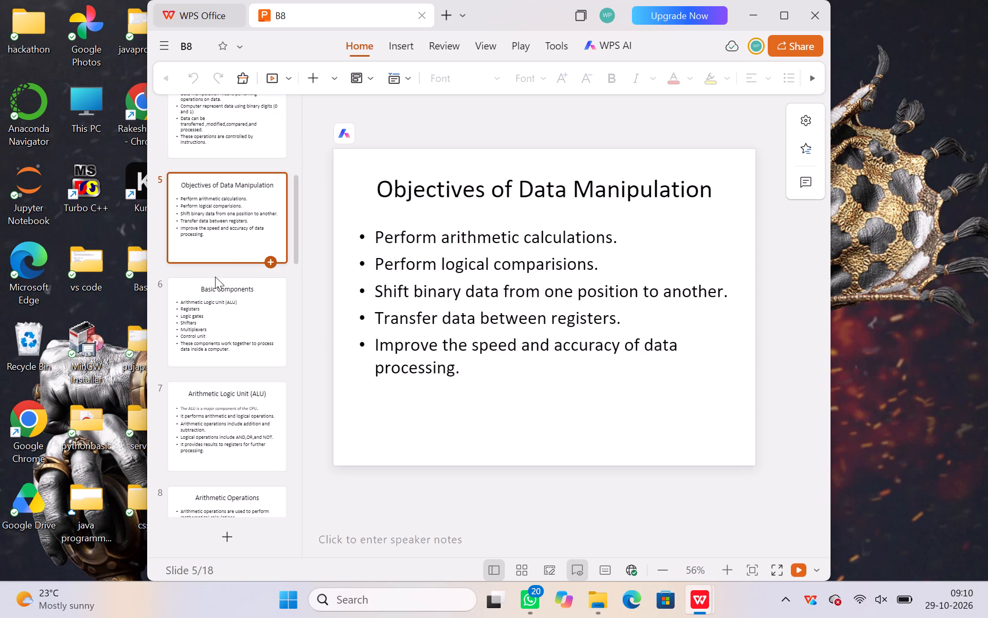
left_click(214, 280)
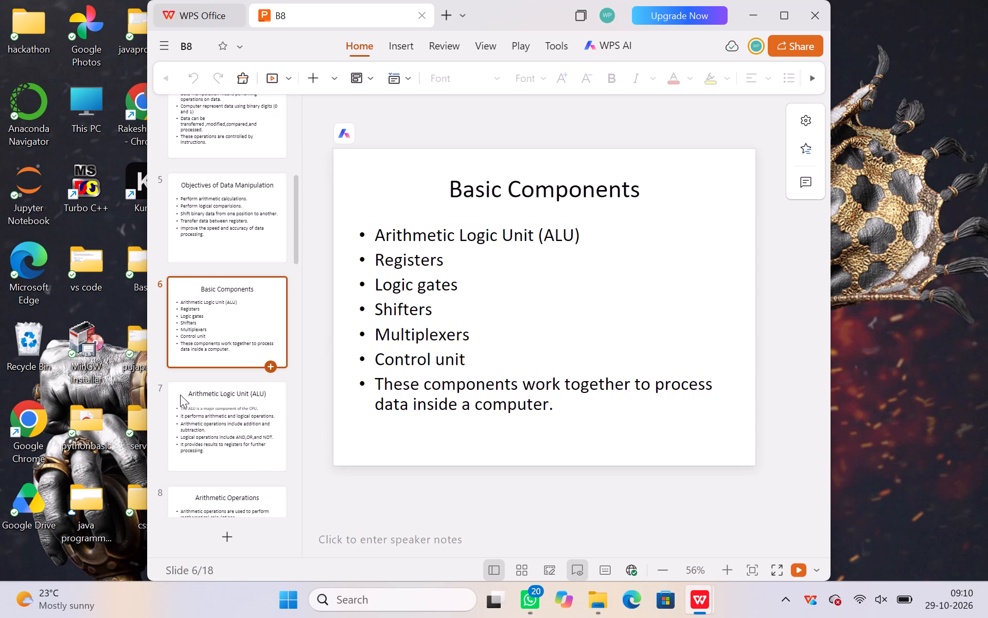
left_click(207, 421)
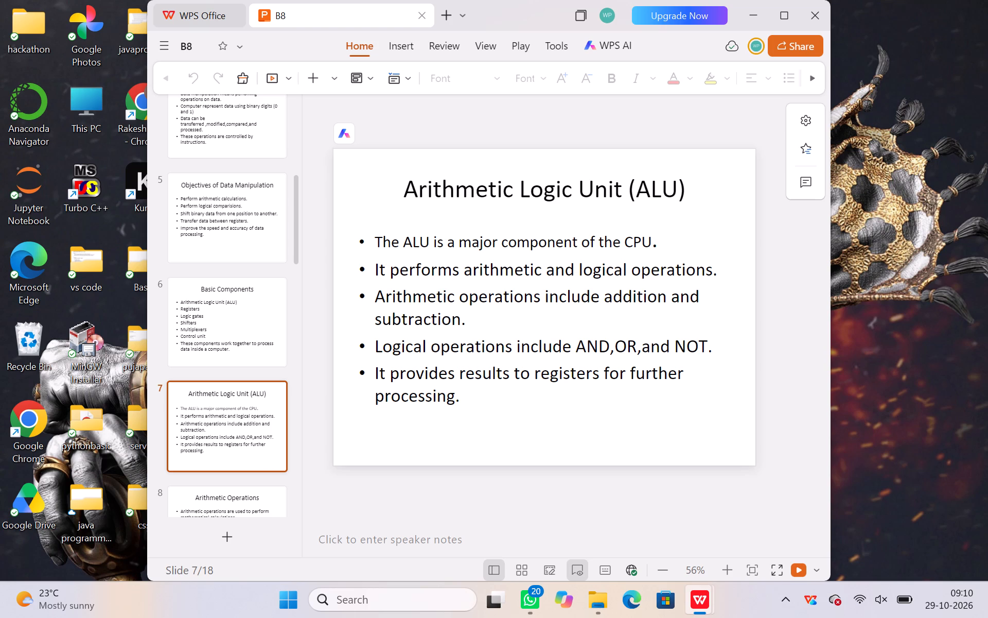
left_click(225, 216)
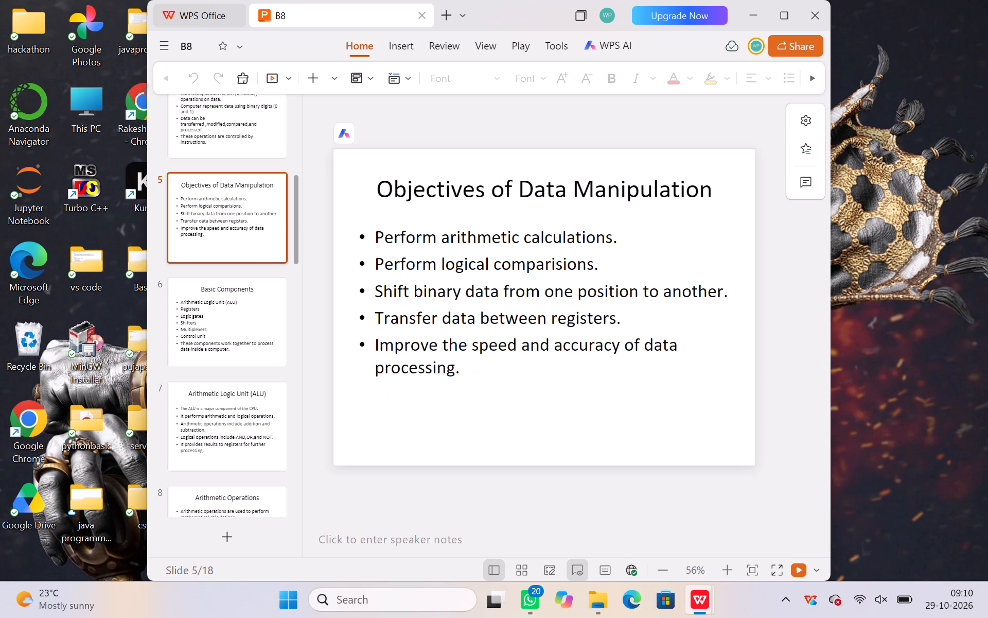
left_click(239, 312)
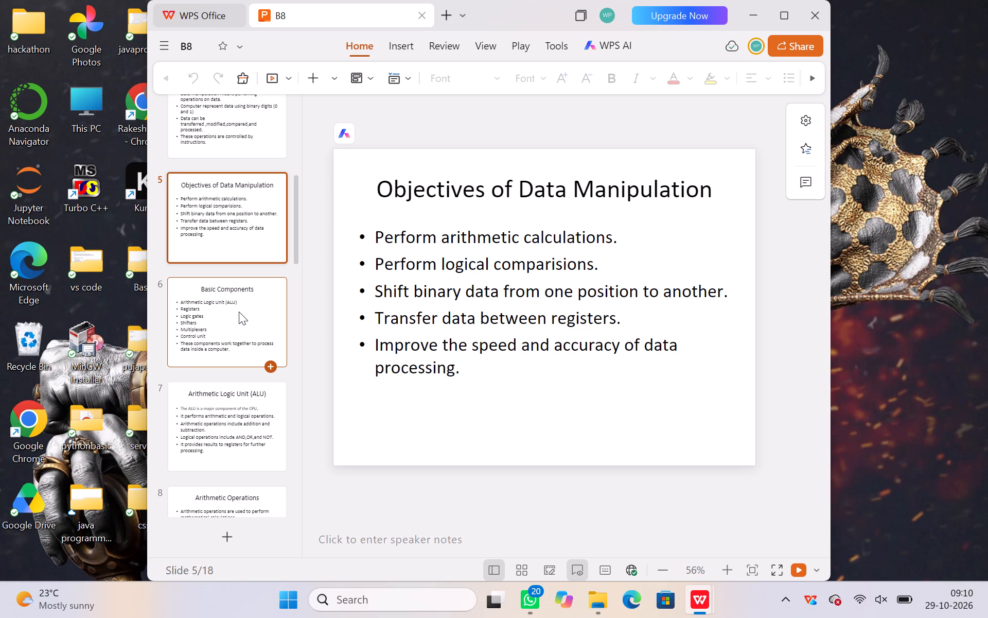
left_click(267, 419)
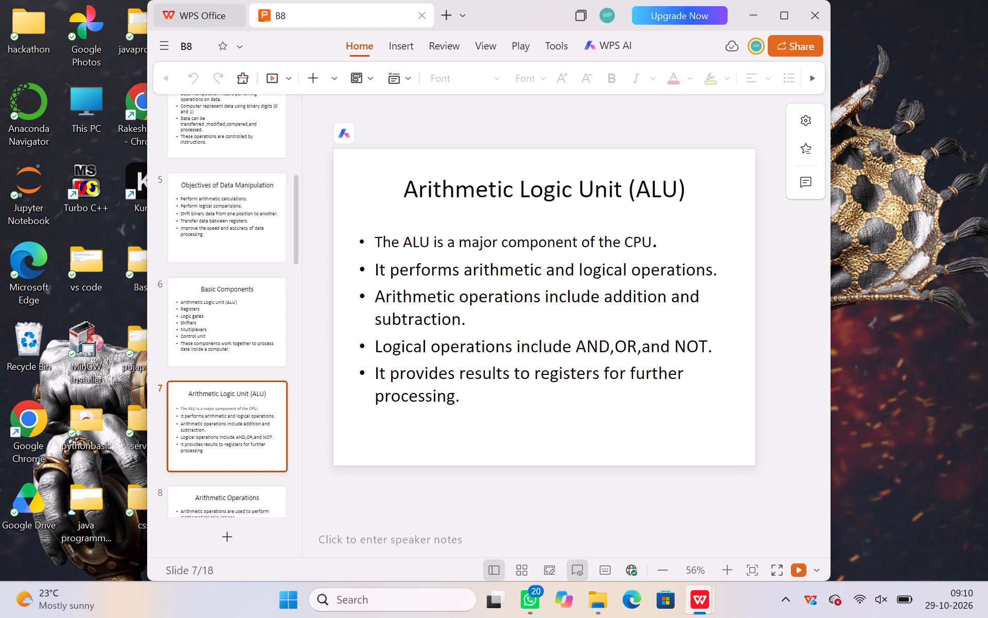
Review slides 8 to 11, covering Arithmetic Operations, Logical Operations, Registers and Logic Gates.
scroll(197, 471, "down", 1)
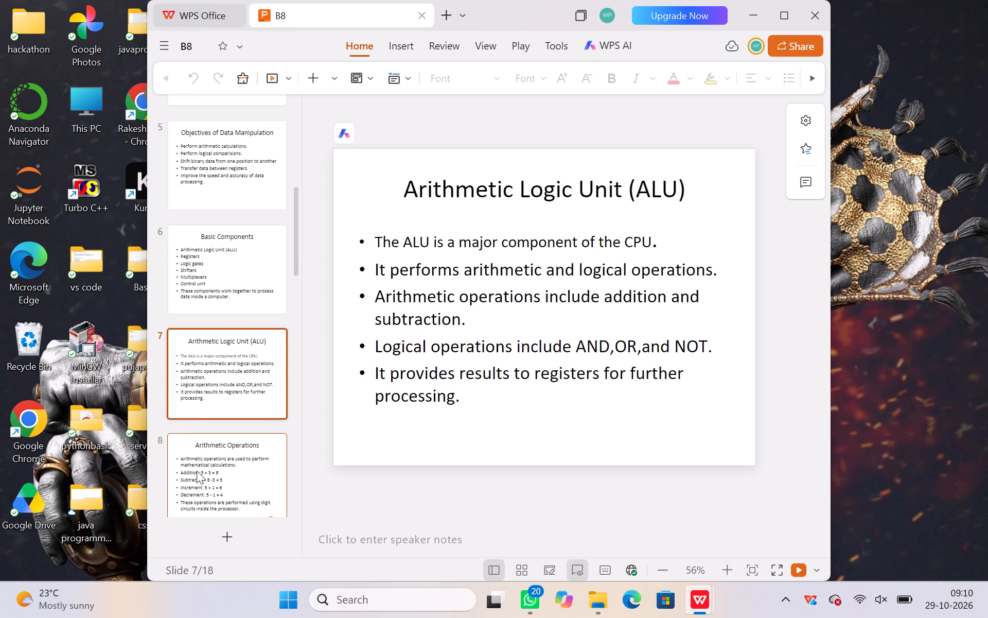
left_click(197, 466)
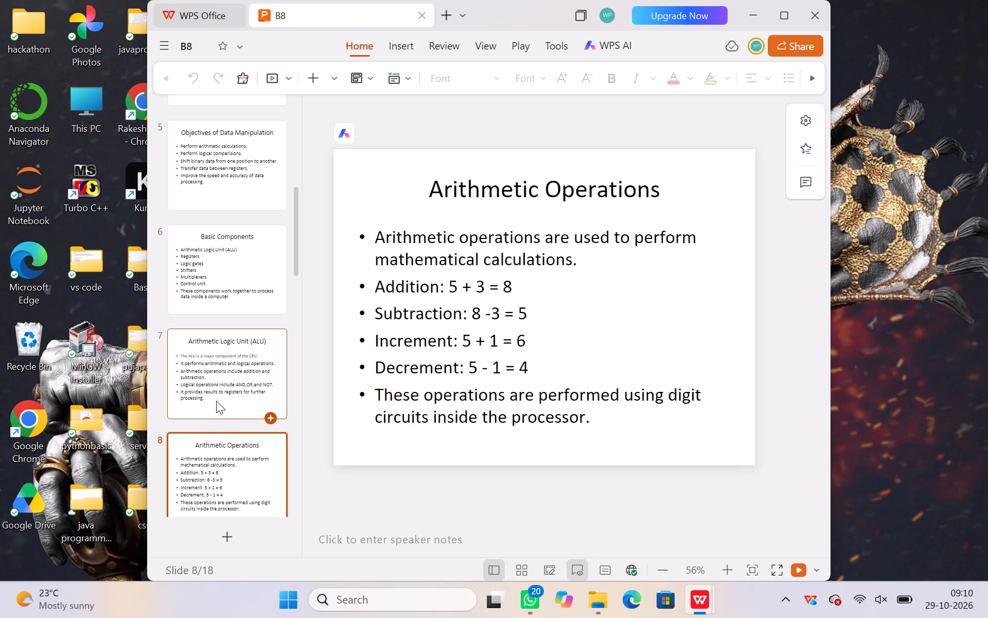
scroll(217, 423, "down", 2)
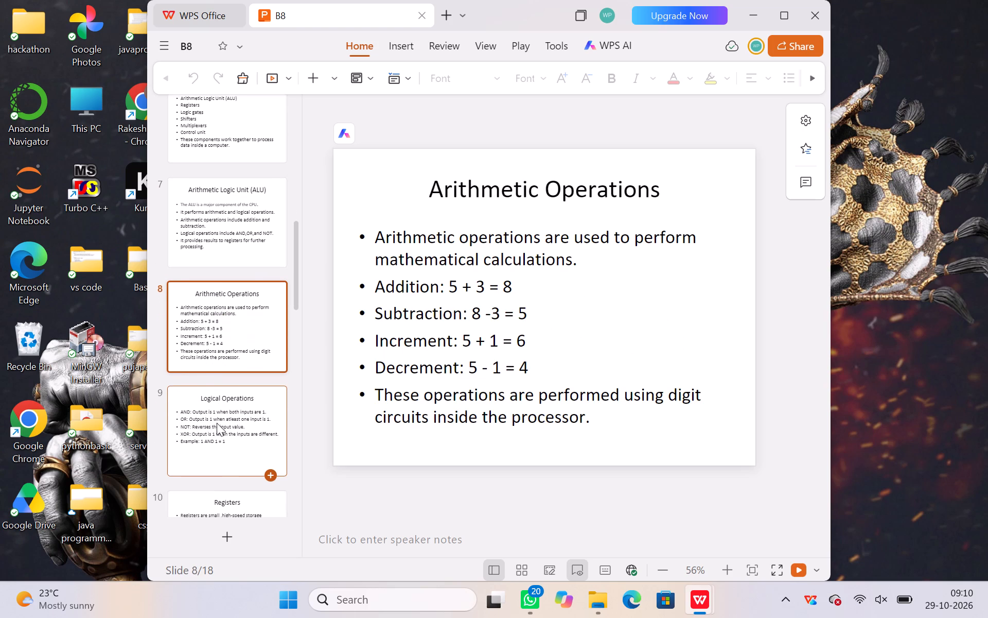
left_click(217, 423)
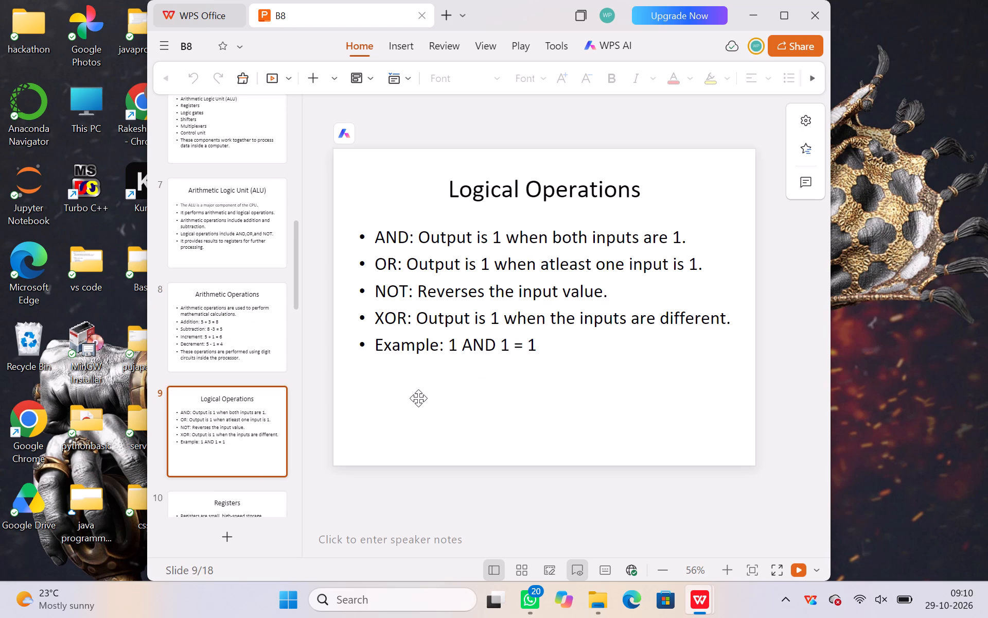
scroll(418, 398, "down", 1)
scroll(246, 423, "down", 1)
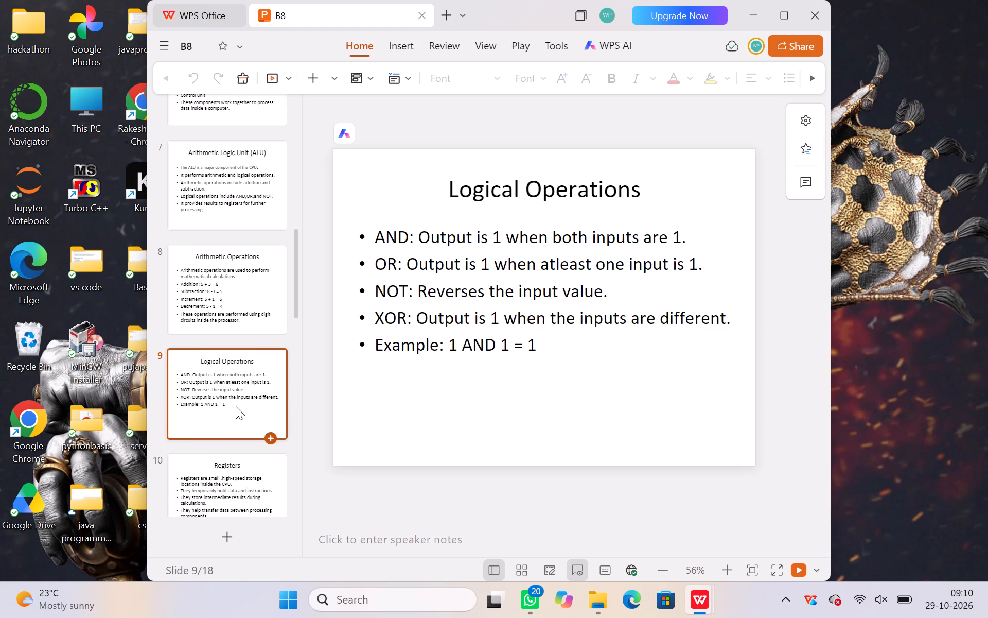
scroll(236, 406, "down", 1)
double_click(236, 406)
scroll(236, 406, "down", 1)
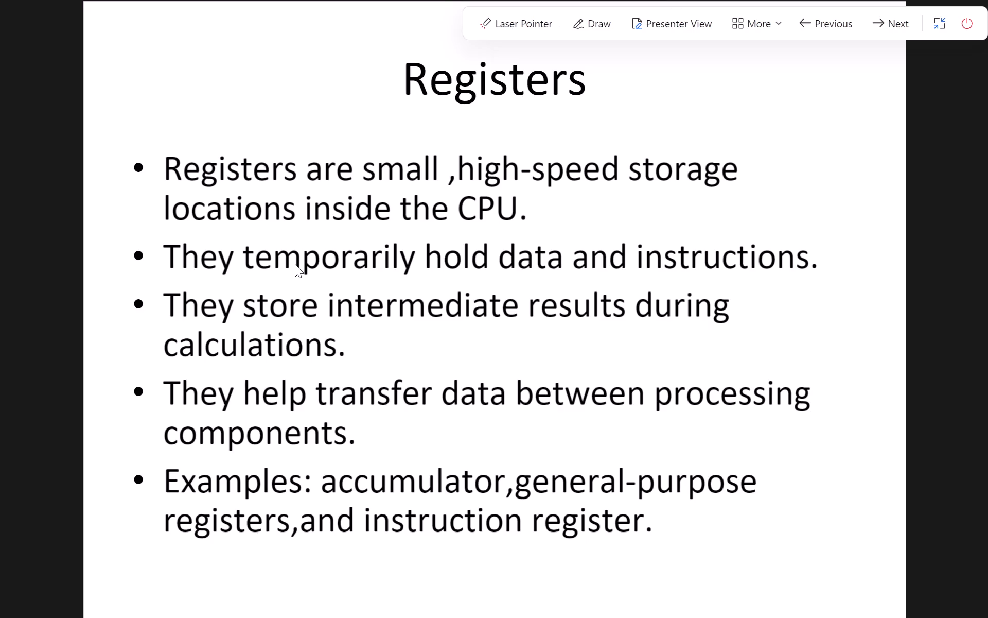
key("Escape")
scroll(235, 362, "down", 1)
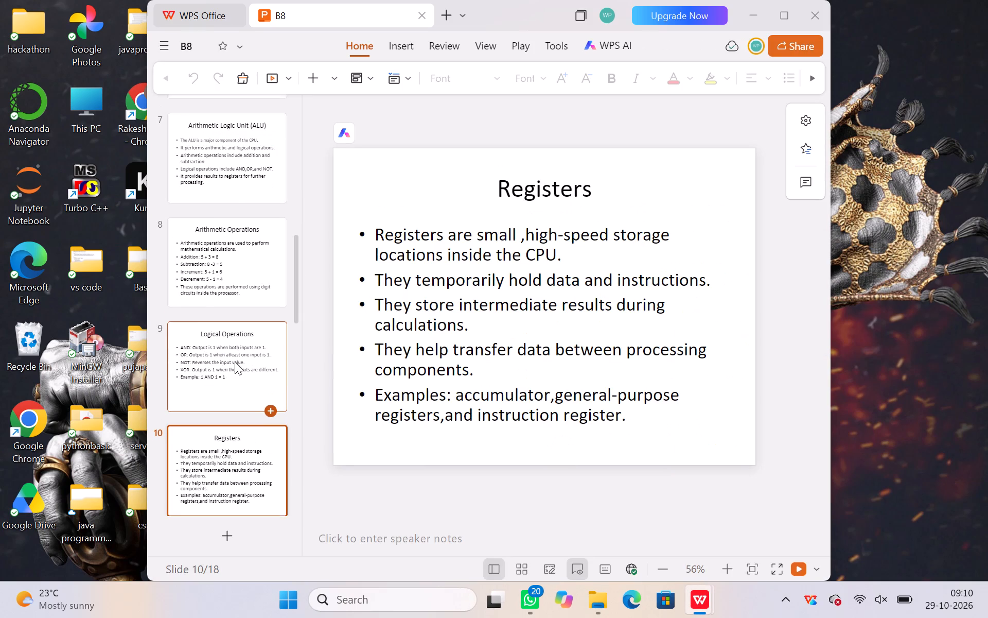
scroll(235, 362, "down", 1)
left_click(230, 458)
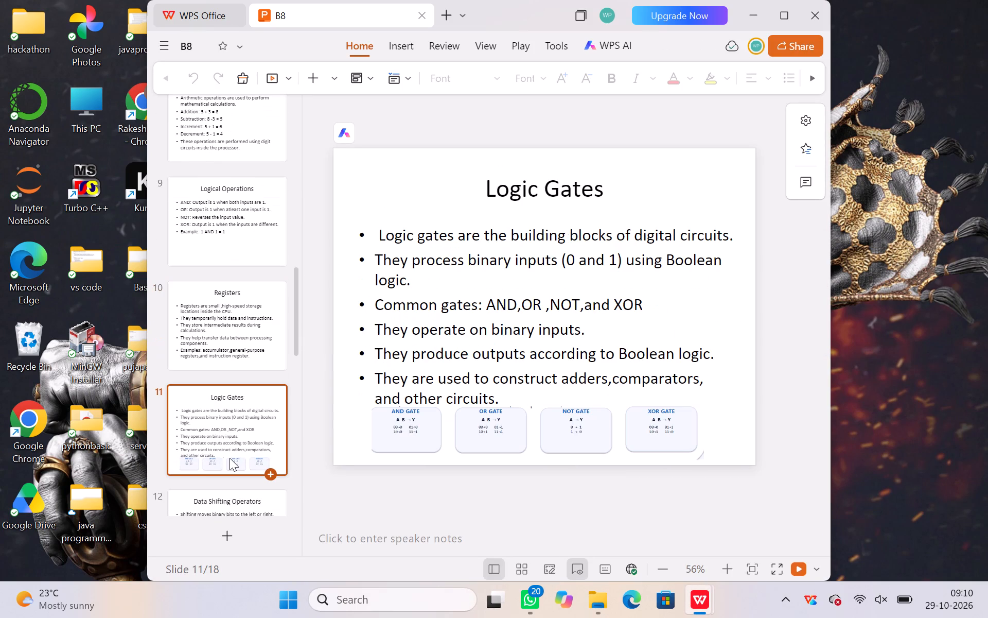
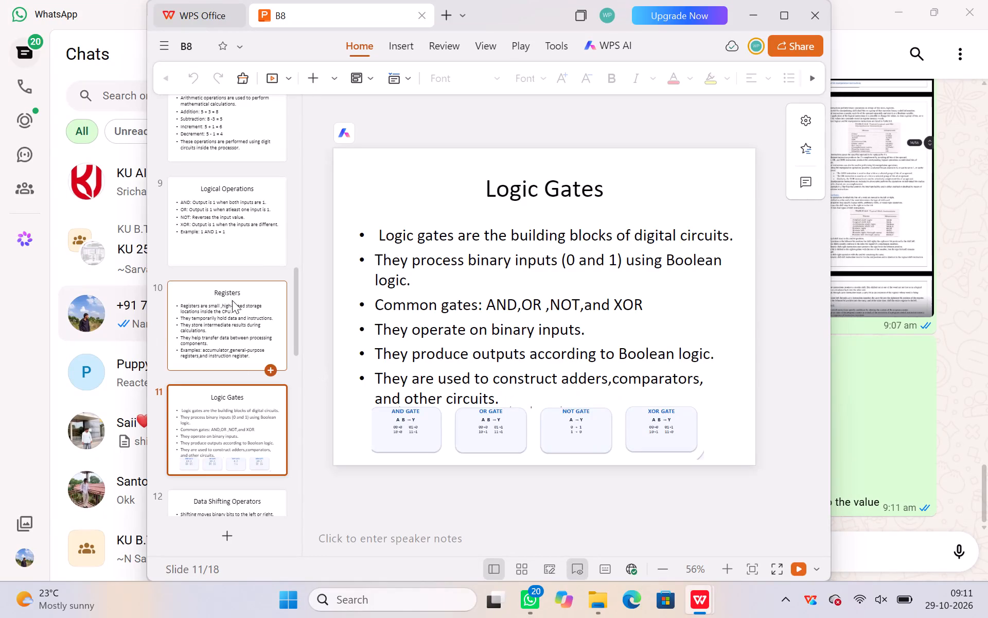
Replace the bullet text on slide 8, Arithmetic Operations, with the copied list of instruction names and mnemonics.
left_click(218, 225)
scroll(218, 225, "up", 1)
left_click(212, 188)
scroll(212, 188, "up", 1)
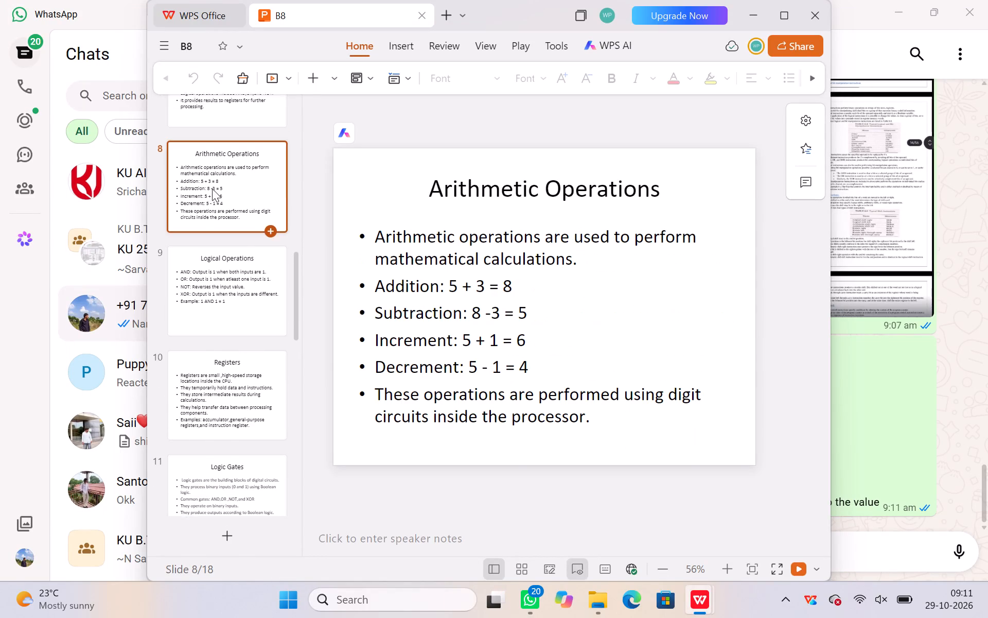
scroll(212, 188, "up", 2)
left_click(212, 188)
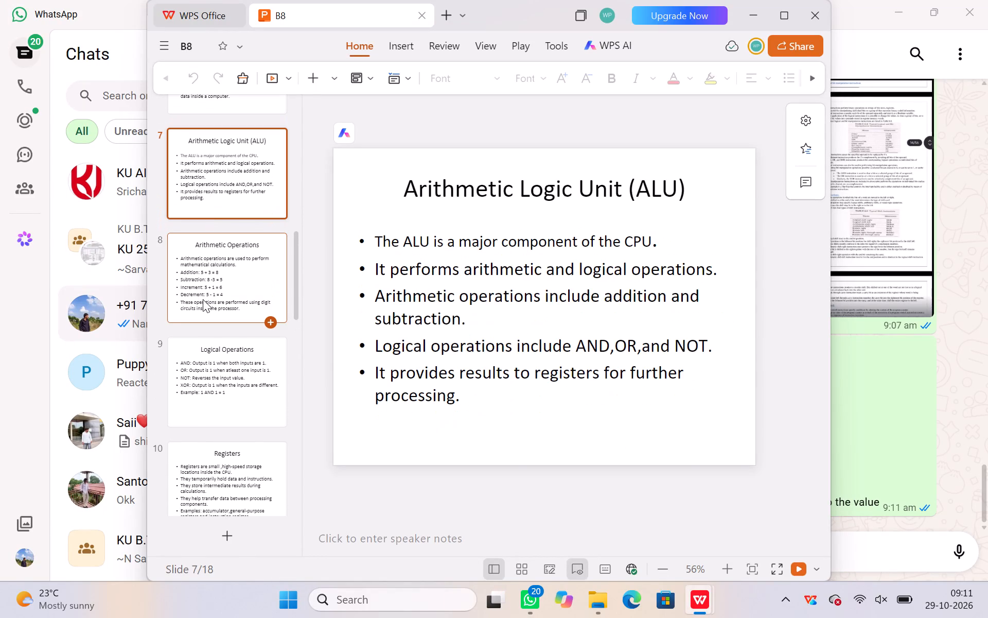
left_click(203, 299)
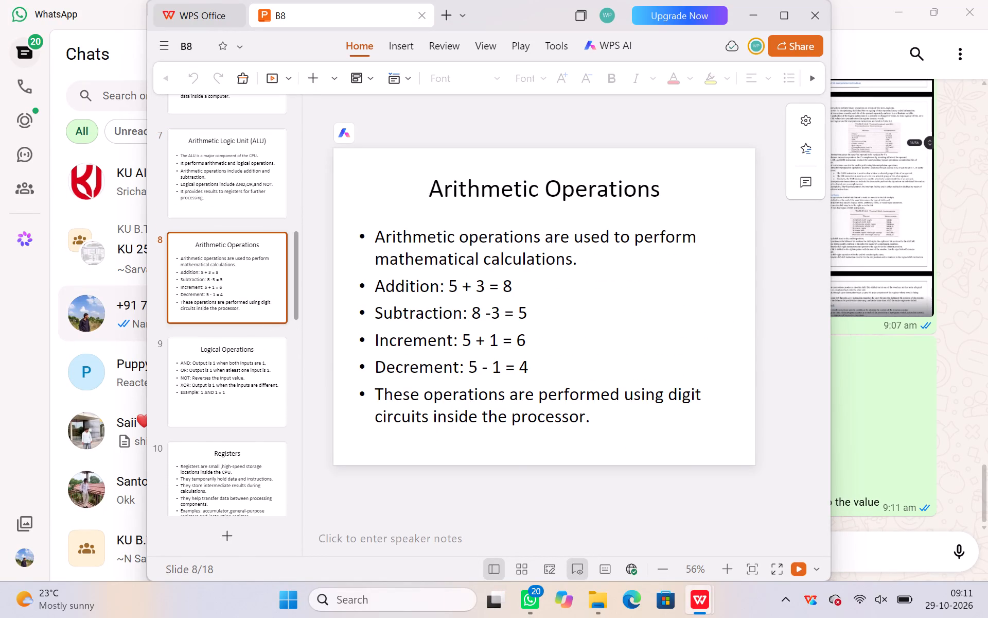
left_click_drag(369, 236, 653, 425)
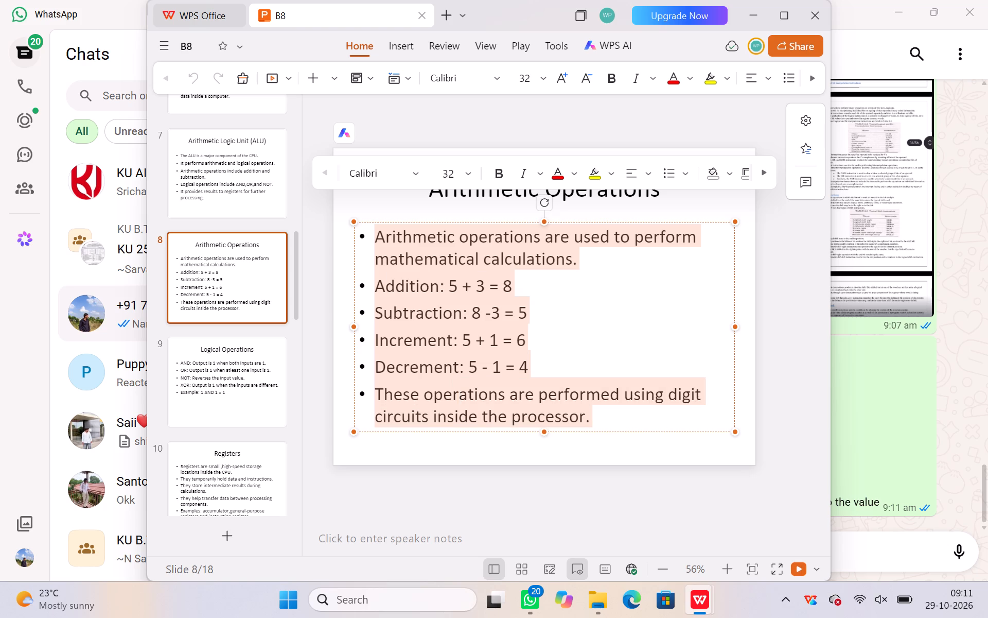
left_click_drag(653, 425, 651, 425)
key("Delete")
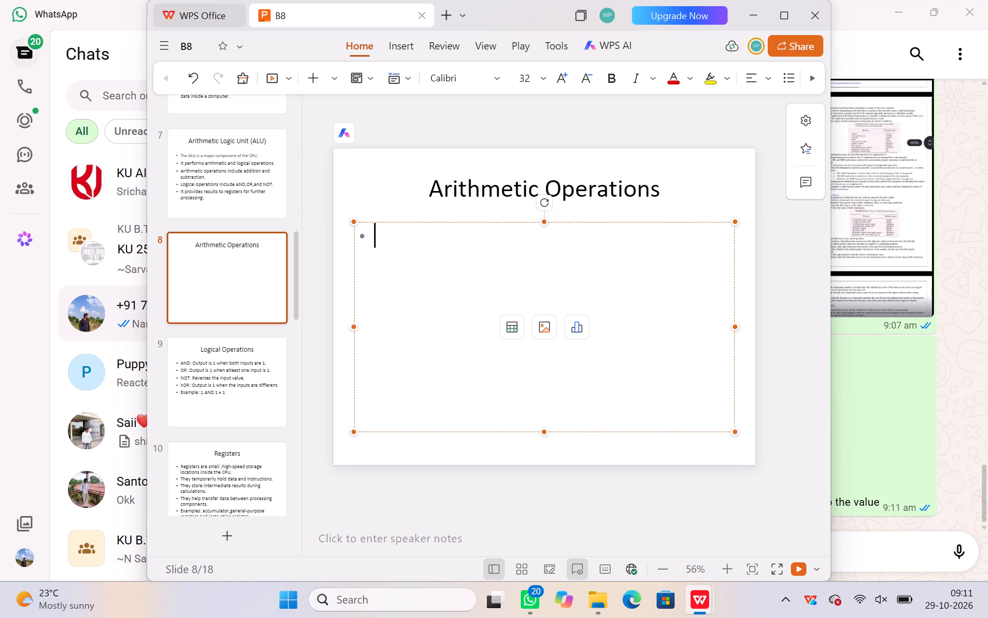
key("ctrl+v")
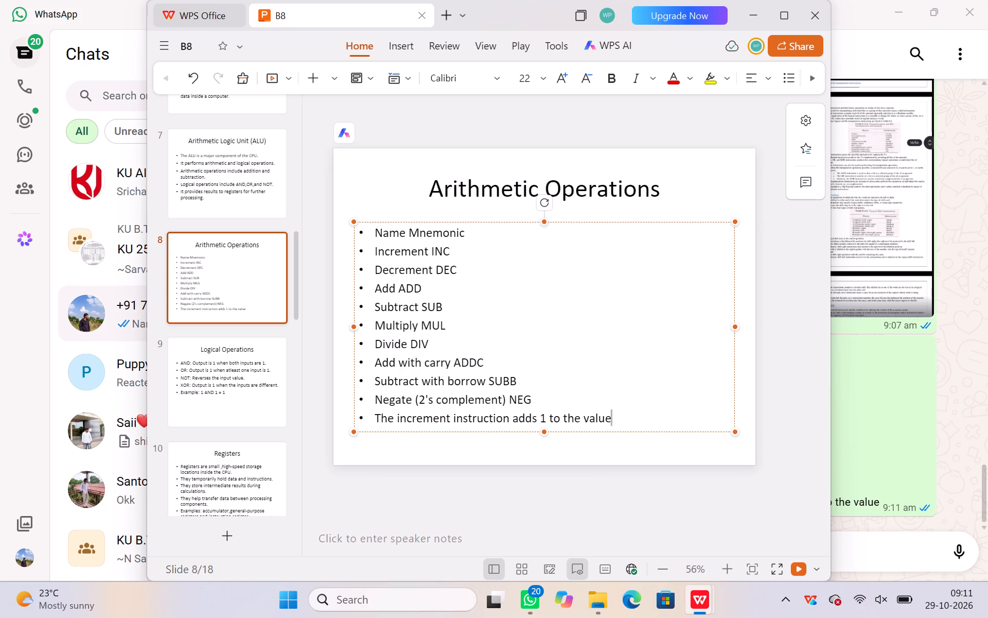
Insert spaces between Name and Mnemonic in the first line so Mnemonic becomes a separate column heading near the middle of the text box.
left_click(404, 233)
key("space")
key("space")
key("space")
key("space")
key("space")
key("space")
key("space")
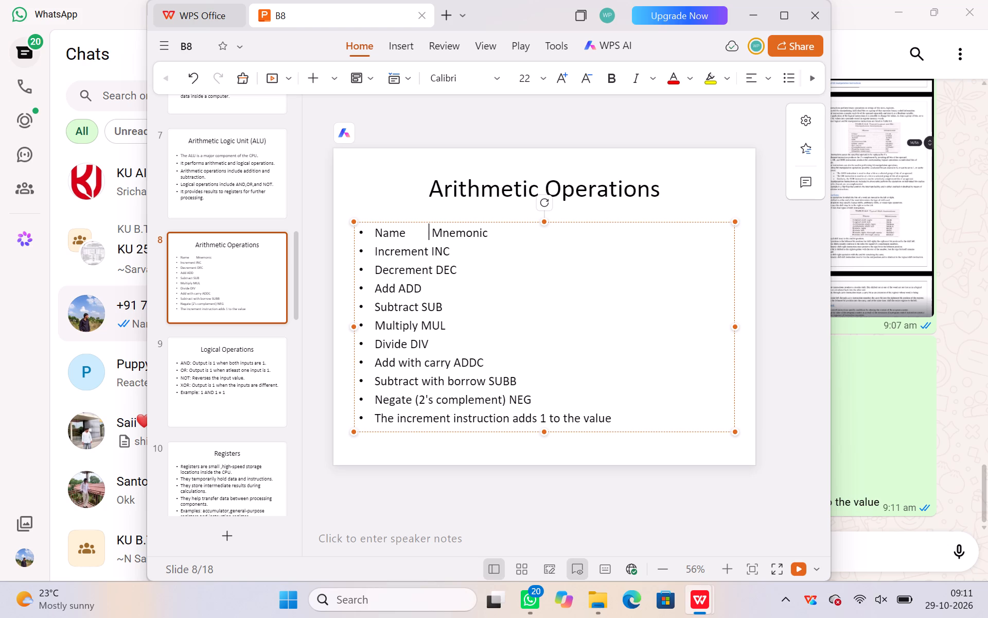
key("space")
key("space")
key("space")
key("space")
key("space")
key("space")
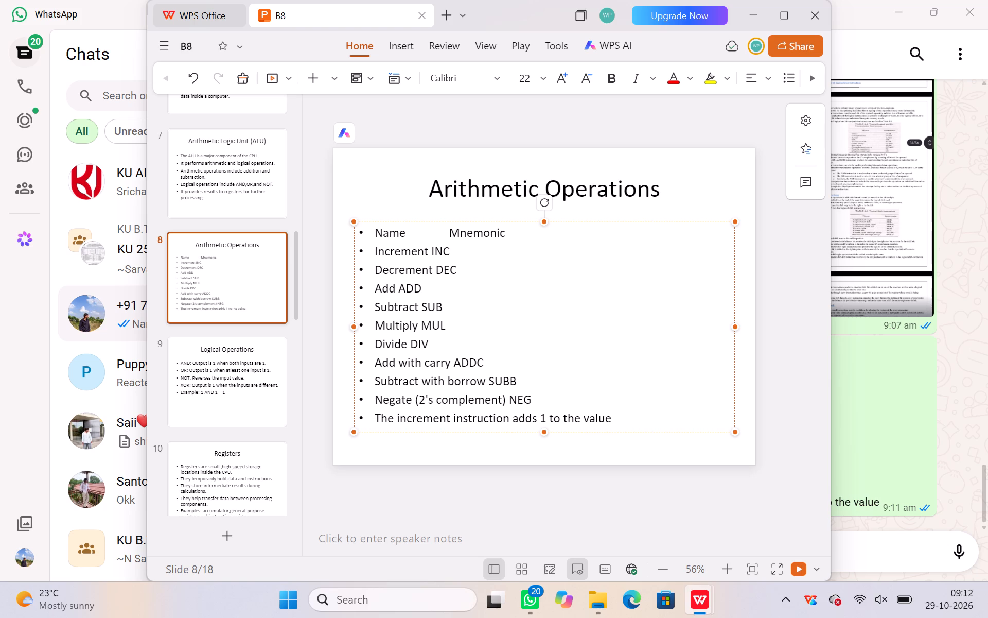
key("space")
key("space")
key("space")
key("space")
key("space")
key("space")
key("space")
key("space")
key("space")
key("space")
key("space")
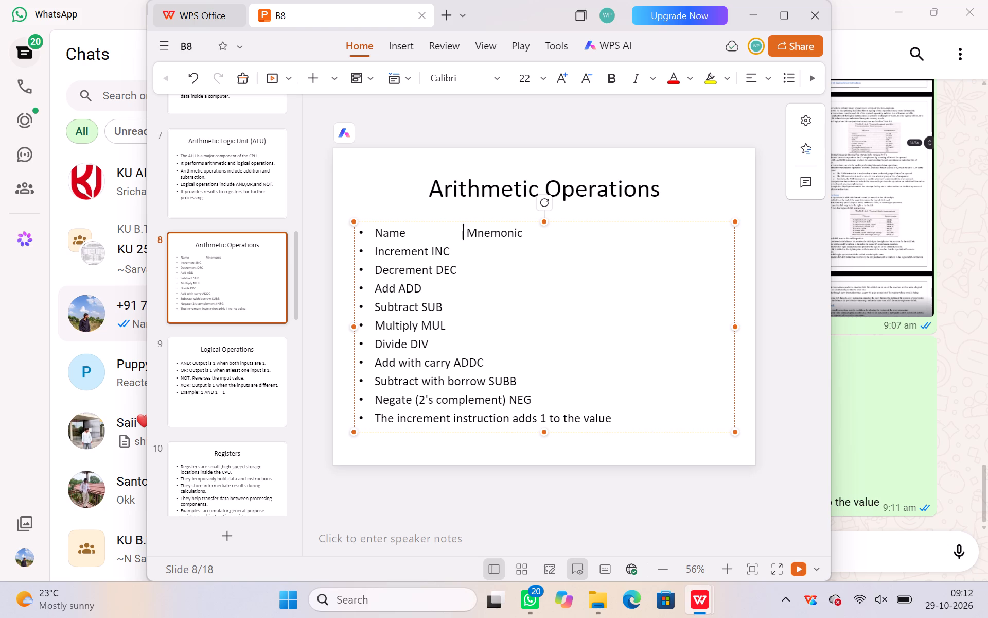
key("space")
key("space")
key("space")
key("space")
key("space")
key("space")
key("space")
key("space")
key("space")
key("space")
key("space")
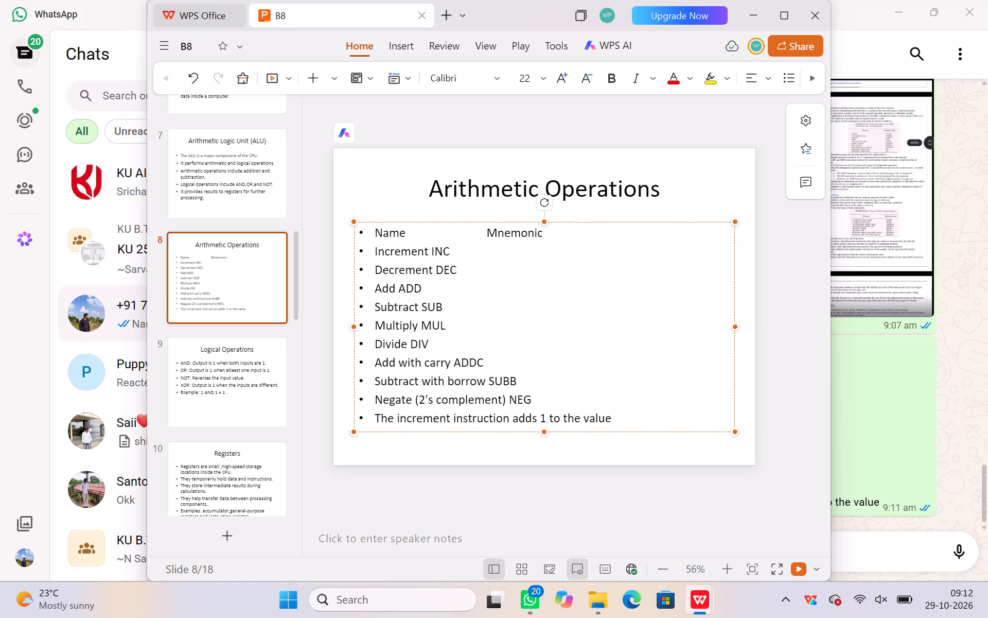
key("space")
key("space")
key("space")
key("space")
key("space")
key("space")
key("space")
key("space")
key("space")
key("space")
key("space")
key("space")
key("space")
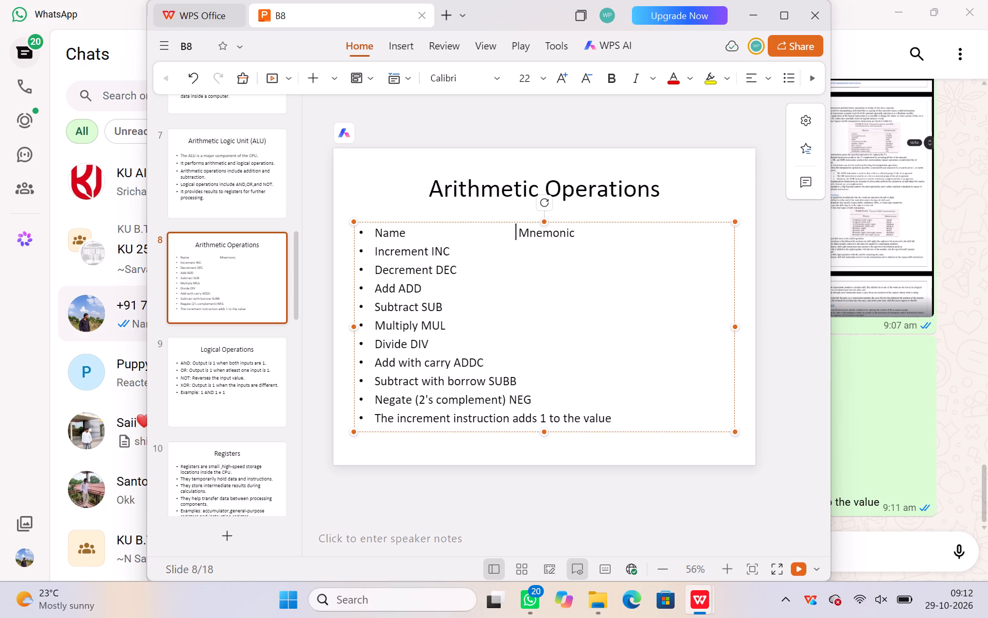
key("space")
key("space")
key("space")
key("space")
key("space")
key("space")
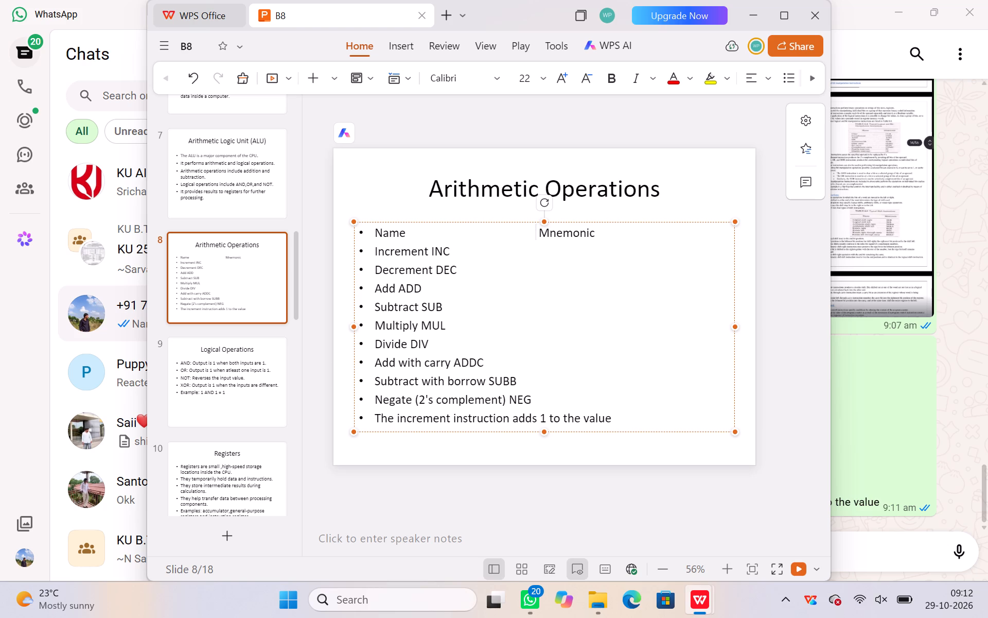
Delete the last bullet, "The increment instruction adds 1 to the value", including its empty line.
left_click(622, 418)
key("BackSpace")
key("BackSpace")
key("BackSpace")
key("BackSpace")
key("BackSpace")
key("BackSpace")
key("BackSpace")
key("BackSpace")
key("BackSpace")
key("BackSpace")
key("BackSpace")
key("BackSpace")
key("BackSpace")
key("BackSpace")
key("BackSpace")
key("BackSpace")
key("BackSpace")
key("BackSpace")
key("BackSpace")
key("BackSpace")
key("BackSpace")
key("BackSpace")
key("BackSpace")
key("BackSpace")
key("BackSpace")
key("BackSpace")
key("BackSpace")
key("BackSpace")
key("BackSpace")
key("BackSpace")
key("BackSpace")
key("BackSpace")
key("BackSpace")
key("BackSpace")
key("BackSpace")
key("BackSpace")
key("BackSpace")
key("BackSpace")
key("BackSpace")
key("BackSpace")
key("BackSpace")
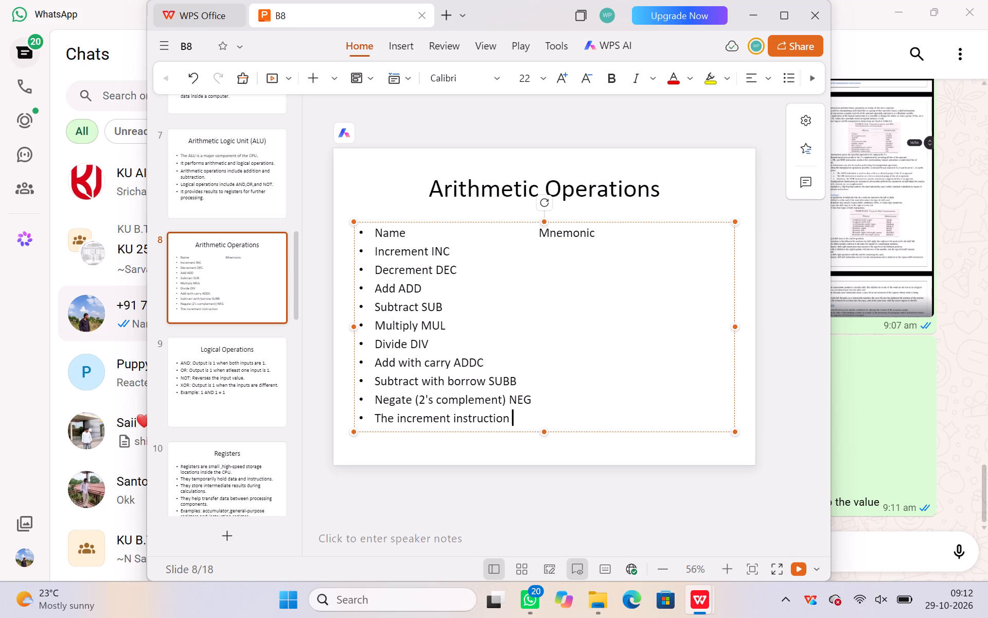
key("BackSpace")
key("BackSpace")
key("BackSpace")
key("BackSpace")
key("BackSpace")
key("BackSpace")
key("BackSpace")
key("BackSpace")
key("BackSpace")
key("BackSpace")
key("BackSpace")
key("BackSpace")
key("BackSpace")
key("BackSpace")
key("BackSpace")
key("BackSpace")
key("BackSpace")
key("BackSpace")
key("BackSpace")
key("BackSpace")
key("BackSpace")
key("BackSpace")
key("BackSpace")
key("BackSpace")
key("BackSpace")
key("BackSpace")
key("BackSpace")
key("BackSpace")
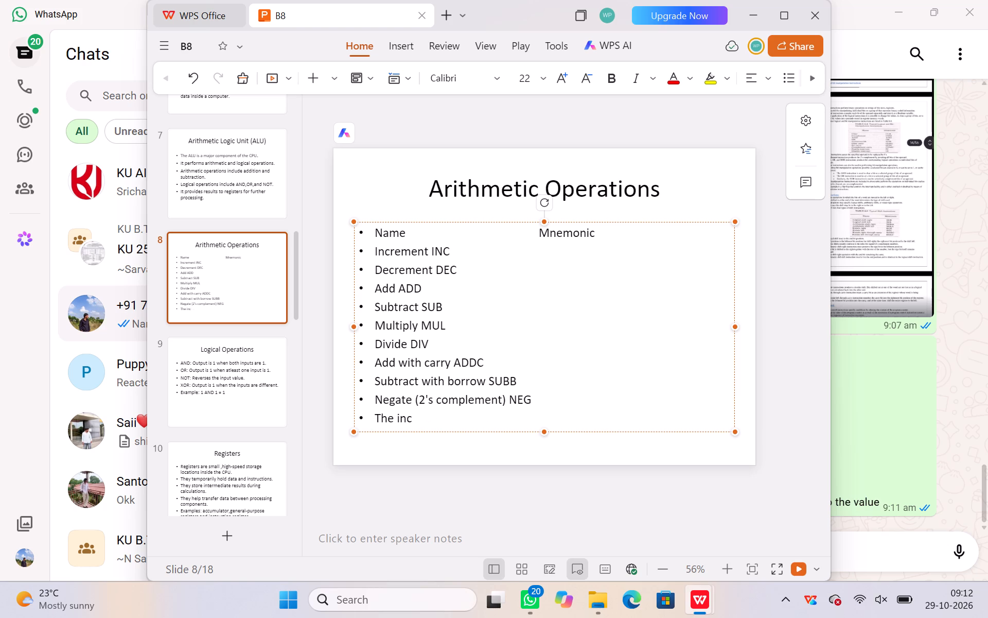
key("BackSpace")
key("BackSpace")
key("BackSpace")
key("BackSpace")
key("BackSpace")
key("BackSpace")
Insert spacing between Increment and INC in the second bullet so that INC moves under the Mnemonic column heading.
left_click(431, 251)
key("space")
key("space")
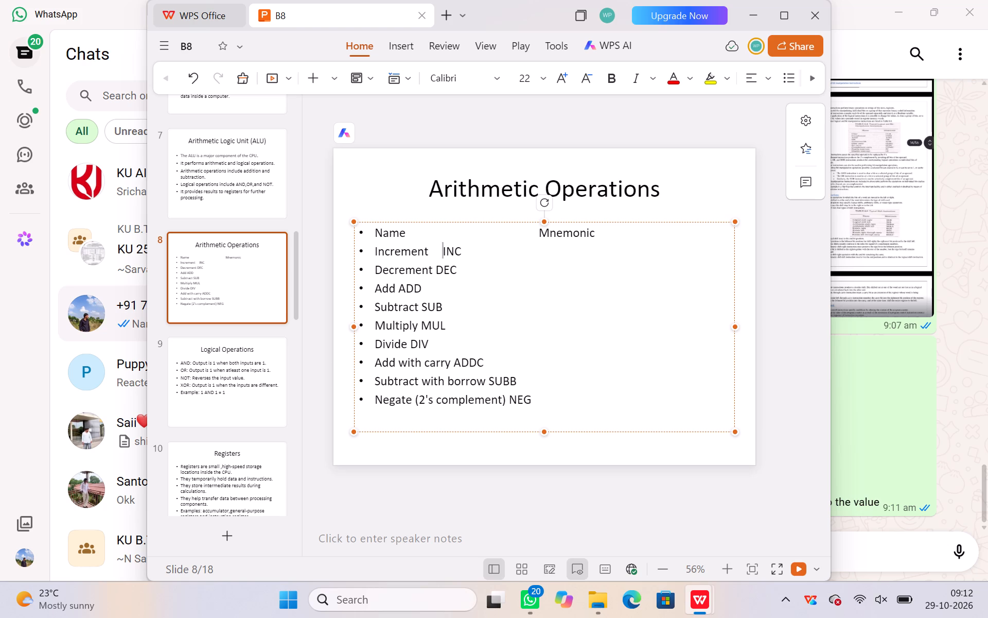
key("space")
key("space")
key("space")
key("space")
key("space")
key("space")
key("space")
key("space")
key("space")
key("space")
key("space")
key("space")
key("space")
key("space")
key("Tab")
key("Tab")
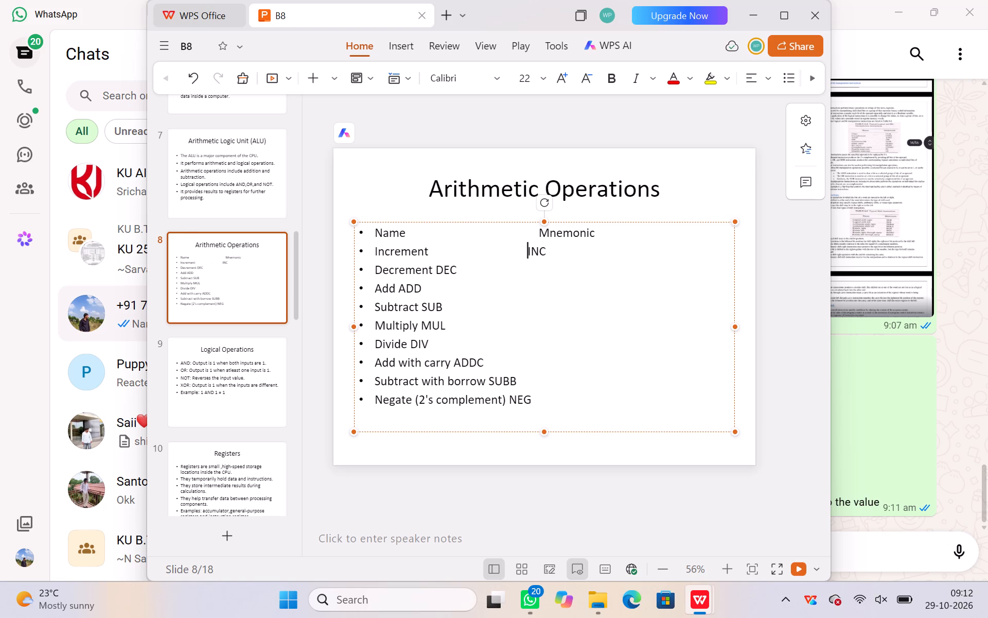
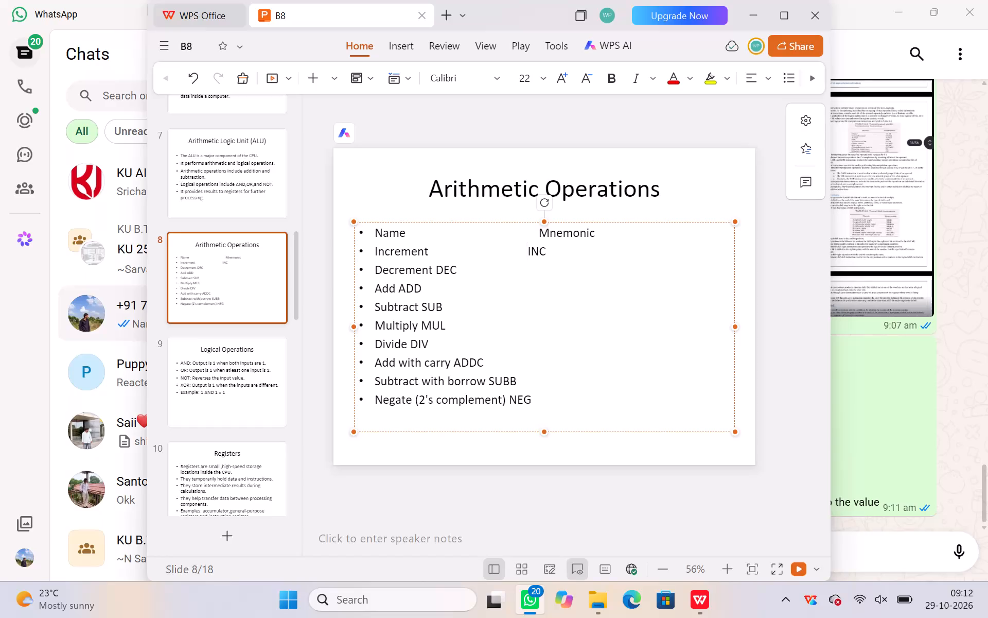
Add spaces before INC in the Increment bullet so that INC lines up exactly under the Mnemonic heading.
key("space")
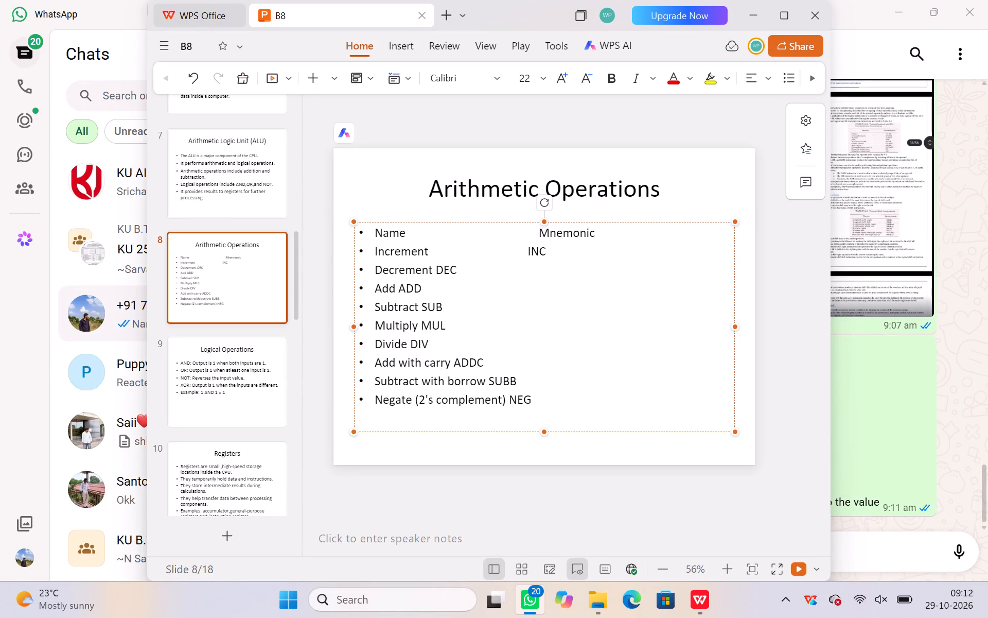
left_click(530, 253)
key("Left")
key("space")
key("space")
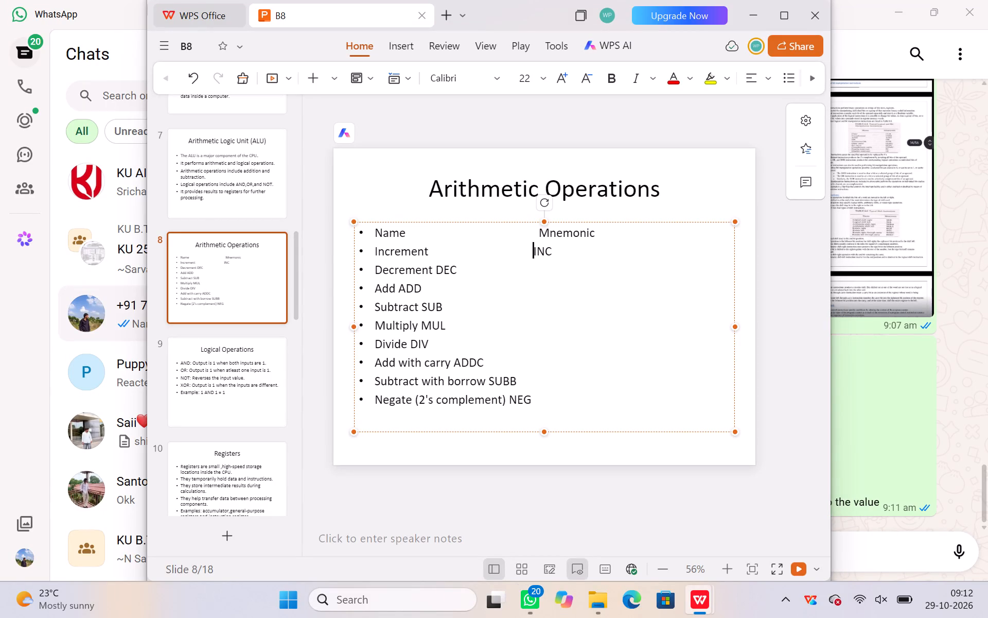
key("space")
key("space")
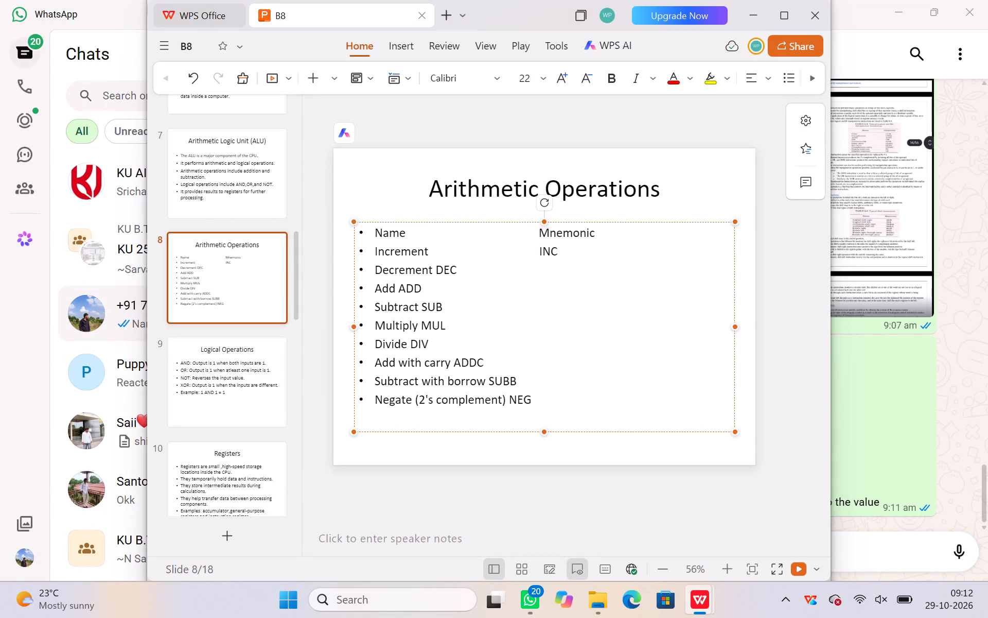
Insert spacing between Decrement and DEC in the third bullet so that DEC aligns under INC in the Mnemonic column.
left_click(435, 273)
key("space")
key("space")
key("Tab")
key("Tab")
key("Tab")
key("Tab")
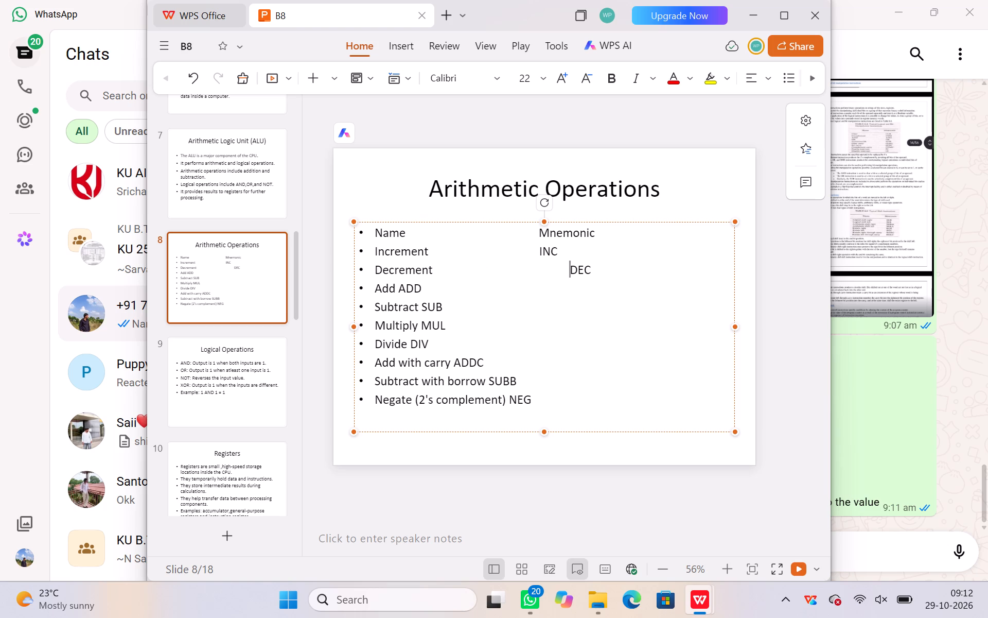
key("BackSpace")
key("space")
key("space")
key("space")
key("space")
key("space")
key("space")
key("BackSpace")
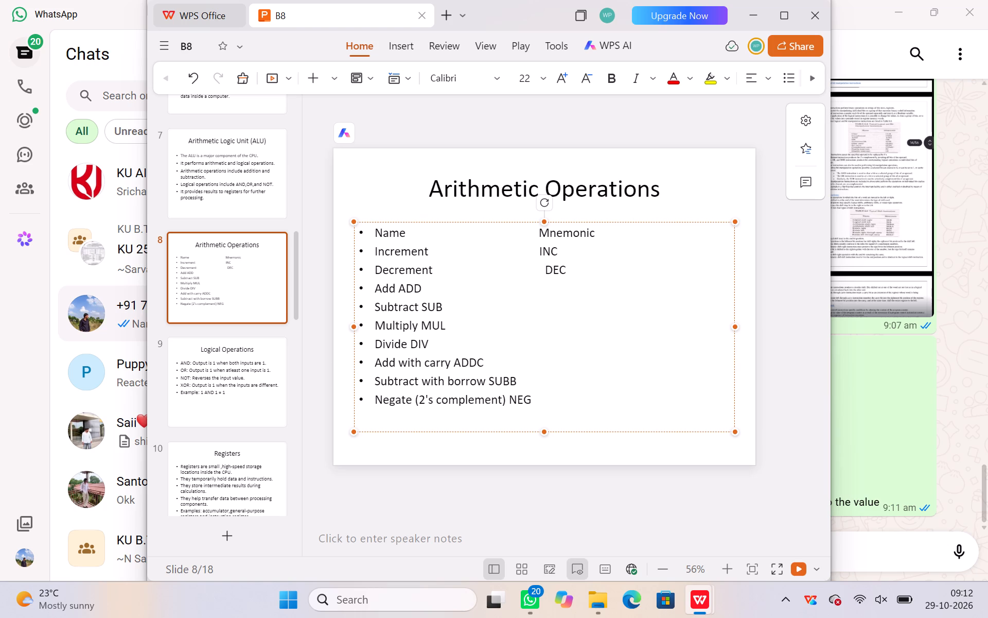
key("BackSpace")
Insert spacing between Add and ADD in the fourth bullet so that ADD moves into the Mnemonic column.
left_click(397, 289)
key("Tab")
key("Tab")
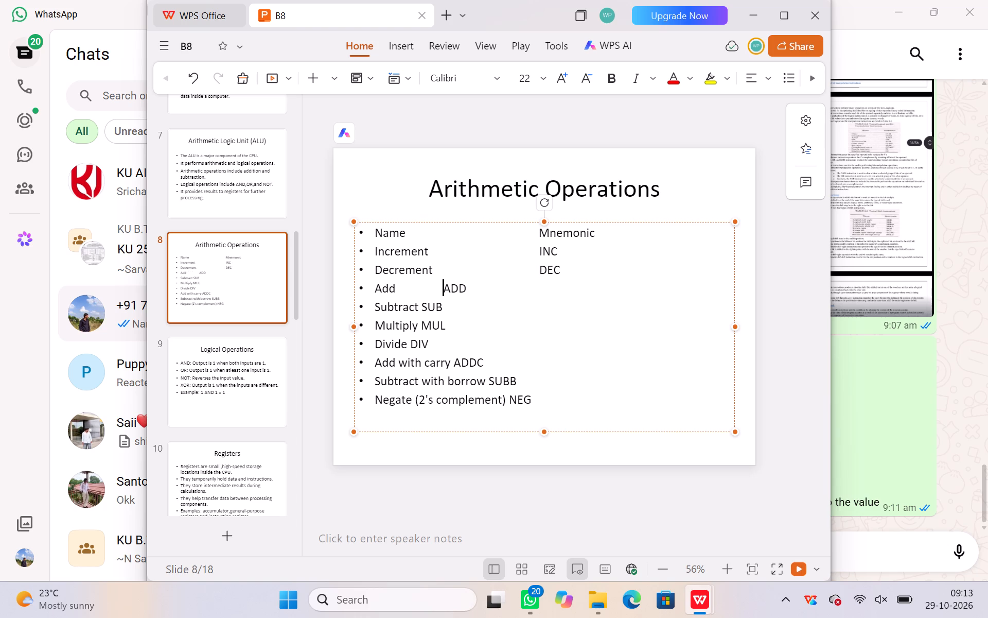
key("Tab")
key("Tab")
key("Tab")
key("BackSpace")
key("space")
key("space")
key("space")
key("space")
key("space")
key("space")
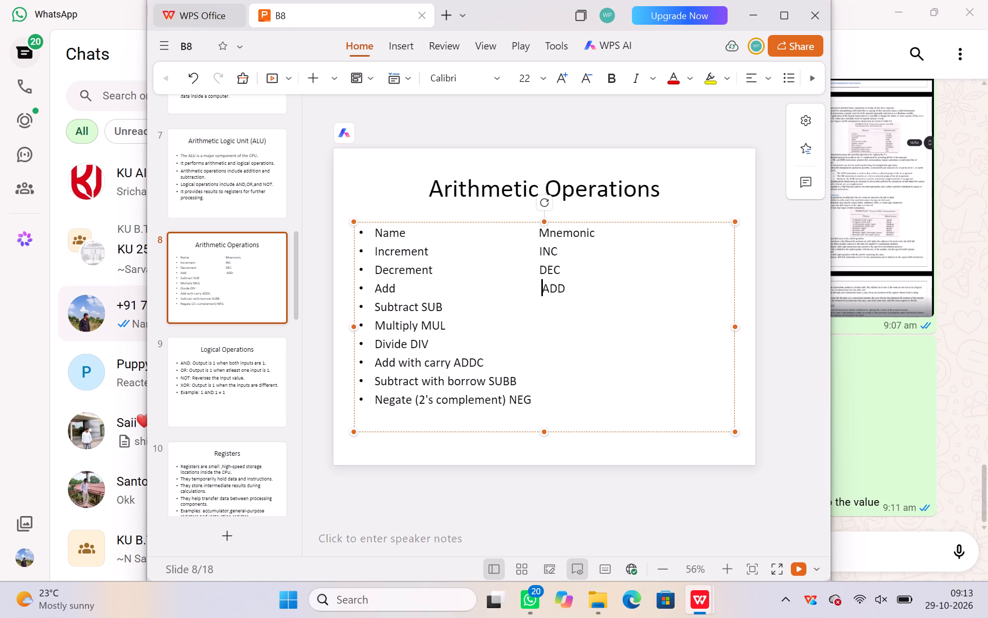
key("BackSpace")
Insert spacing between Subtract and SUB in the fifth bullet so that SUB aligns under the Mnemonic heading.
left_click(423, 306)
key("Tab")
key("Tab")
key("Tab")
key("Tab")
key("BackSpace")
key("space")
key("space")
key("space")
key("space")
key("space")
key("space")
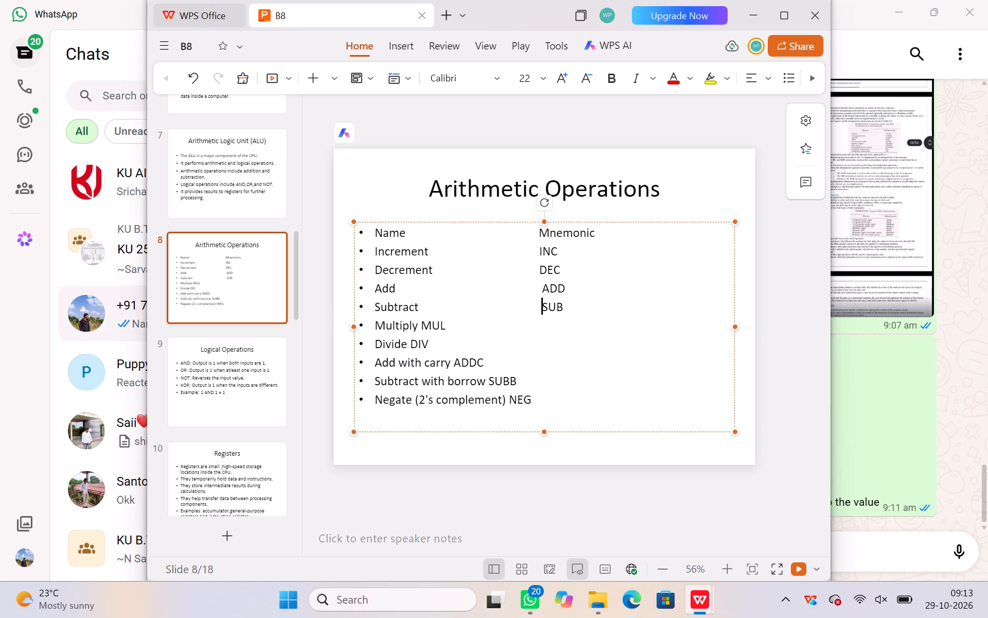
key("BackSpace")
key("BackSpace")
Remove one extra space before ADD in the Add bullet so that it lines up with DEC and SUB.
left_click(542, 286)
key("BackSpace")
Insert spacing between Multiply and MUL in the sixth bullet so that MUL aligns under SUB in the Mnemonic column.
left_click(419, 325)
key("Tab")
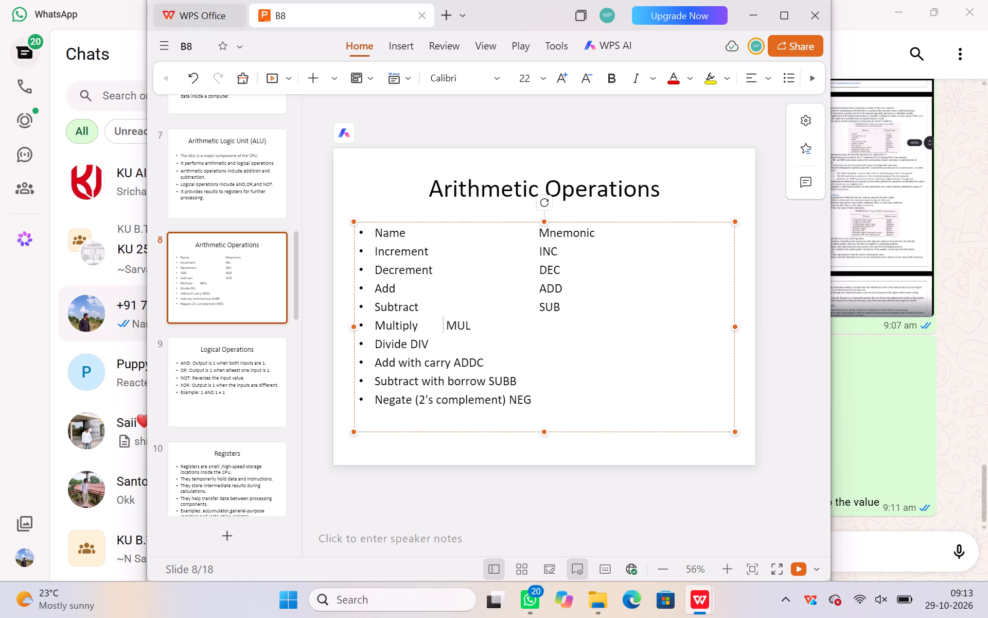
key("Tab")
key("Tab")
key("space")
key("space")
key("space")
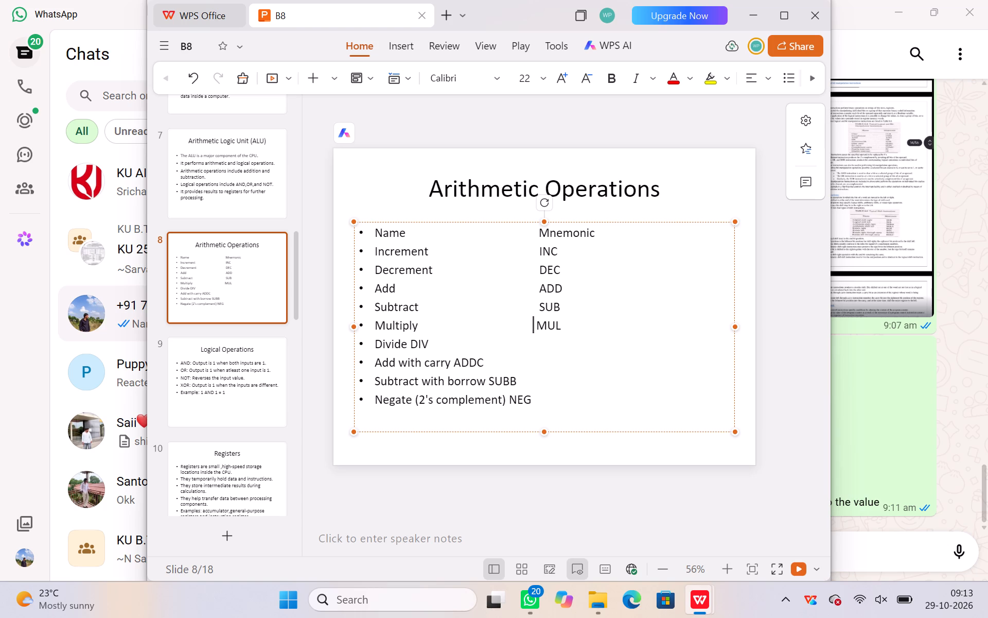
key("space")
key("BackSpace")
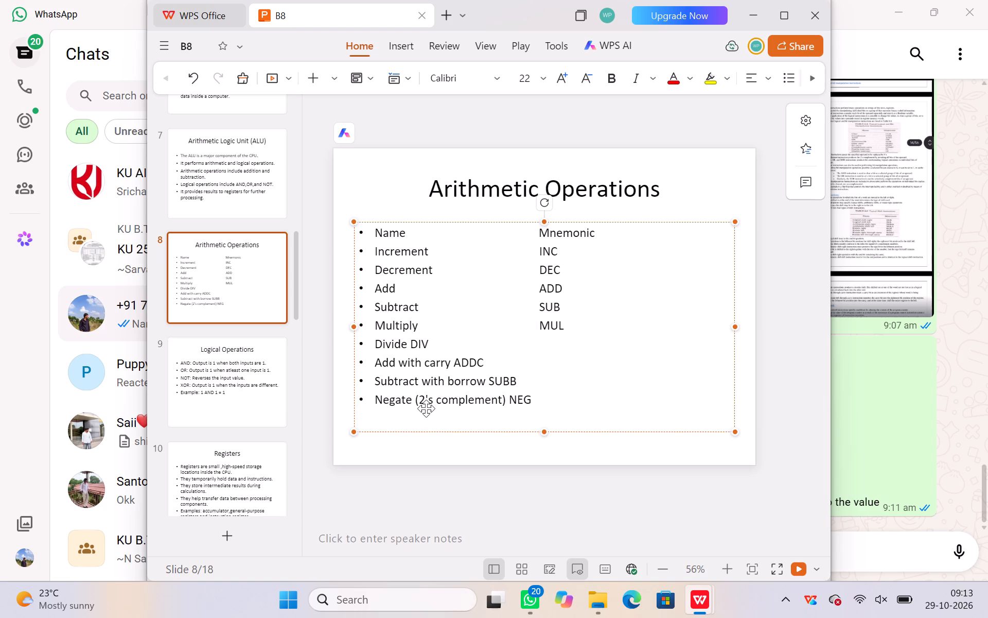
Insert spacing between Add with carry and ADDC to shift ADDC across to the Mnemonic column.
left_click(449, 360)
key("Tab")
key("Tab")
key("Tab")
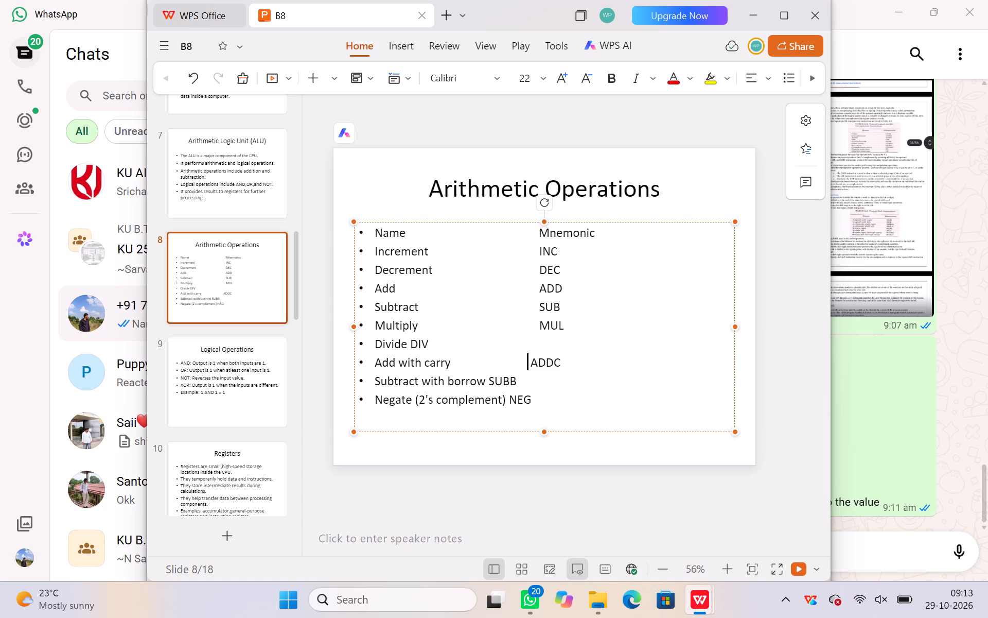
key("BackSpace")
key("space")
key("space")
Insert spacing between Divide and DIV in the seventh bullet so that DIV aligns under MUL in the Mnemonic column.
left_click(408, 342)
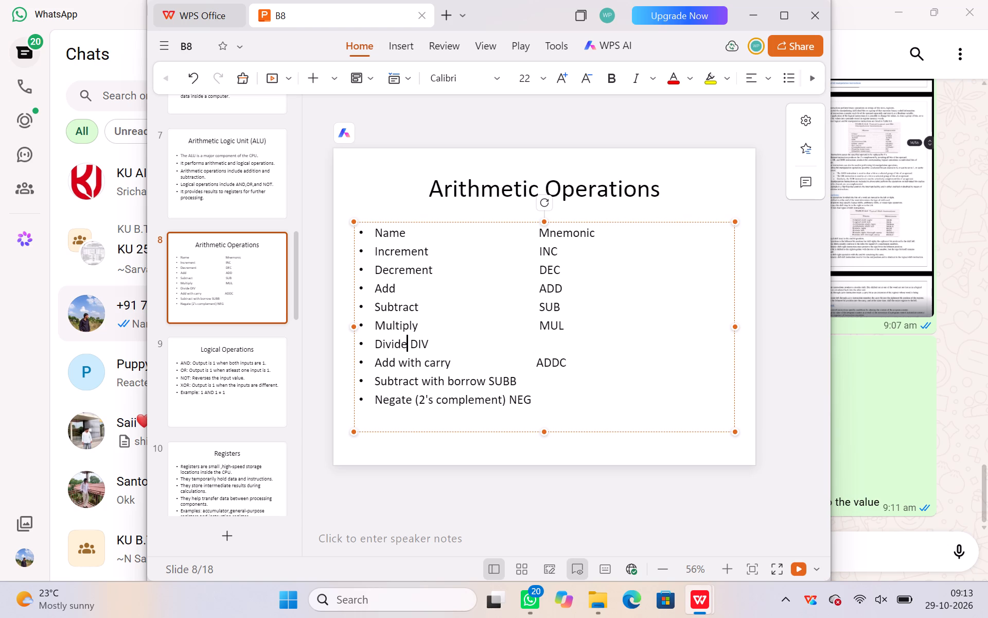
key("Tab")
key("Tab")
key("Tab")
key("Tab")
key("BackSpace")
key("space")
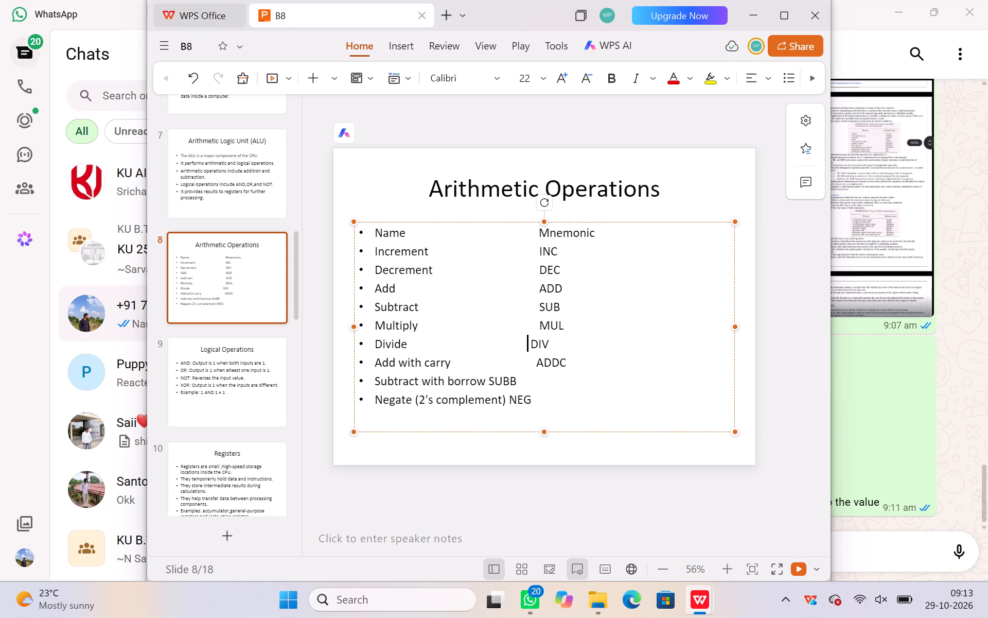
key("space")
key("space")
Add one more space before ADDC in the Add with carry bullet so that it lines up exactly under DIV.
left_click(533, 358)
key("space")
Insert spacing between Subtract with borrow and SUBB so that SUBB aligns under ADDC in the Mnemonic column.
left_click(488, 380)
key("Tab")
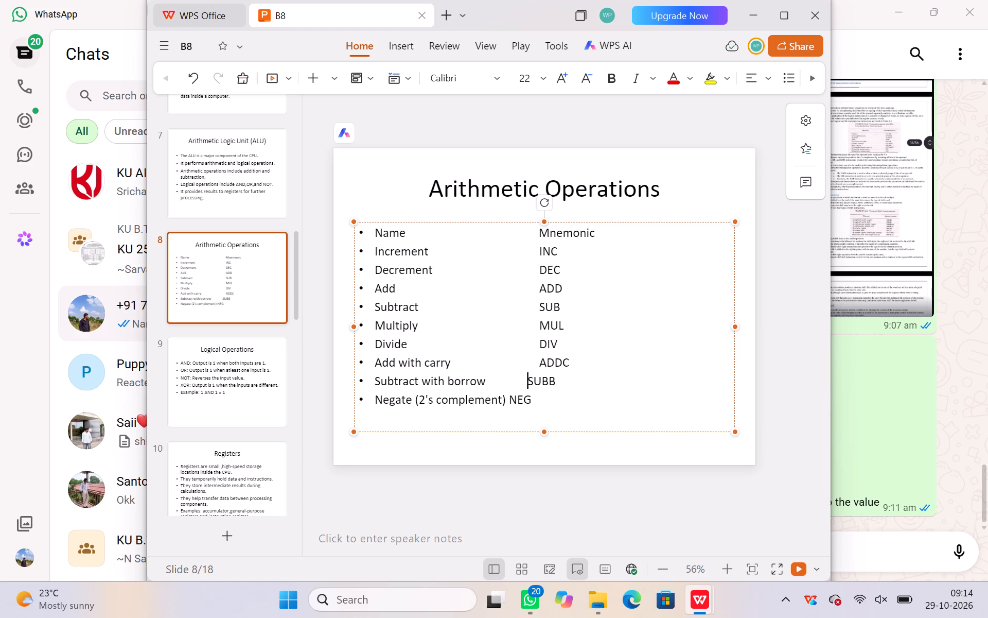
key("space")
key("space")
key("space")
key("space")
Insert spacing between Negate (2's complement) and NEG to shift NEG across under SUBB in the Mnemonic column.
left_click(507, 400)
key("Tab")
key("space")
key("space")
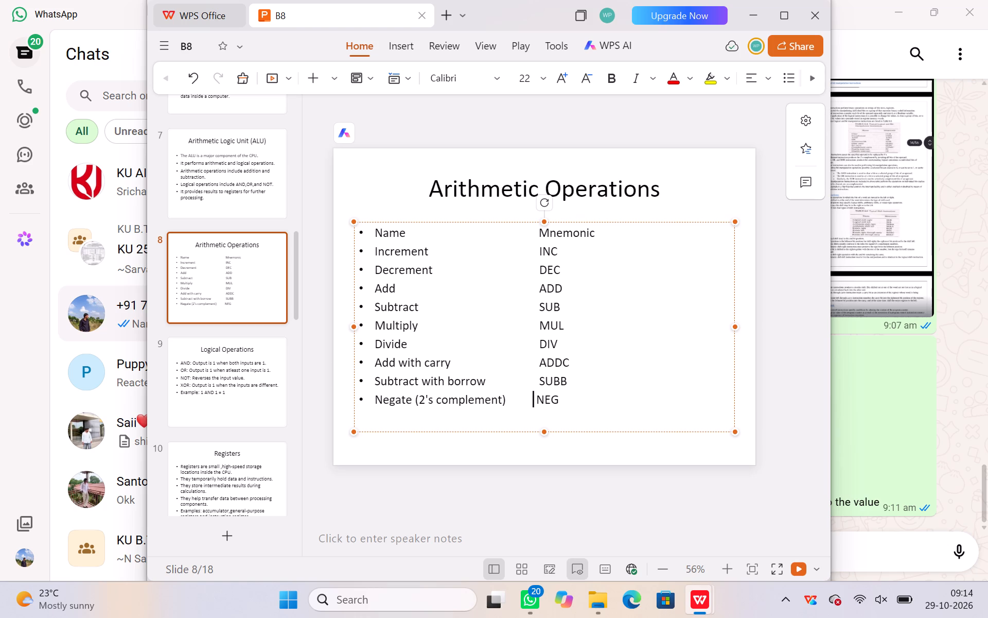
key("space")
key("space")
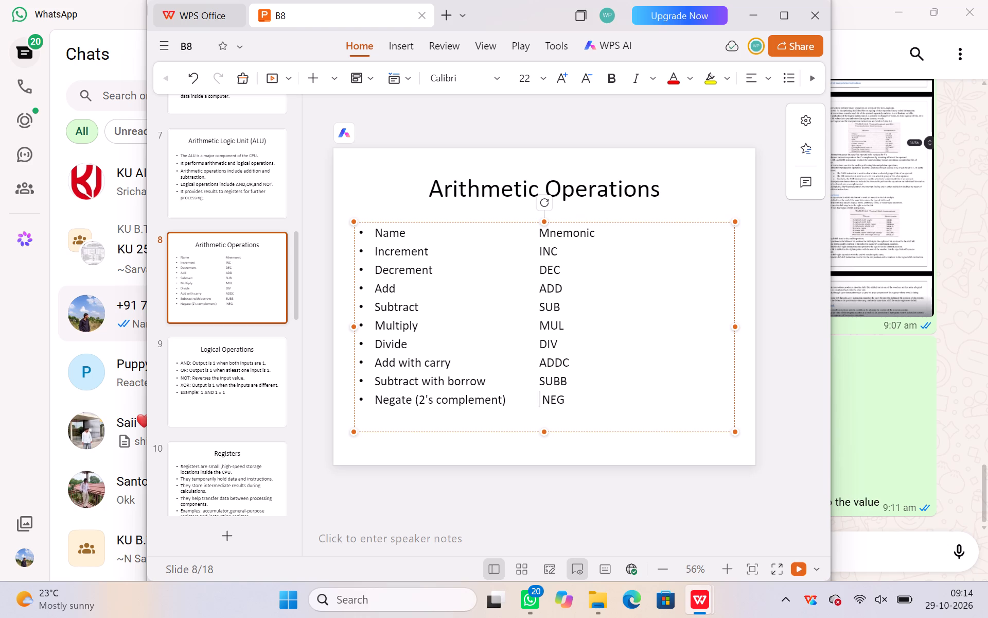
left_click(652, 345)
left_click(678, 476)
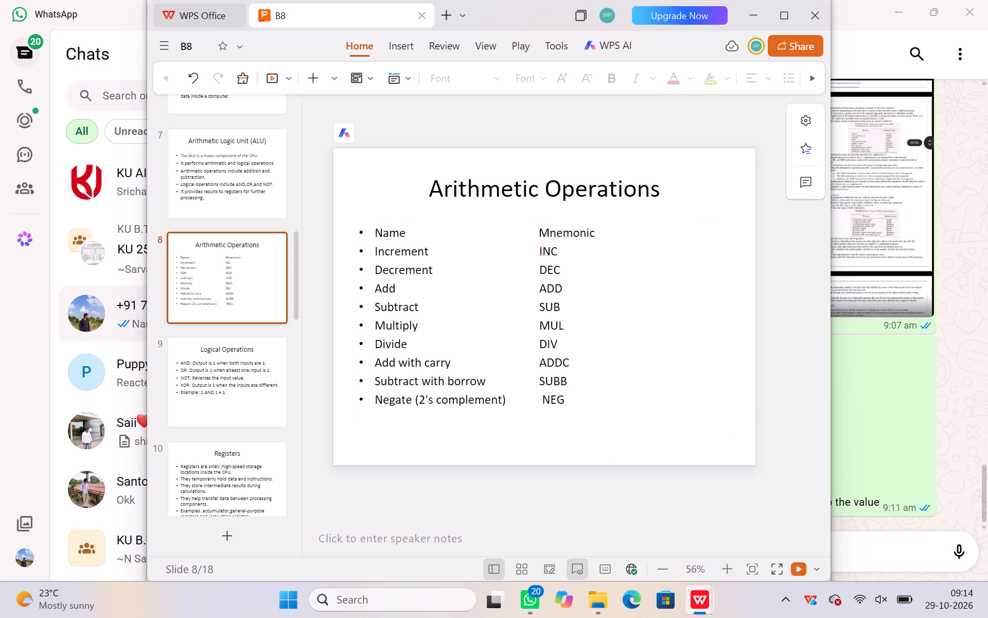
Set the font size of the whole Name and Mnemonic list to 26.
left_click_drag(373, 229, 584, 405)
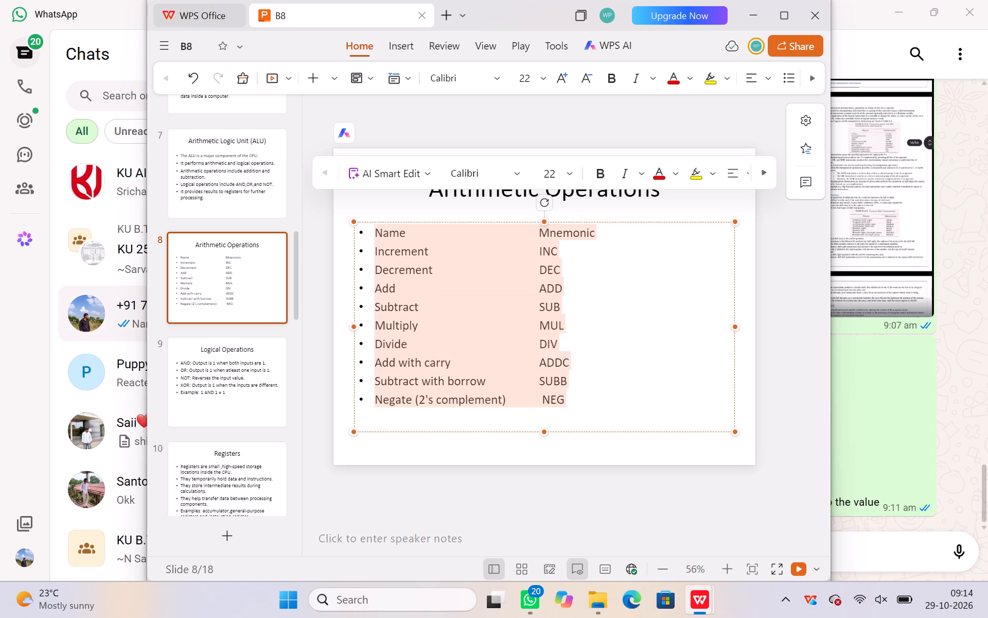
left_click(556, 176)
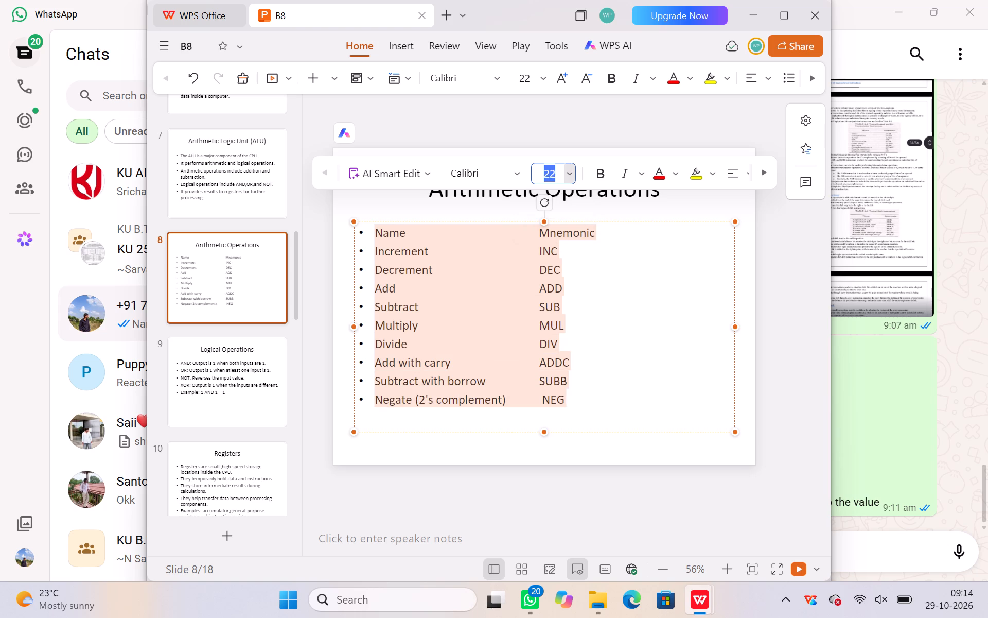
key("BackSpace")
type("26")
key("Return")
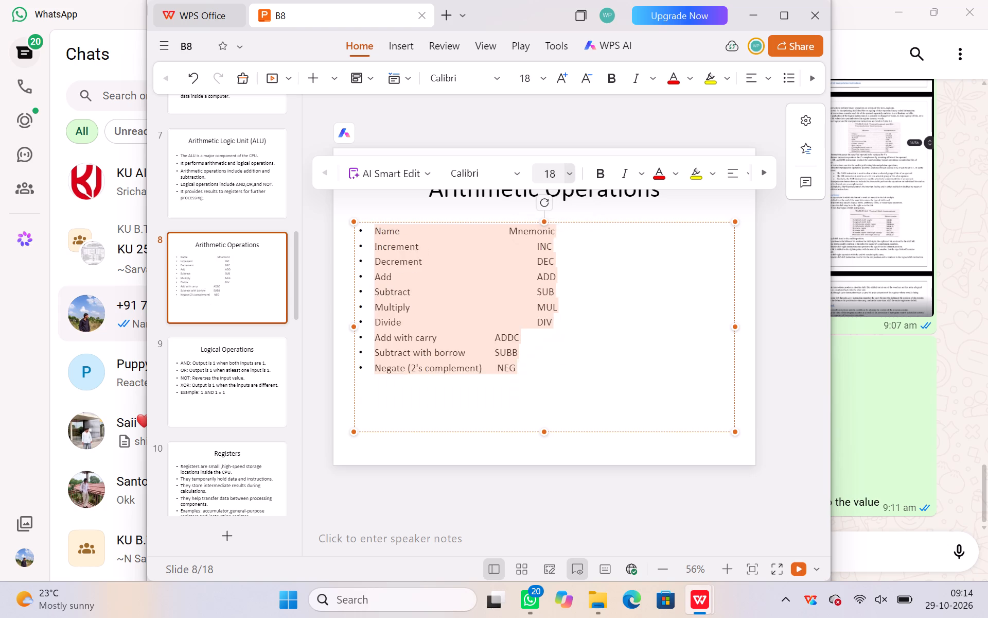
left_click(606, 345)
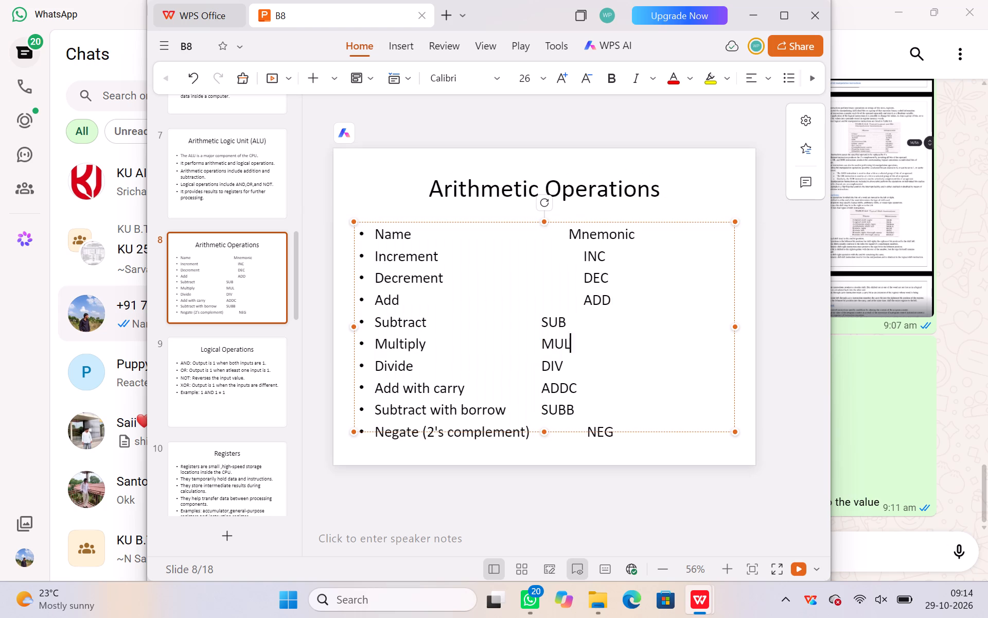
Add spaces before SUB in the Subtract bullet so that it lines up under ADD in the Mnemonic column.
left_click(538, 323)
key("space")
key("space")
key("space")
key("space")
key("space")
key("space")
key("space")
key("space")
key("space")
key("space")
key("space")
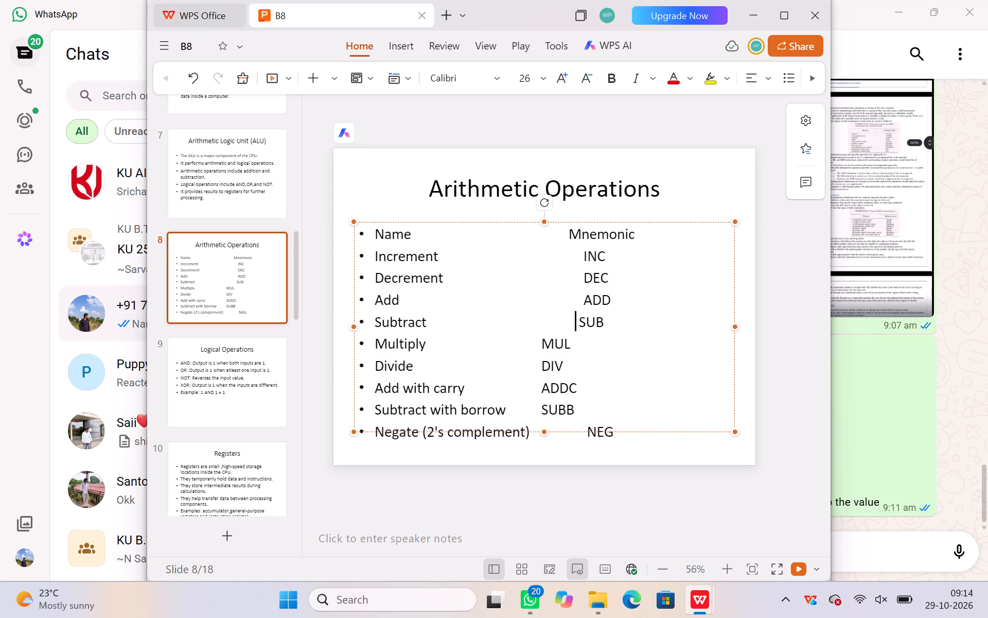
key("space")
key("space")
key("BackSpace")
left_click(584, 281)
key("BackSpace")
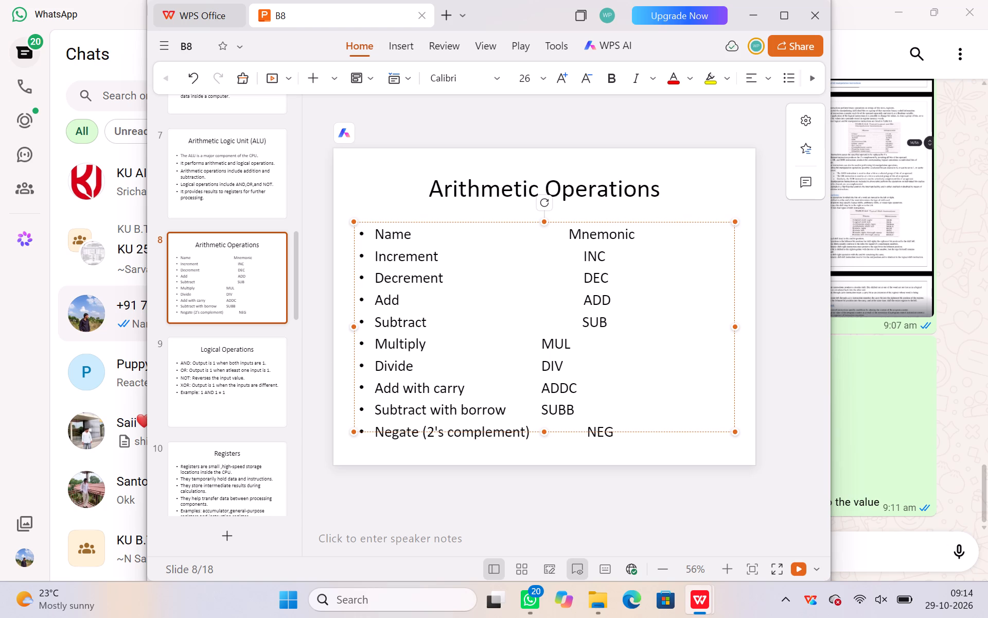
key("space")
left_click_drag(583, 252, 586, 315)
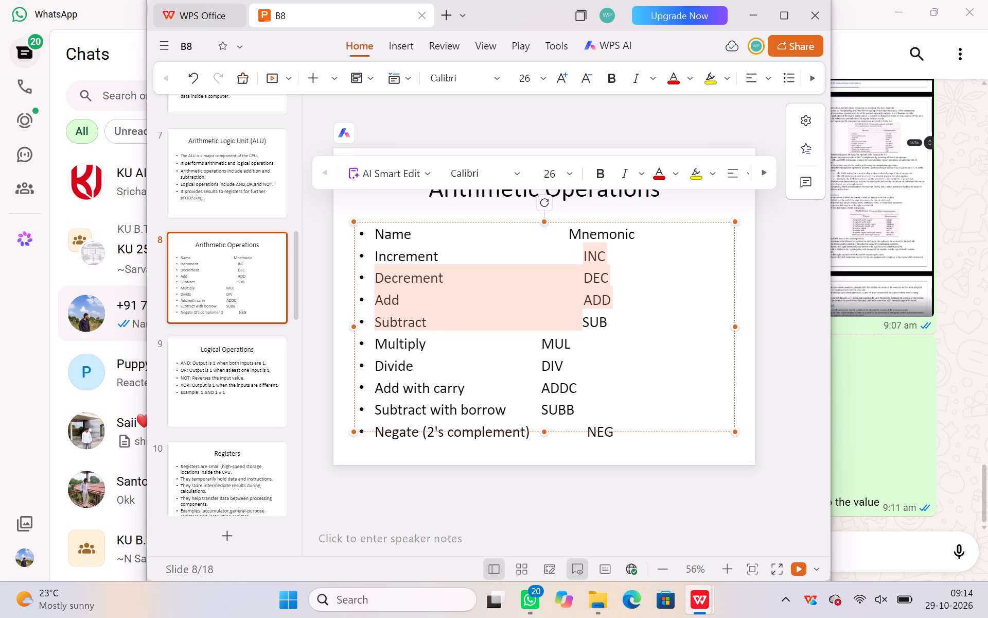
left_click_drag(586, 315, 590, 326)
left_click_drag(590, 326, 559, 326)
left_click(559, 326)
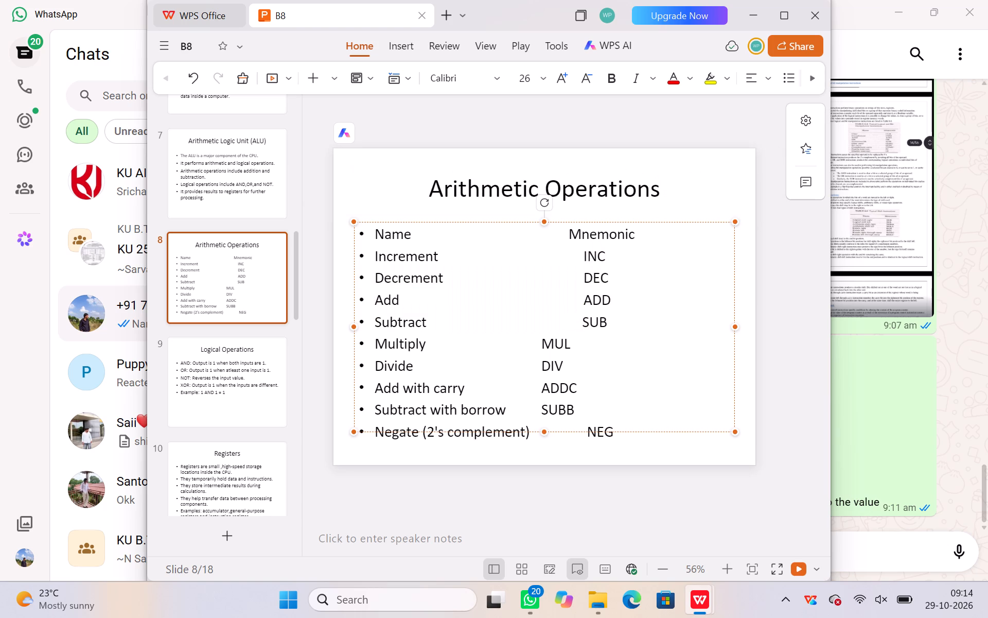
Adjust the spacing before MUL in the Multiply bullet so that it lines up under SUB.
left_click(541, 345)
key("Tab")
key("space")
key("space")
key("space")
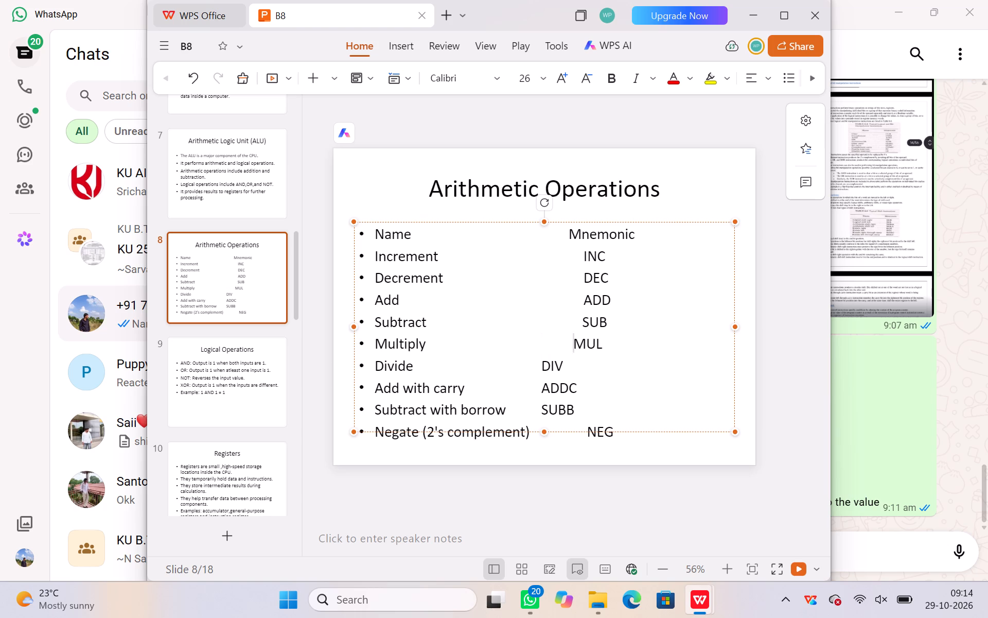
key("space")
key("space")
left_click(541, 345)
key("BackSpace")
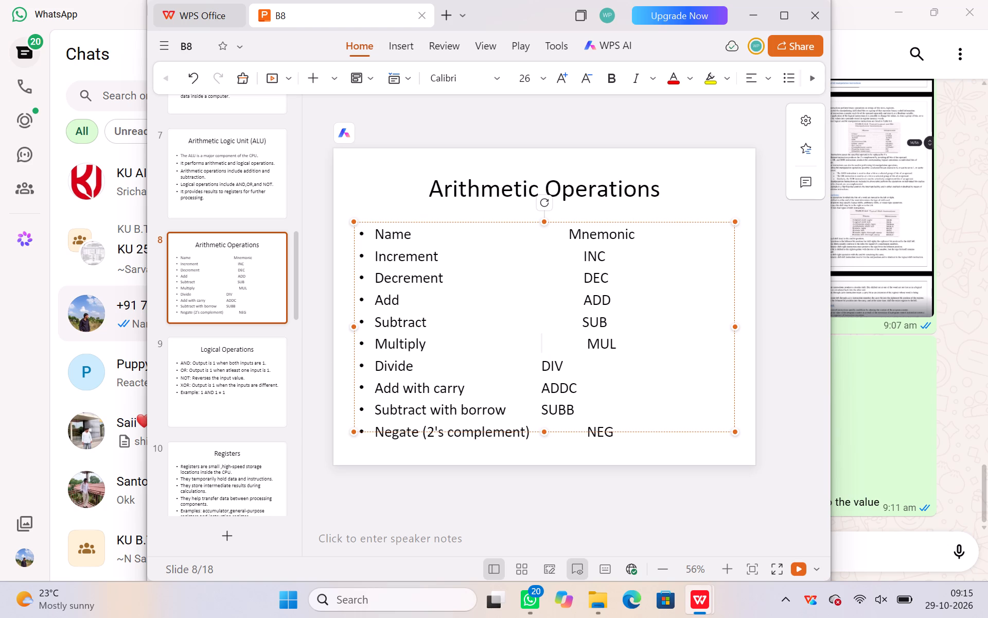
left_click(586, 339)
key("BackSpace")
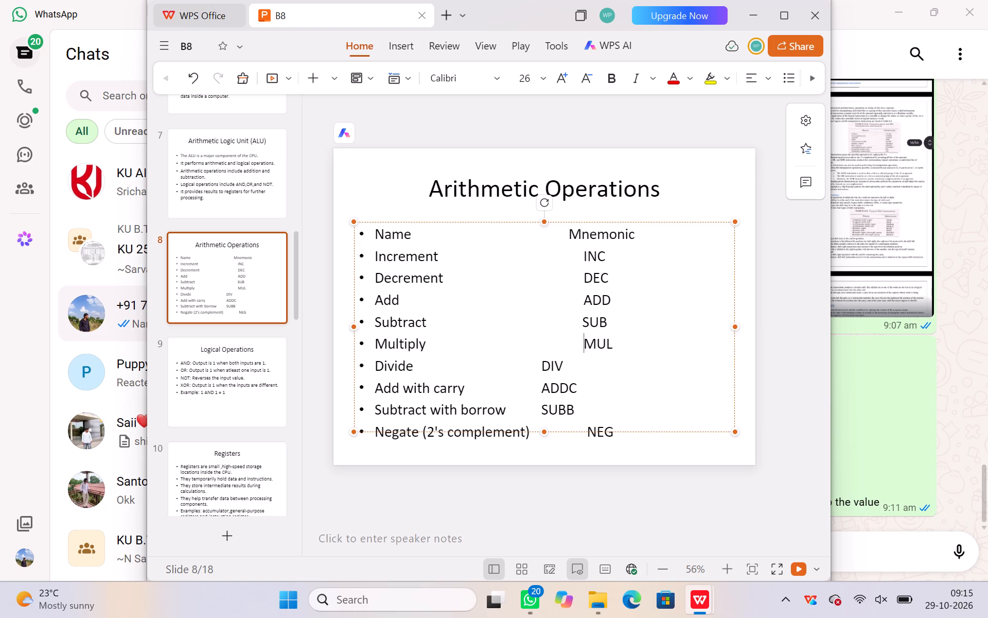
Add spacing before DIV in the Divide bullet so that it lines up under MUL.
left_click(540, 365)
key("Tab")
key("space")
key("space")
key("space")
key("space")
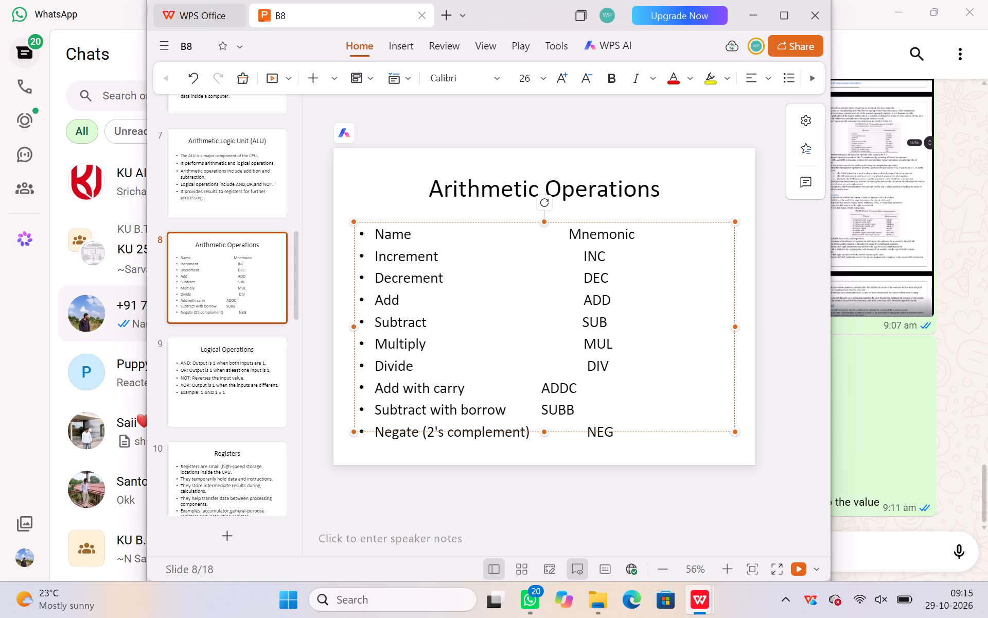
key("BackSpace")
Add spacing before ADDC in the Add with carry bullet so that it lines up under DIV.
left_click(549, 389)
key("Left")
key("Tab")
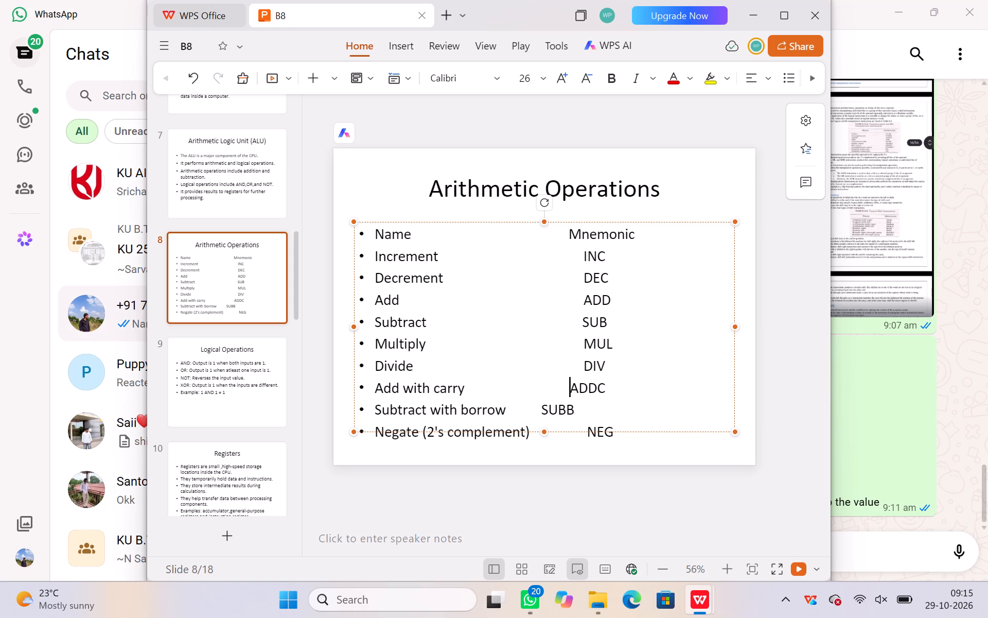
key("space")
key("space")
key("space")
key("space")
Add spaces before SUBB in the Subtract with borrow bullet so that it lines up under ADDC.
left_click(540, 407)
key("space")
key("space")
key("space")
key("space")
key("space")
key("space")
key("space")
key("space")
key("space")
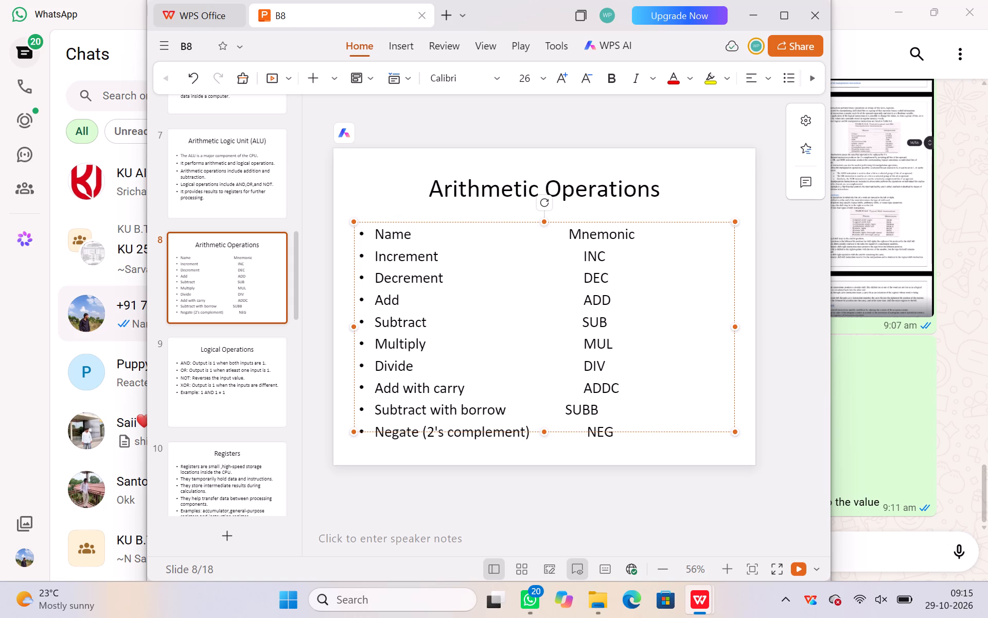
key("space")
key("space")
key("space")
key("space")
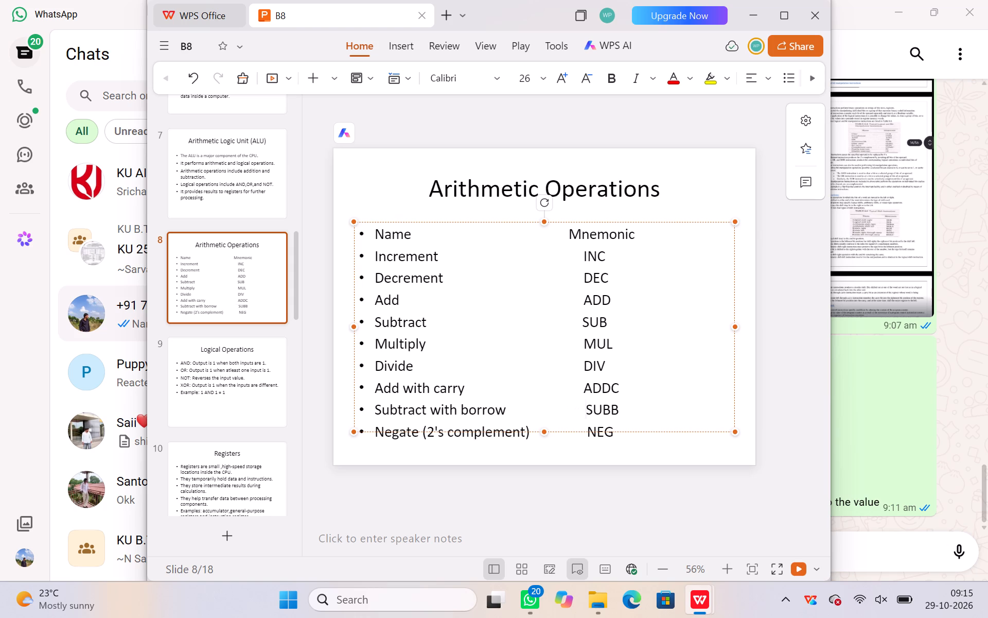
key("BackSpace")
Remove one space before NEG in the last bullet so that it lines up under SUBB, and deselect the text box.
left_click(585, 433)
left_click(586, 433)
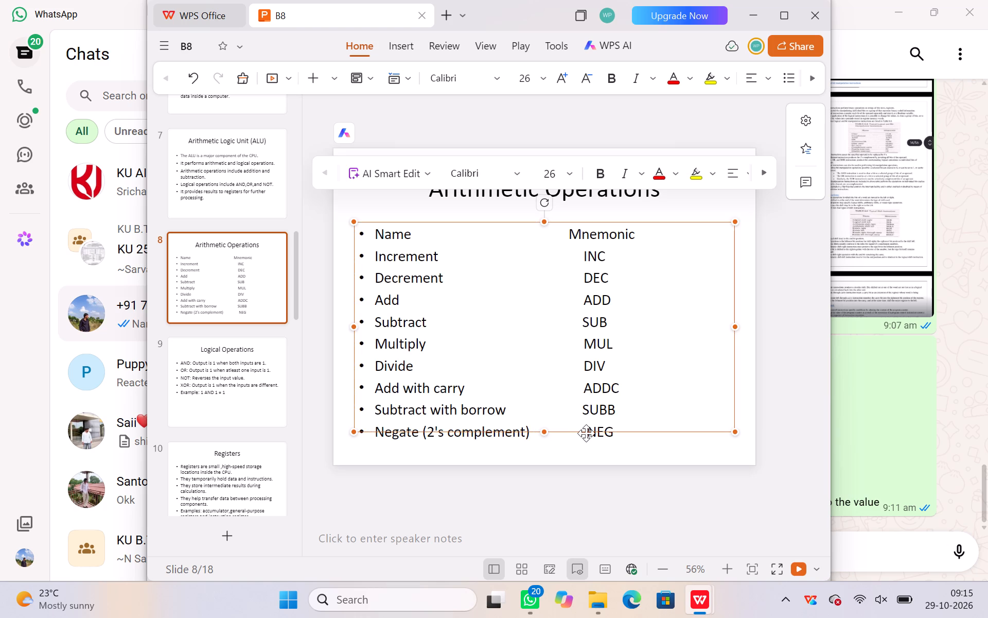
left_click(593, 440)
key("Left")
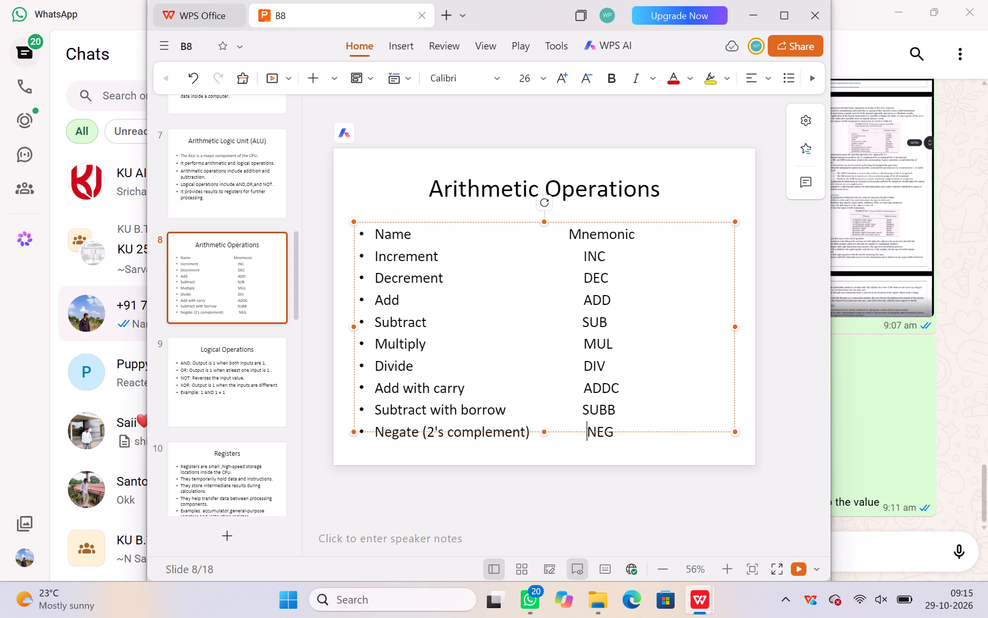
key("BackSpace")
left_click(665, 341)
left_click(664, 448)
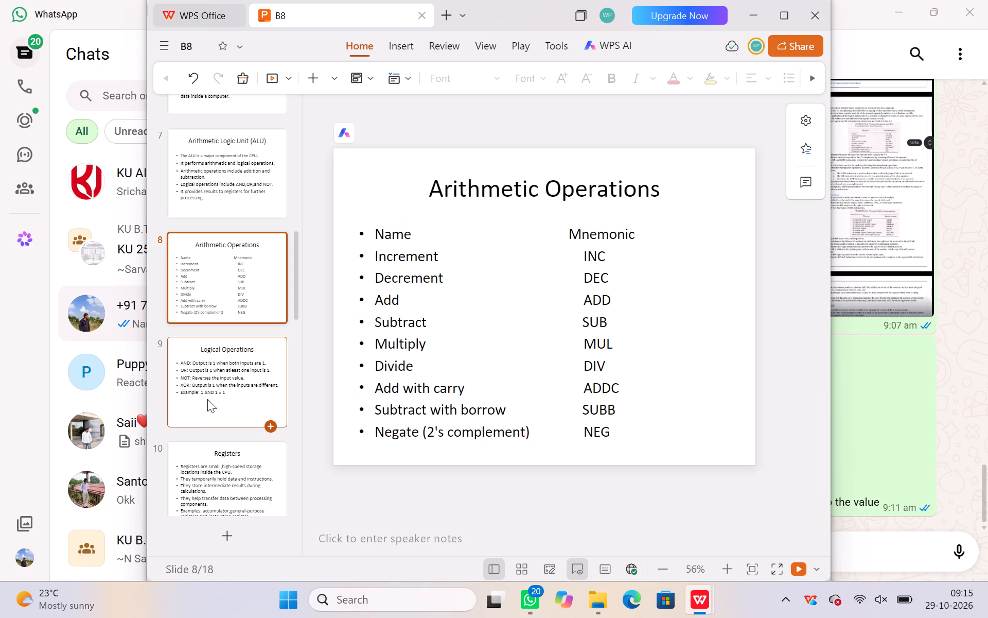
Move the Logic Gates slide ahead of the Registers slide, directly after Logical Operations, so that it becomes slide 10.
left_click(213, 396)
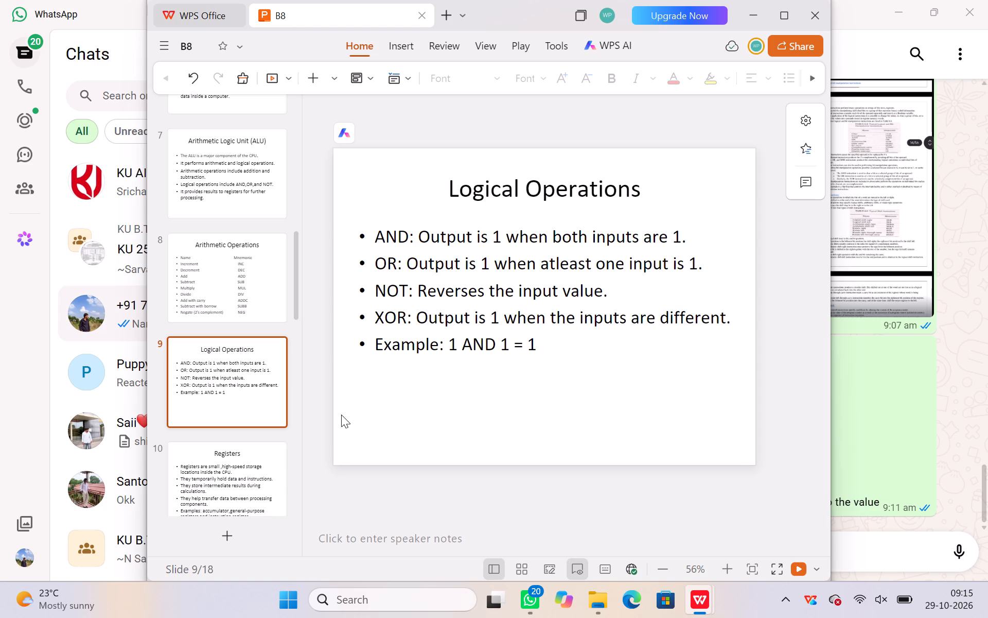
left_click(239, 384)
left_click(209, 472)
scroll(209, 472, "down", 1)
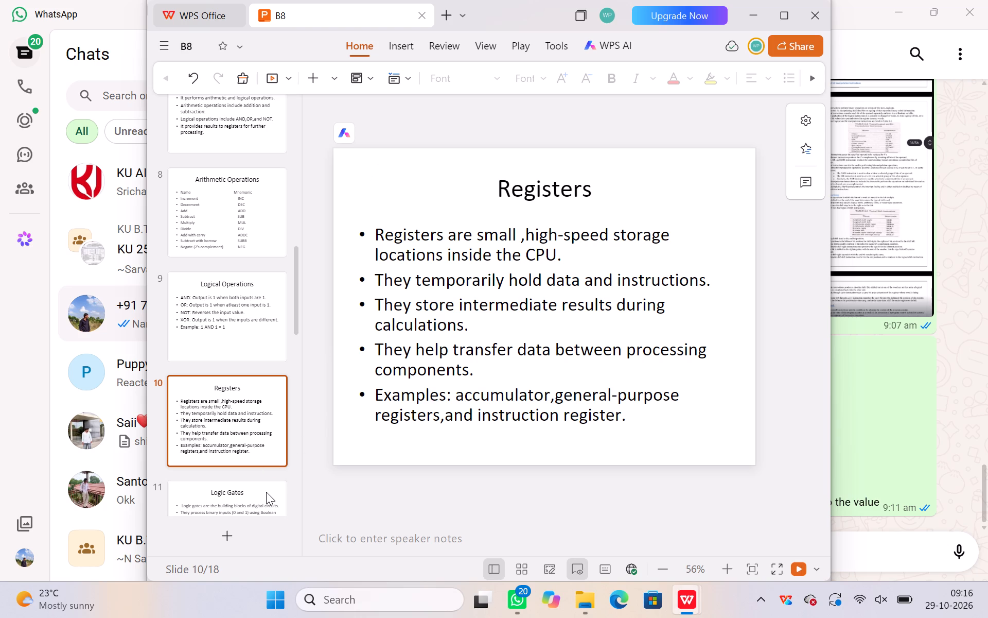
scroll(266, 492, "down", 1)
left_click_drag(254, 488, 261, 383)
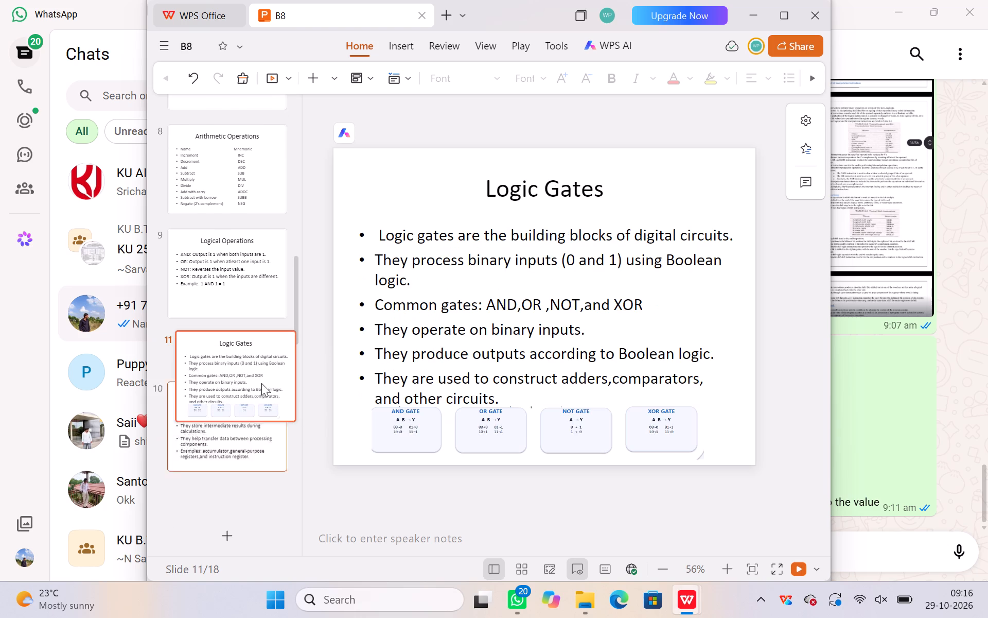
left_click_drag(261, 383, 256, 367)
Clear the title text "Registers" on slide 11, leaving the bullet list in place.
left_click(238, 470)
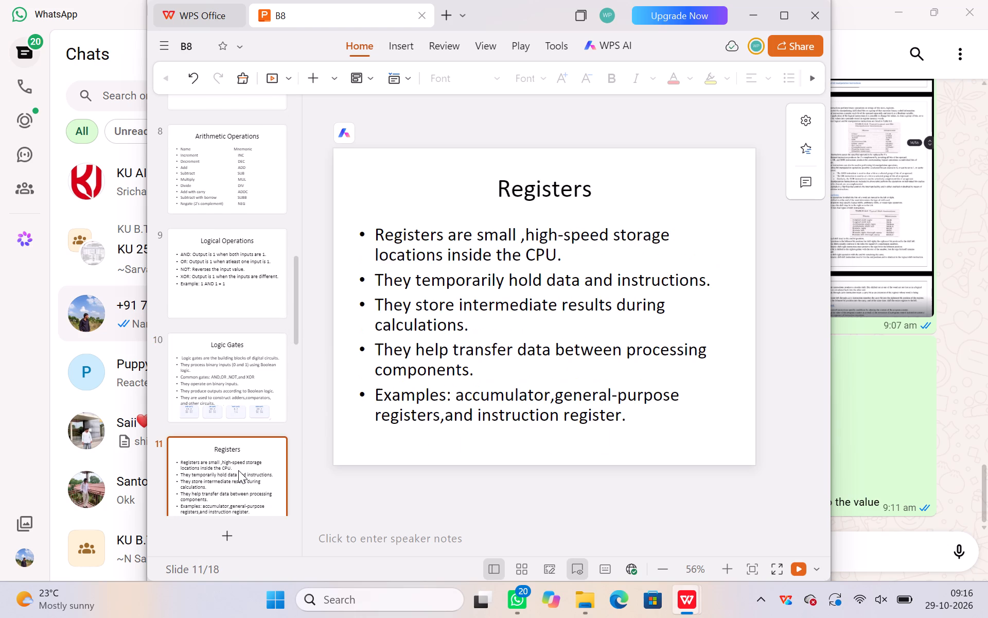
left_click(474, 195)
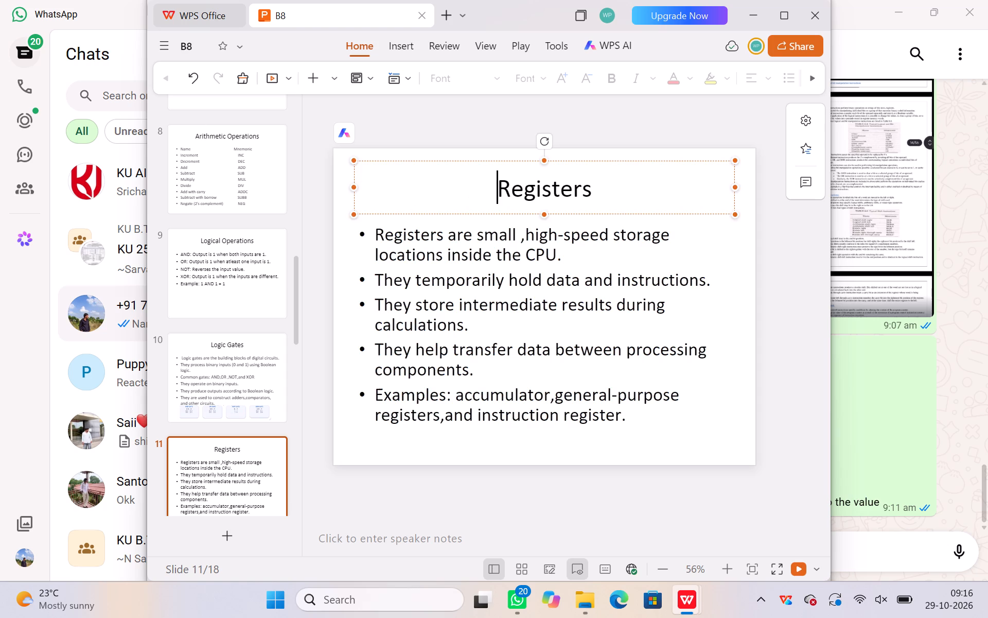
left_click(474, 195)
left_click_drag(477, 194, 716, 183)
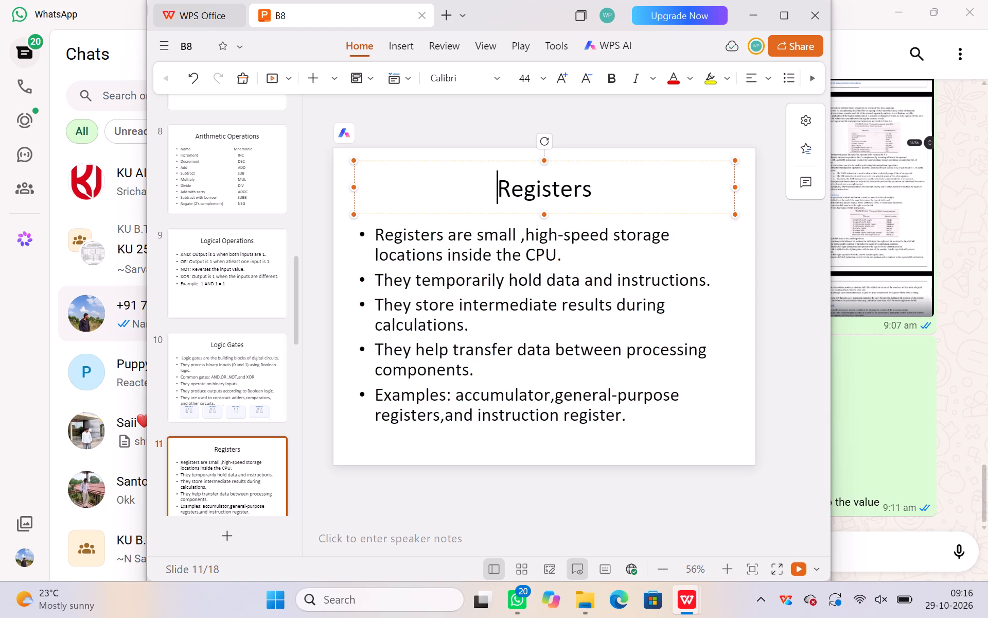
key("BackSpace")
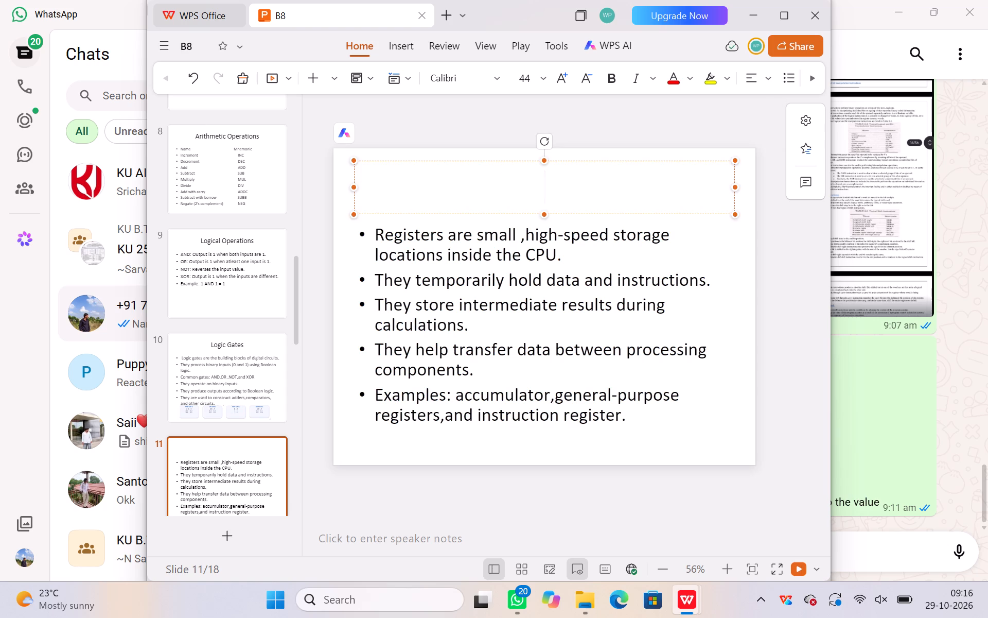
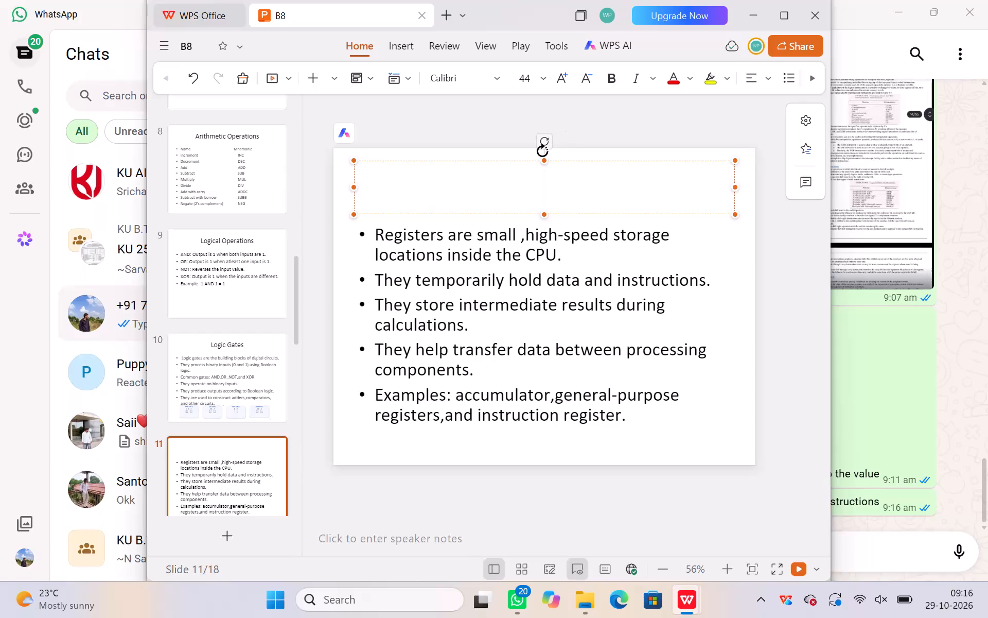
Paste the copied heading "Typical Logical and Bit Manipulation Instructions" into the empty title box of slide 11.
left_click(533, 182)
key("ctrl+v")
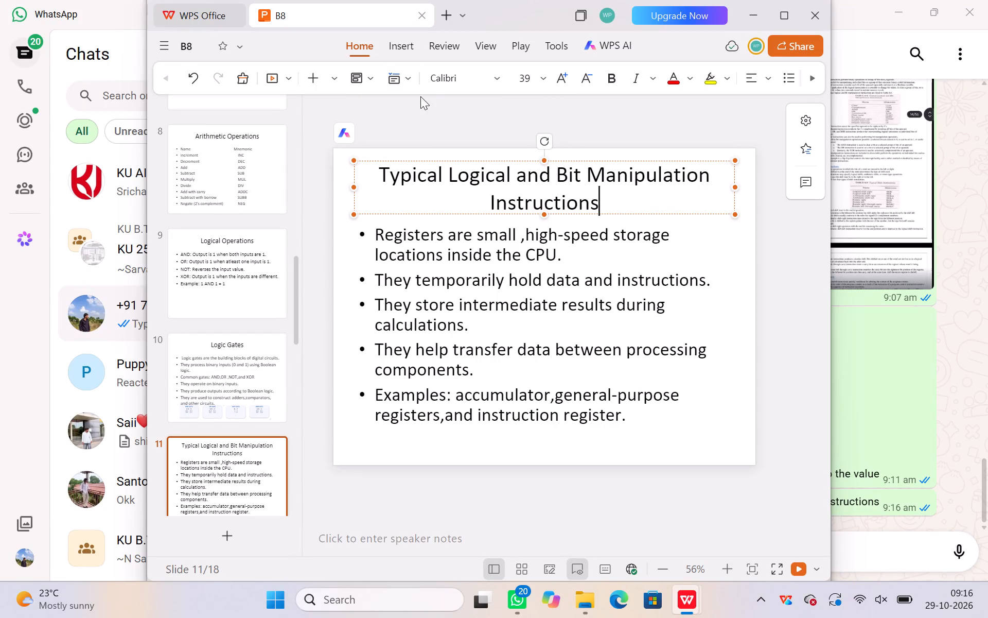
Maximize the presentation window and left-align the title text on slide 11.
left_click(771, 27)
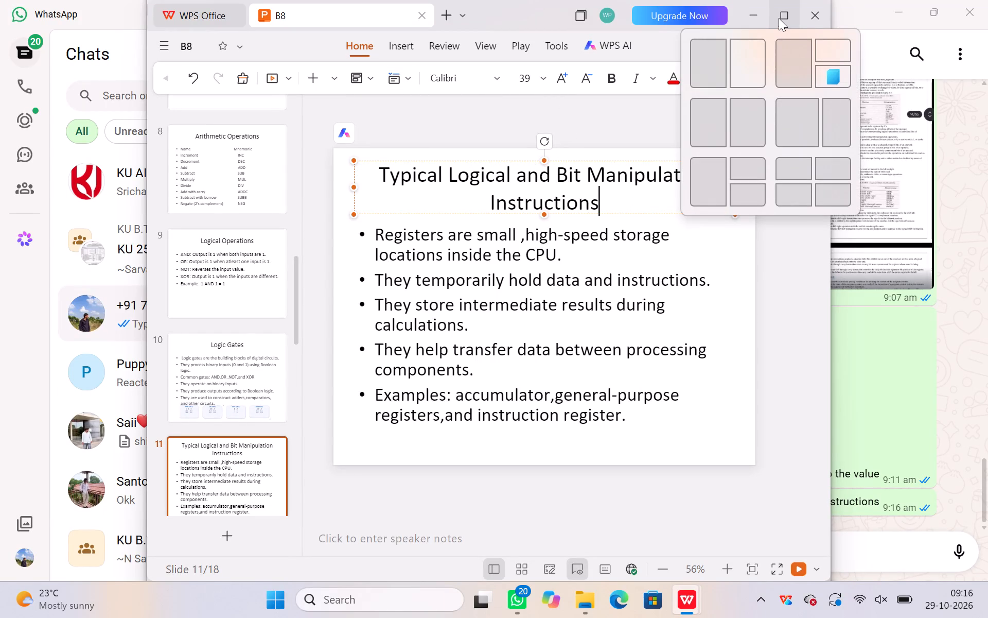
left_click(782, 16)
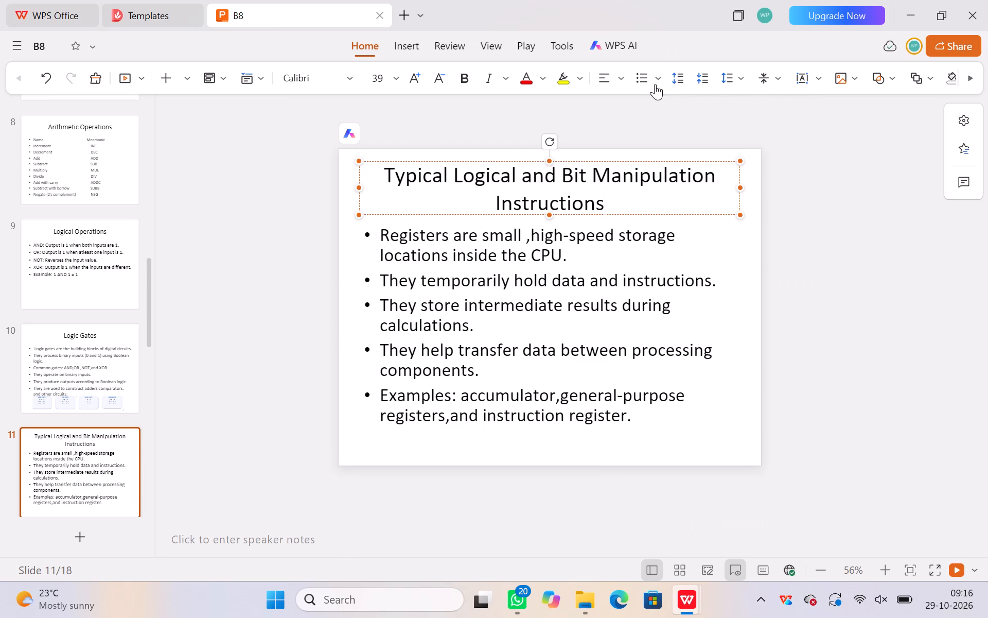
left_click(603, 79)
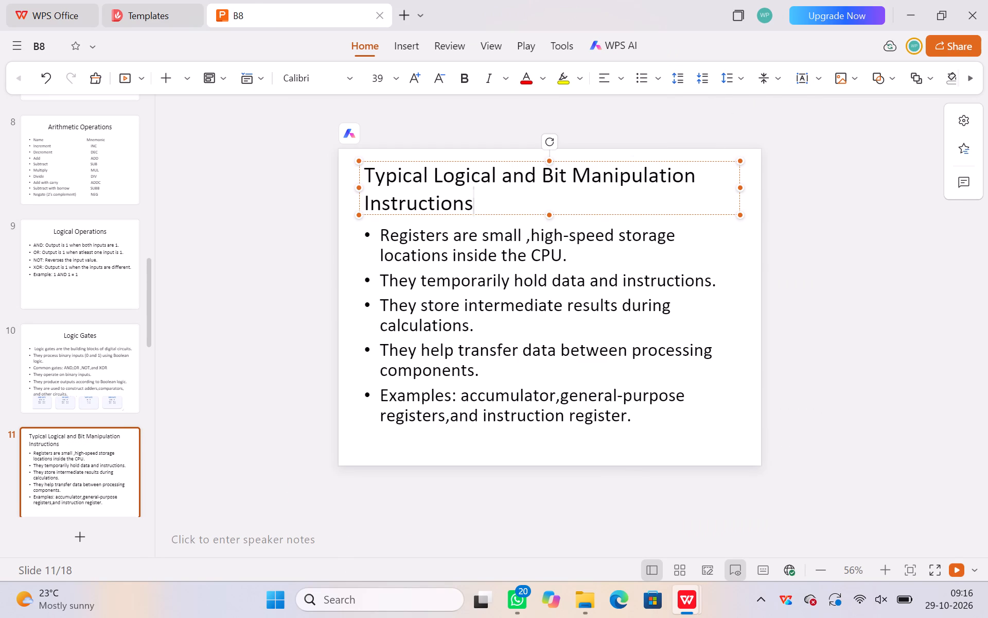
Open the font size choices for the title text on slide 11.
left_click(501, 192)
left_click(395, 81)
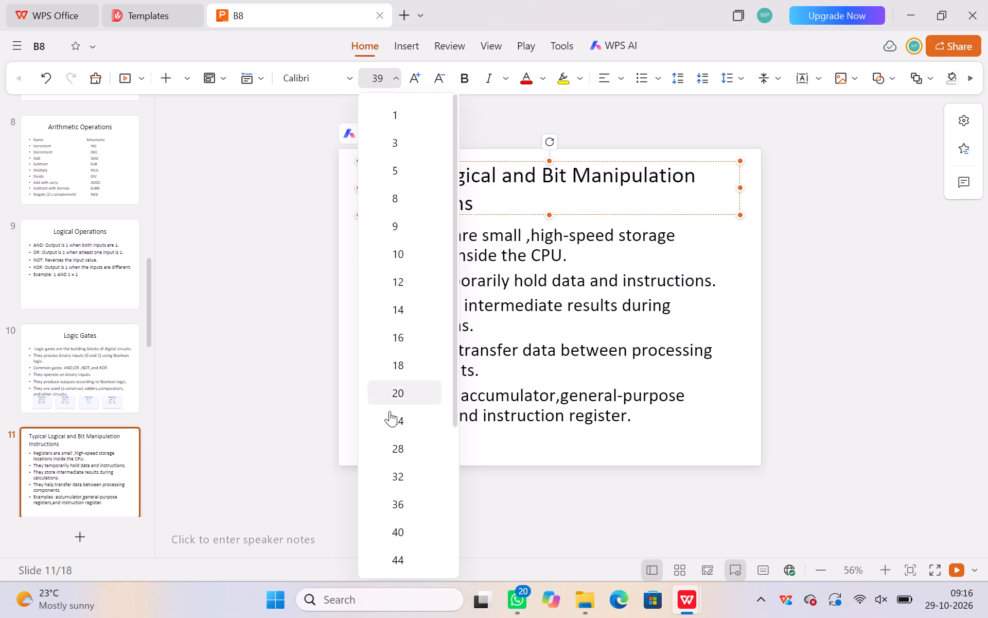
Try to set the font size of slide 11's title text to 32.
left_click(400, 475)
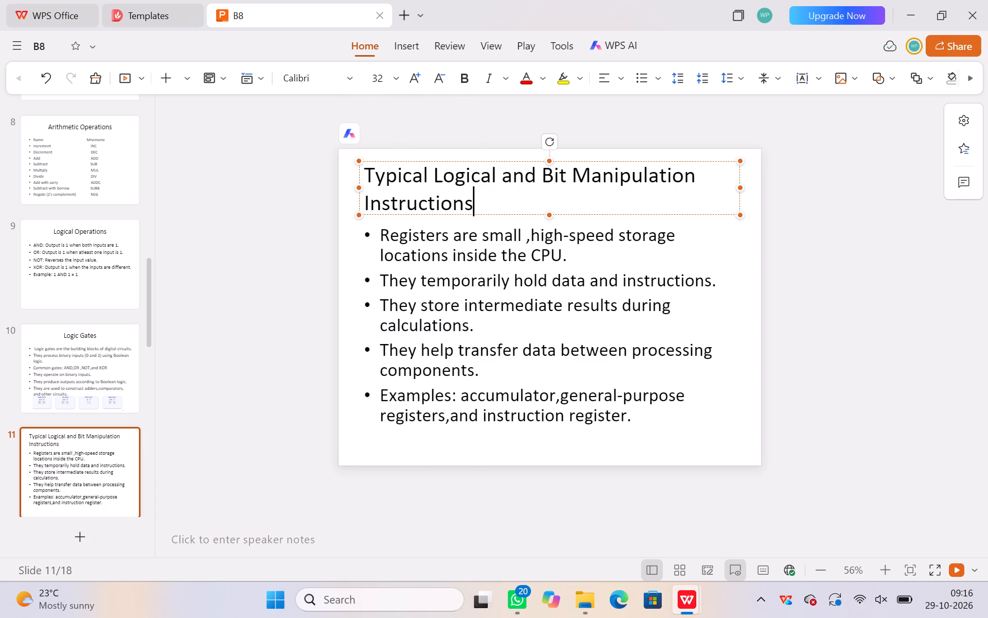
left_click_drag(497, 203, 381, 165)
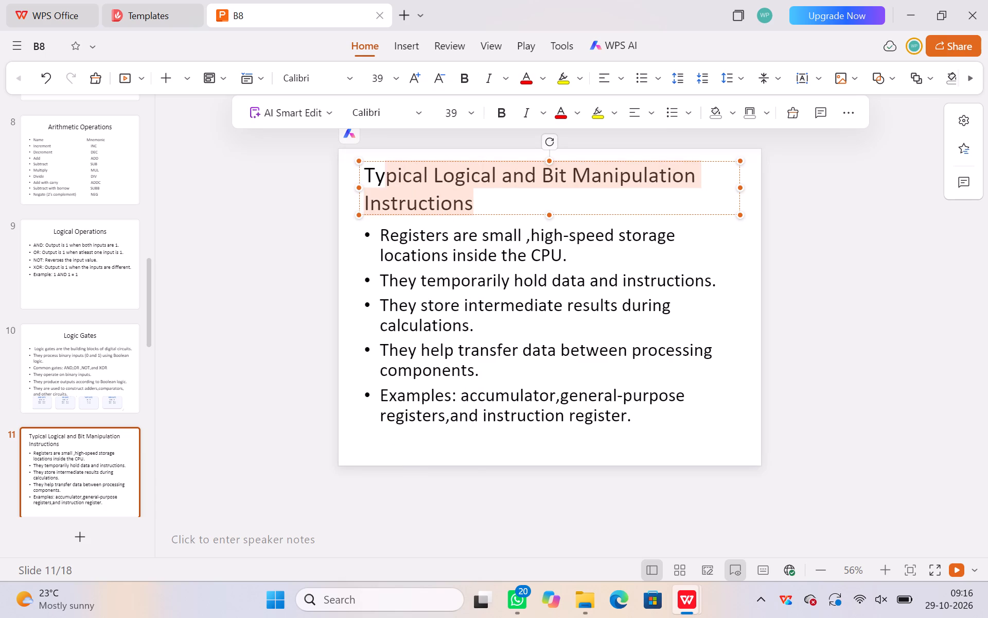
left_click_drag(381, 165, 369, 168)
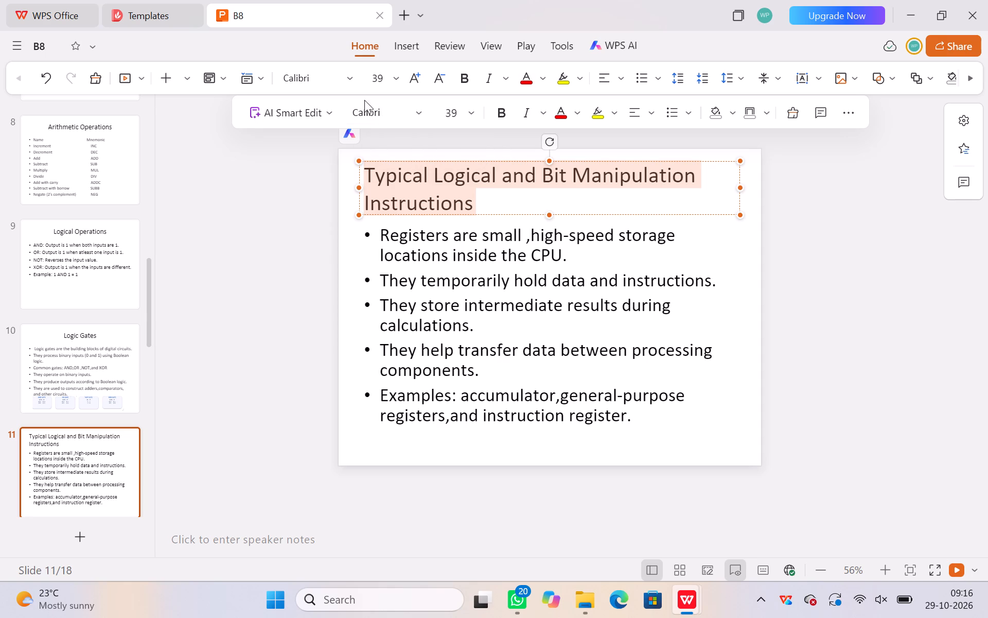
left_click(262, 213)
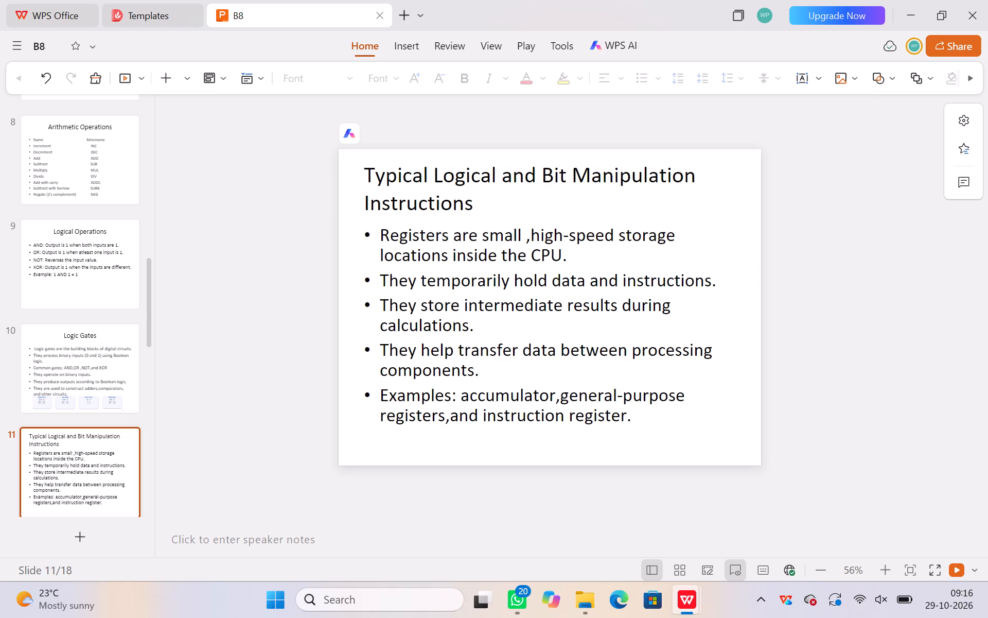
Delete the entire bullet list about registers from the content box of slide 11, keeping the title.
left_click_drag(379, 232, 467, 463)
key("BackSpace")
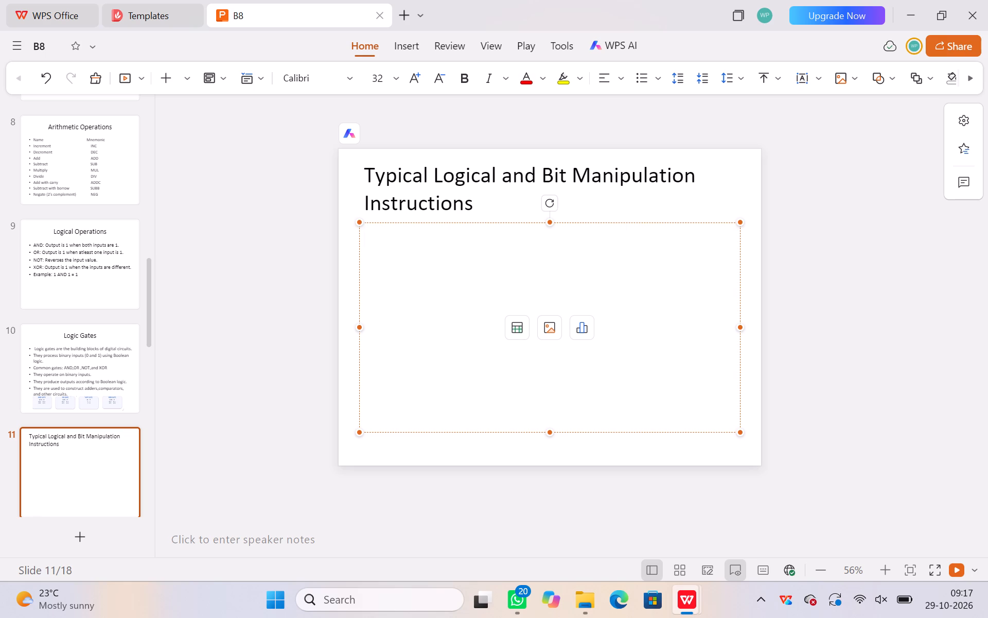
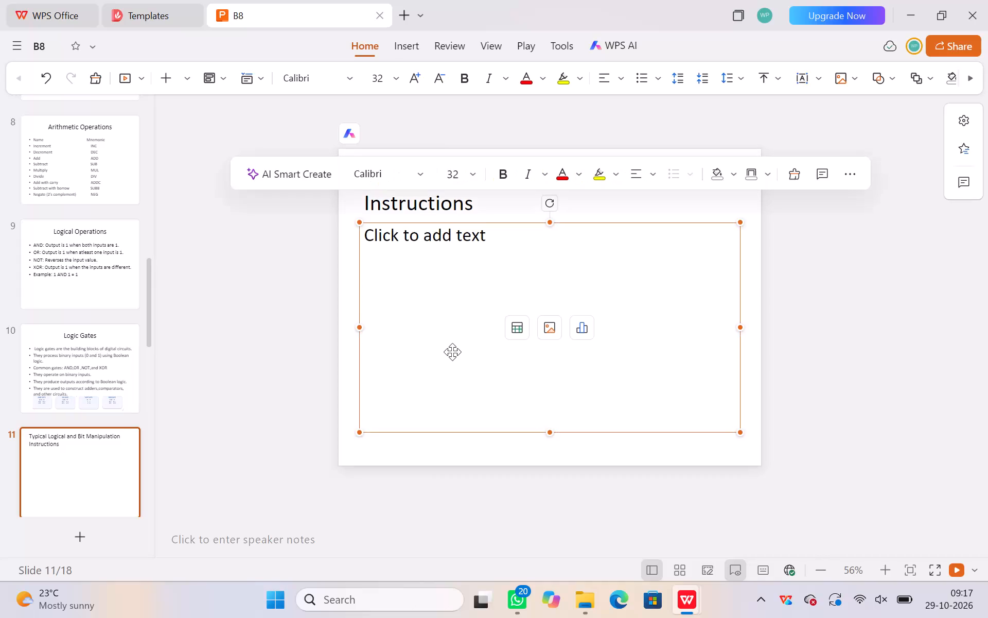
Paste the copied list of logical and bit manipulation instruction names and mnemonics onto slide 11.
left_click_drag(452, 352, 462, 339, "ctrl")
key("ctrl+v")
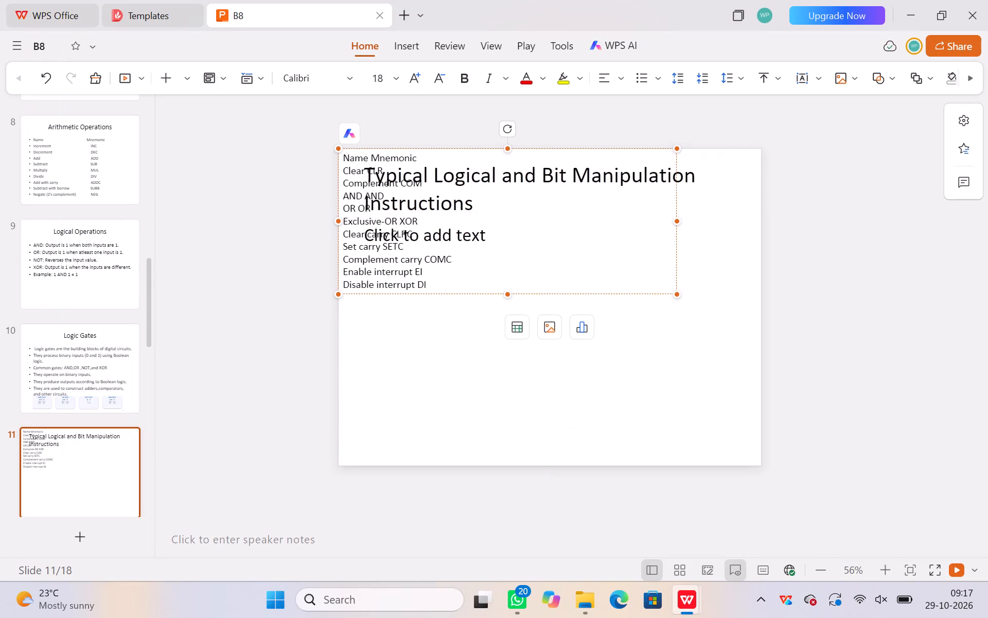
Move the pasted instruction list below the slide 11 title, lining up its text with the title's left edge.
left_click_drag(360, 223, 363, 228)
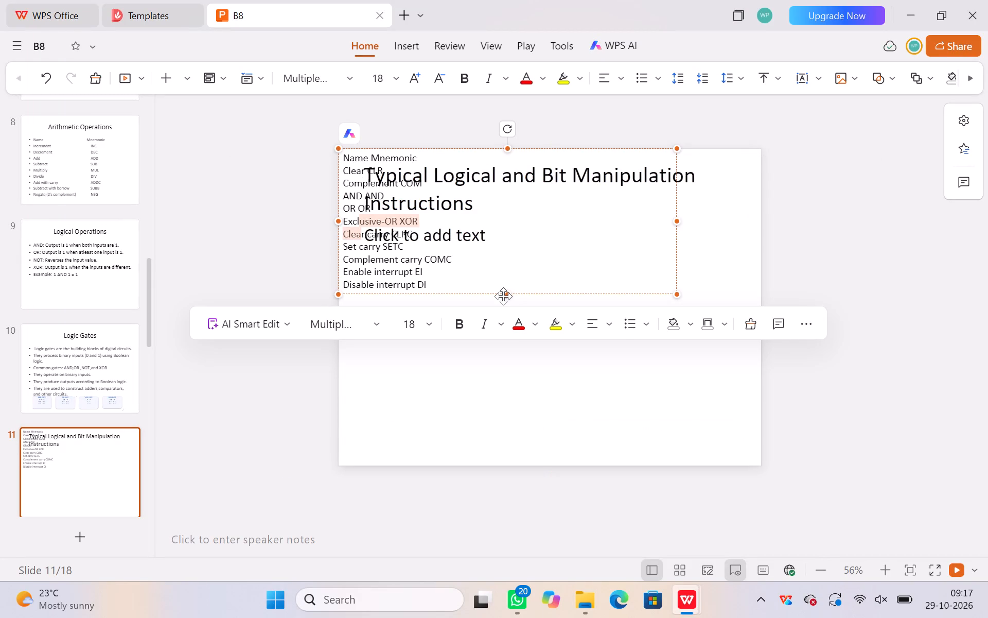
left_click_drag(503, 296, 534, 405)
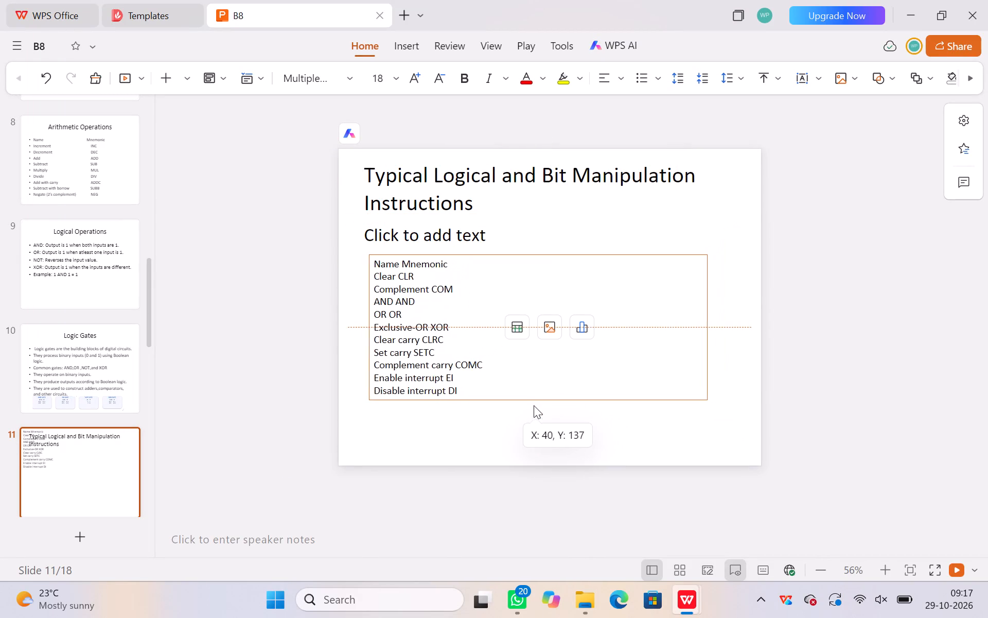
left_click_drag(534, 405, 526, 404)
left_click(526, 404)
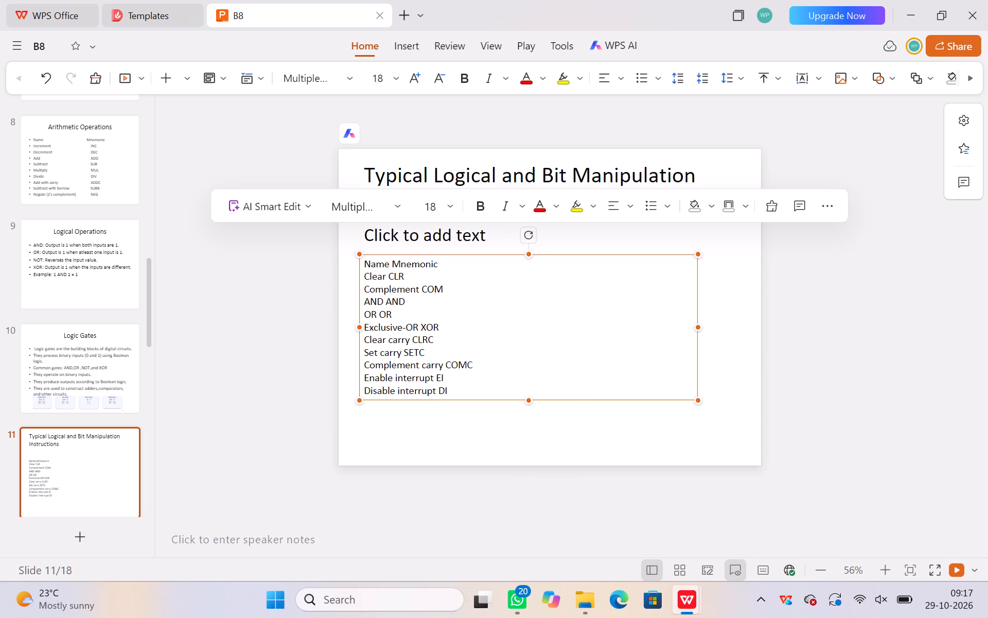
Place the text cursor in the empty content placeholder of slide 11.
left_click(489, 232)
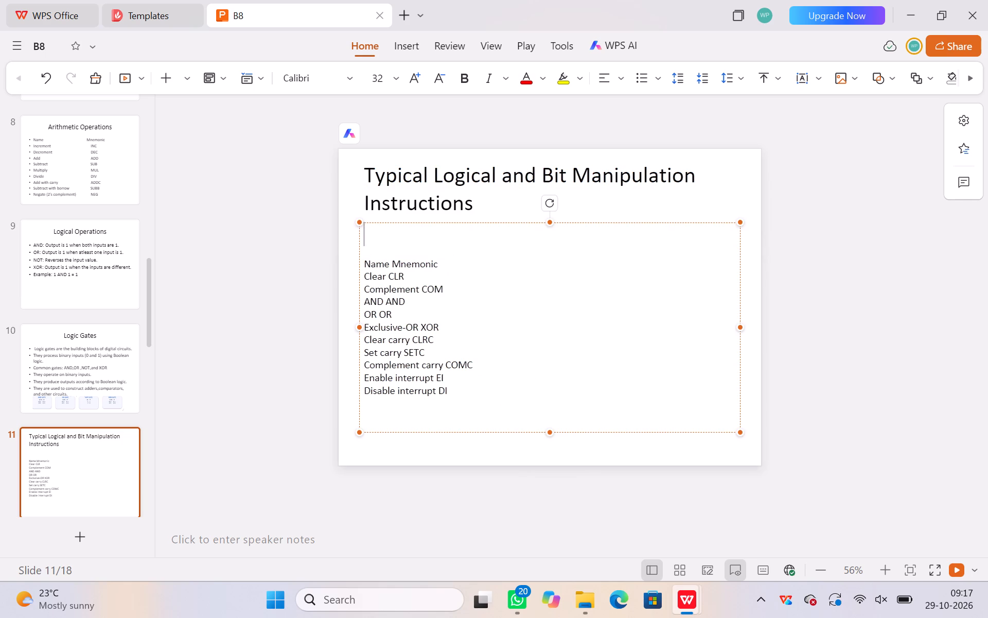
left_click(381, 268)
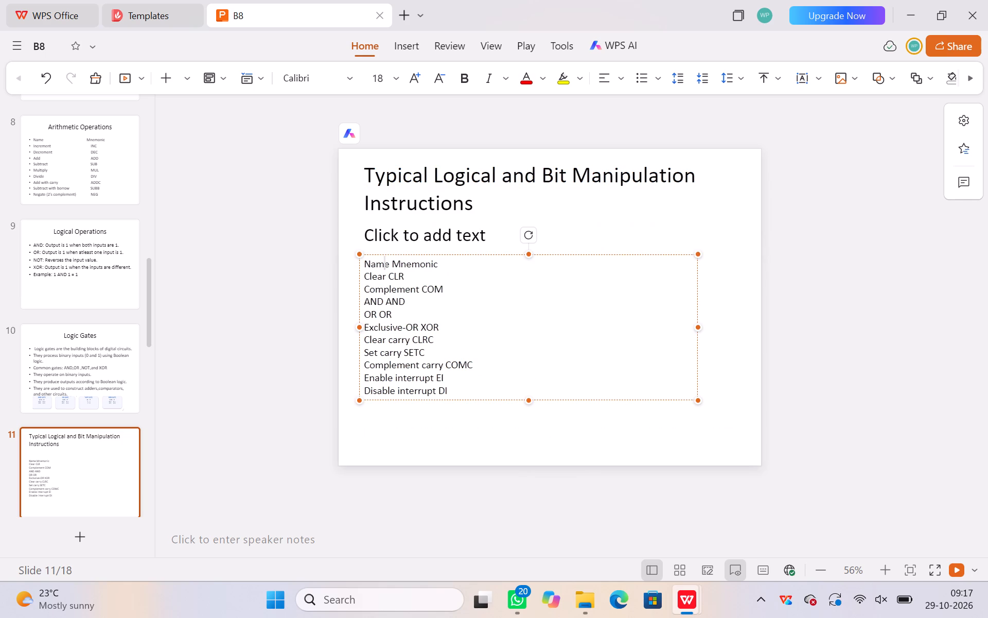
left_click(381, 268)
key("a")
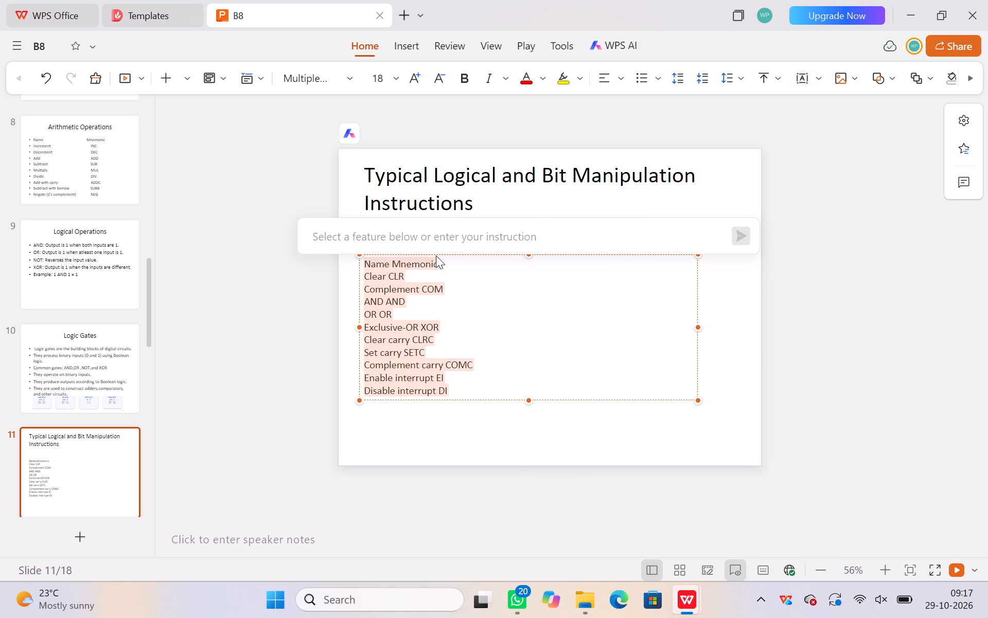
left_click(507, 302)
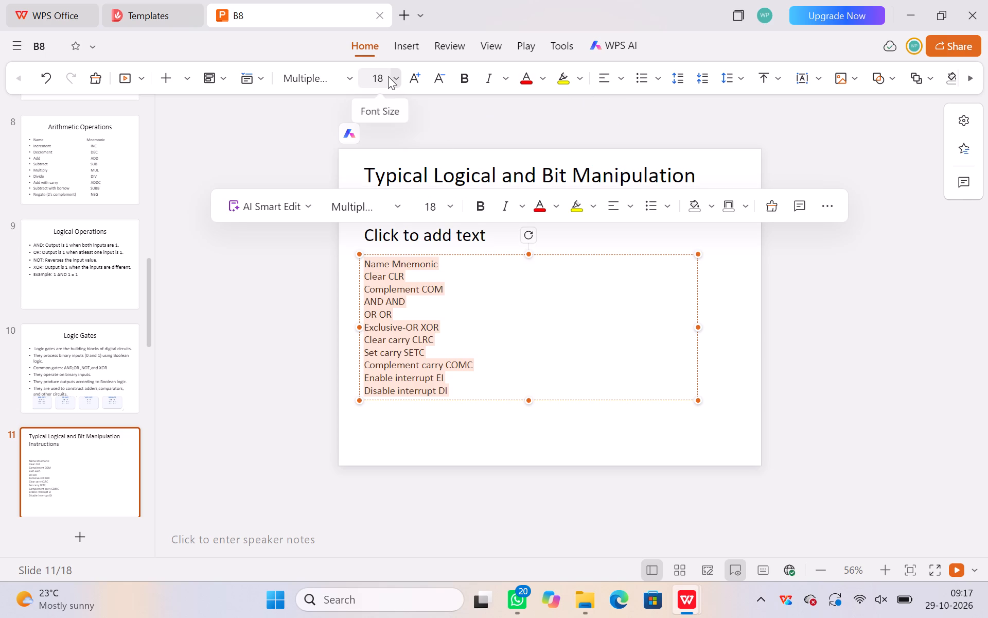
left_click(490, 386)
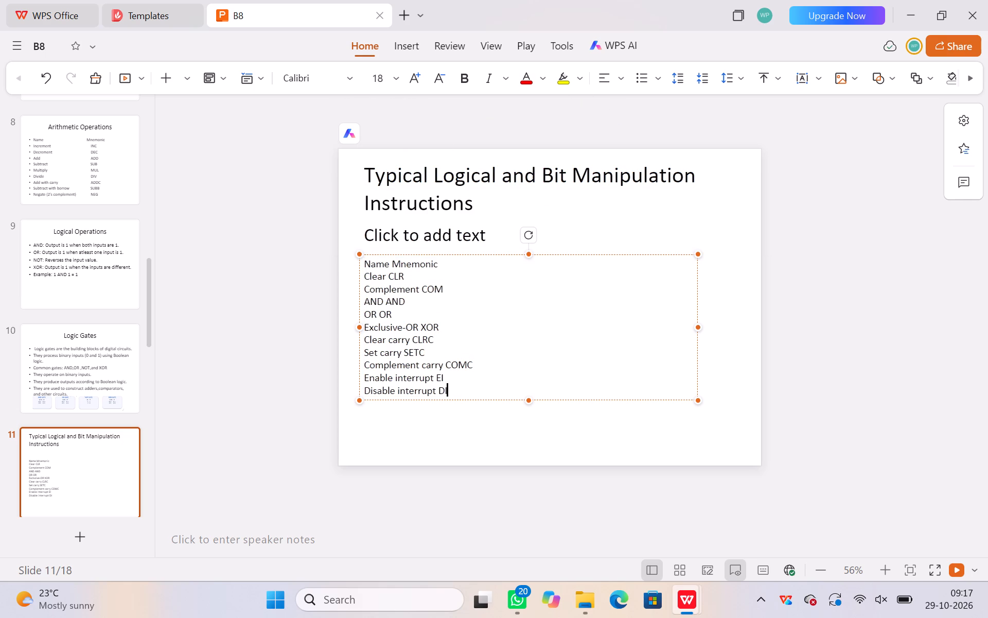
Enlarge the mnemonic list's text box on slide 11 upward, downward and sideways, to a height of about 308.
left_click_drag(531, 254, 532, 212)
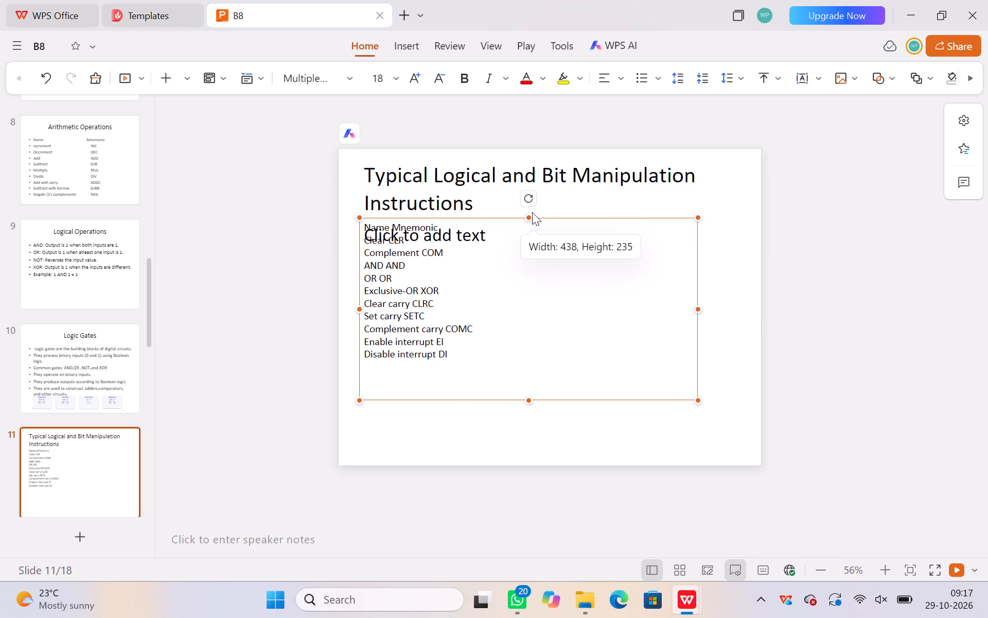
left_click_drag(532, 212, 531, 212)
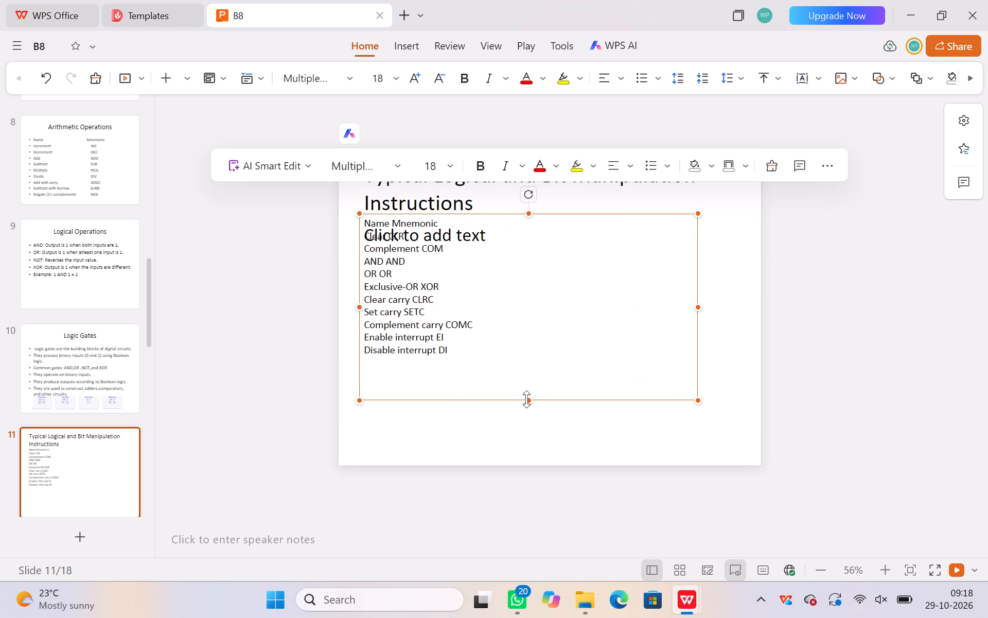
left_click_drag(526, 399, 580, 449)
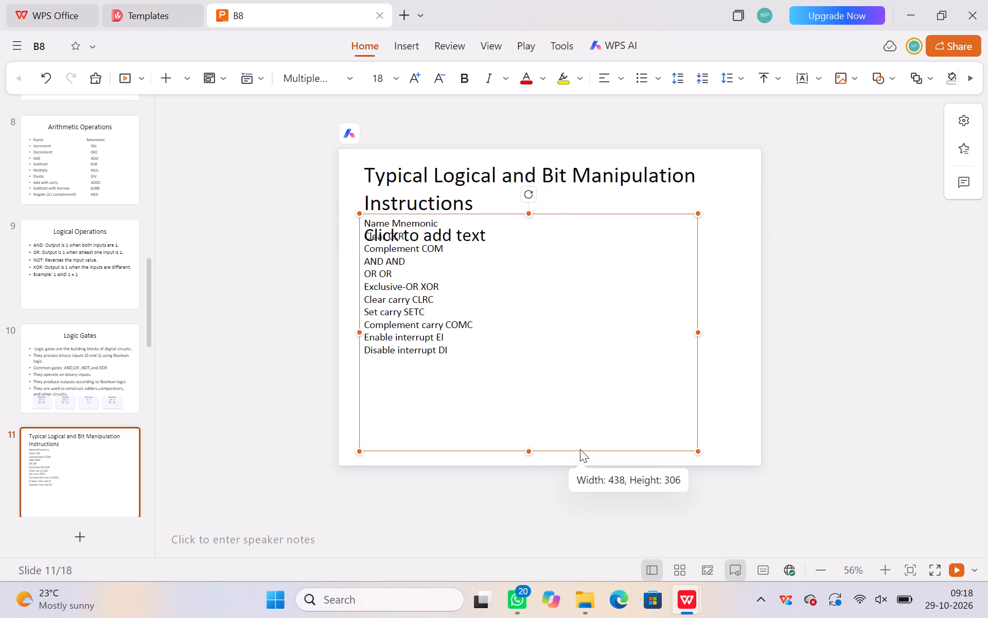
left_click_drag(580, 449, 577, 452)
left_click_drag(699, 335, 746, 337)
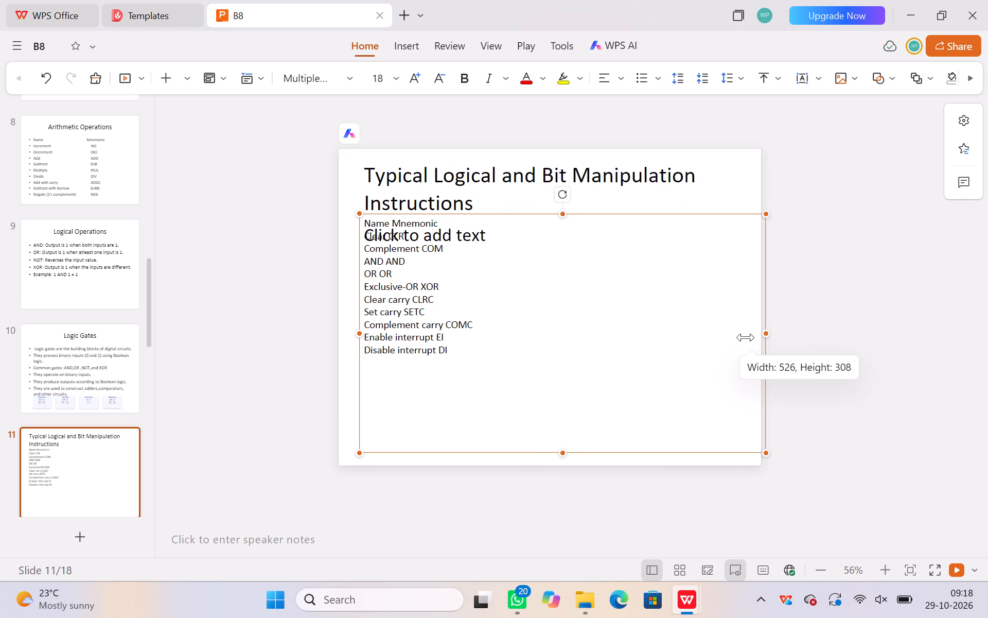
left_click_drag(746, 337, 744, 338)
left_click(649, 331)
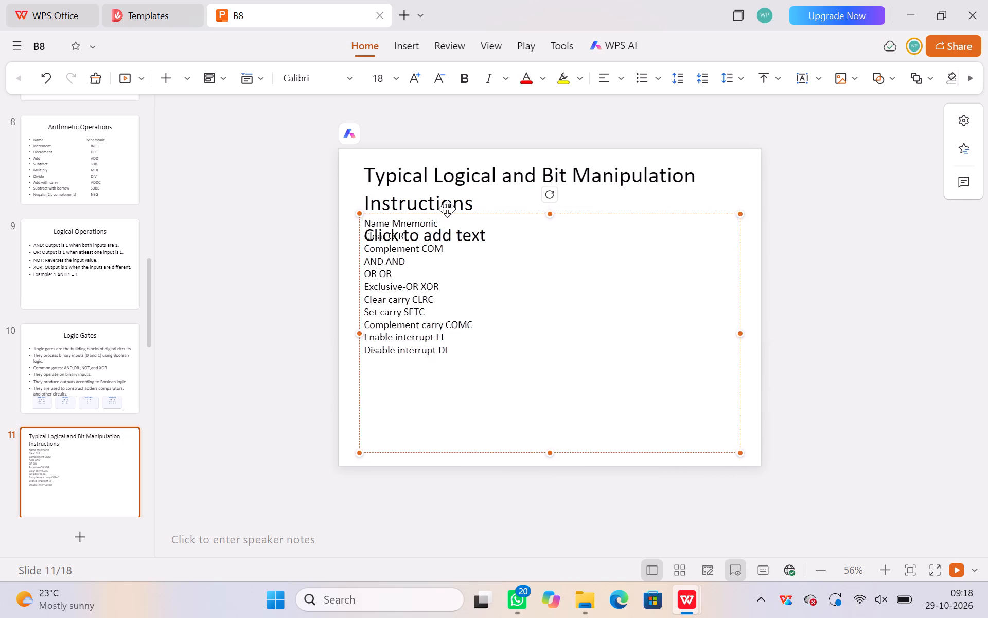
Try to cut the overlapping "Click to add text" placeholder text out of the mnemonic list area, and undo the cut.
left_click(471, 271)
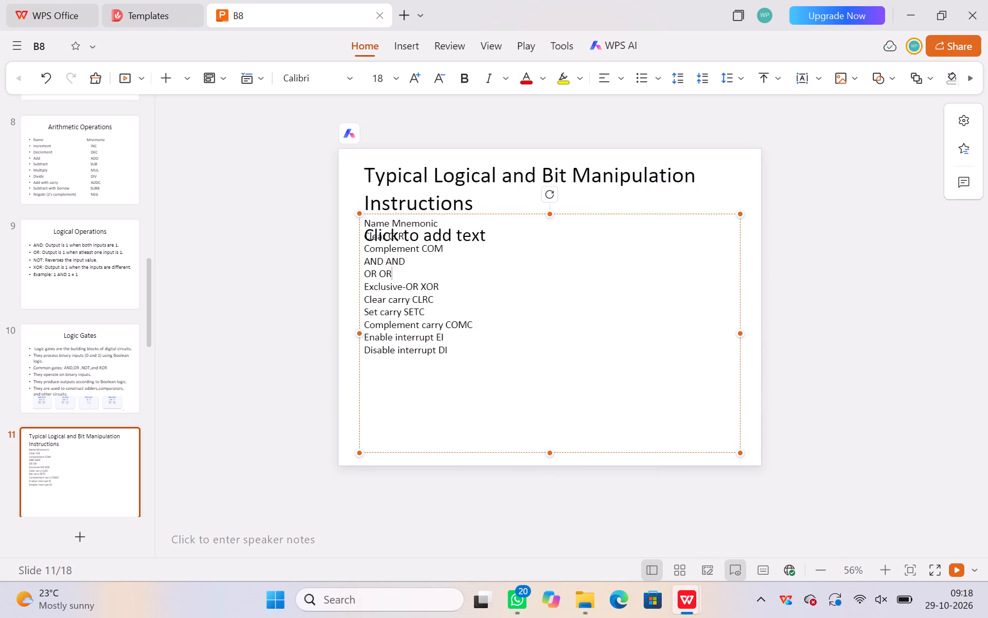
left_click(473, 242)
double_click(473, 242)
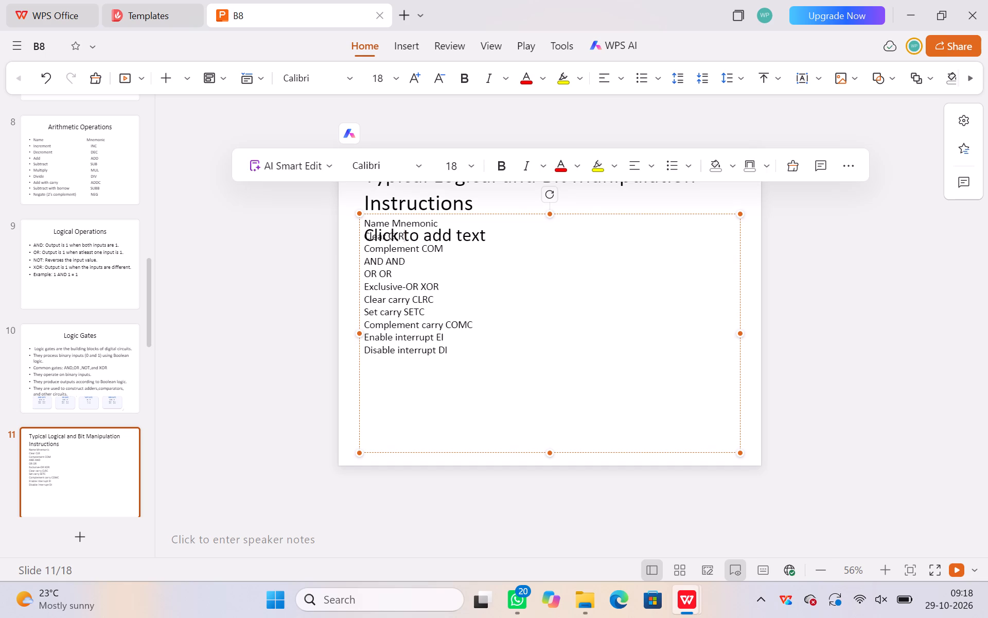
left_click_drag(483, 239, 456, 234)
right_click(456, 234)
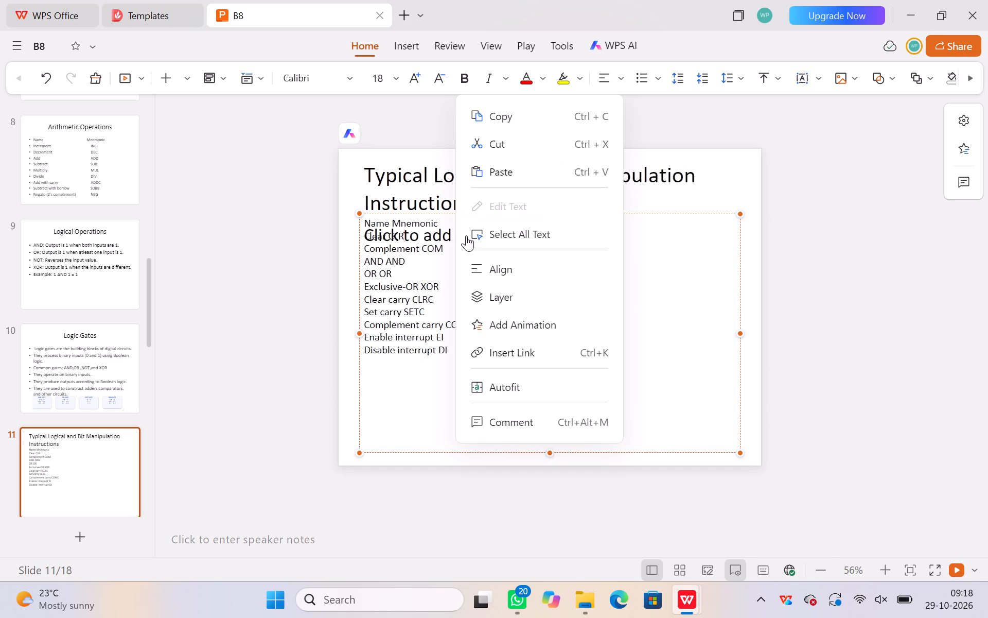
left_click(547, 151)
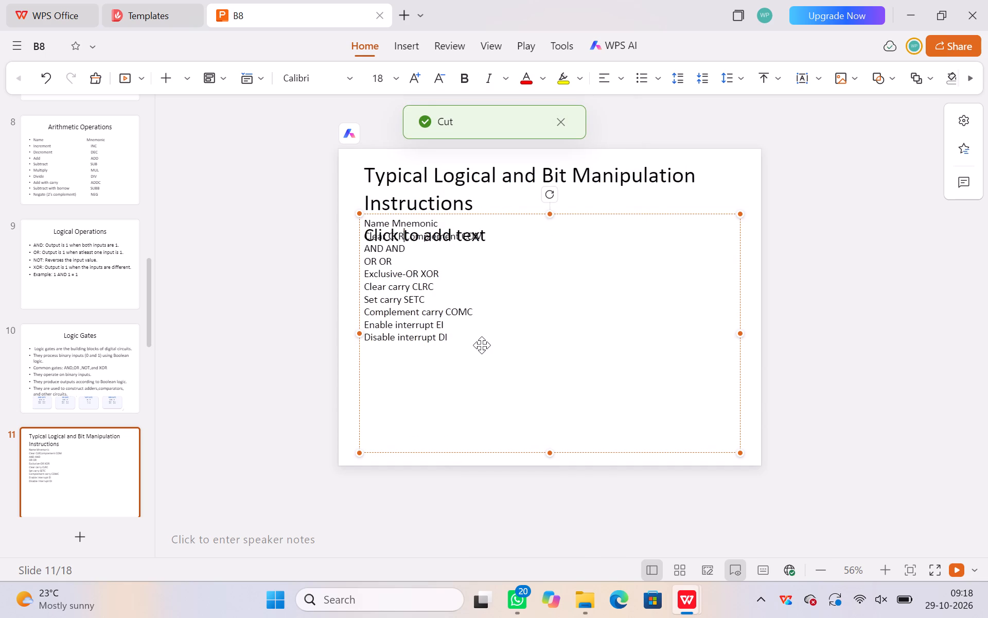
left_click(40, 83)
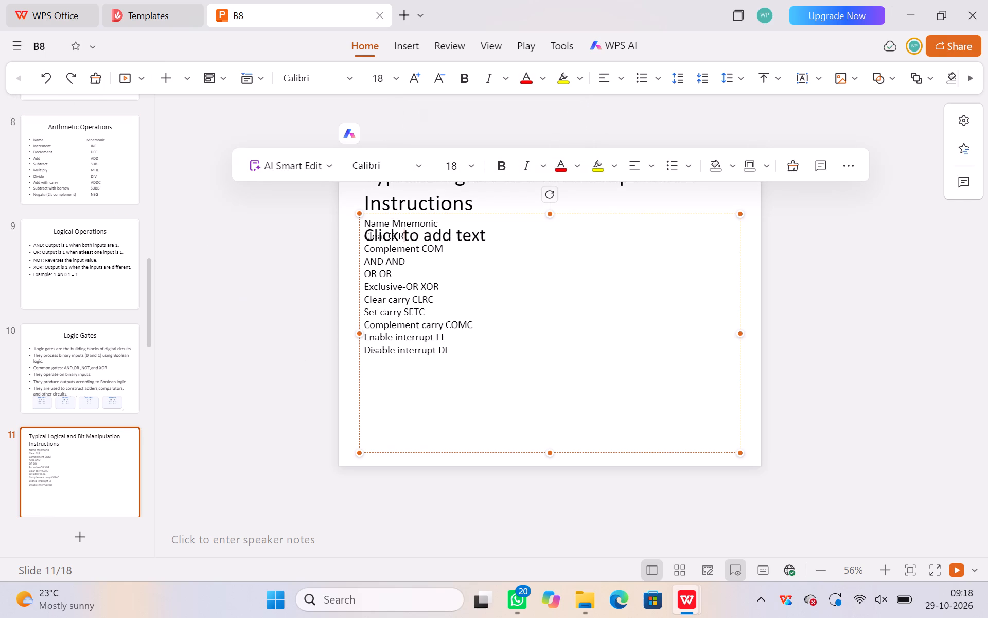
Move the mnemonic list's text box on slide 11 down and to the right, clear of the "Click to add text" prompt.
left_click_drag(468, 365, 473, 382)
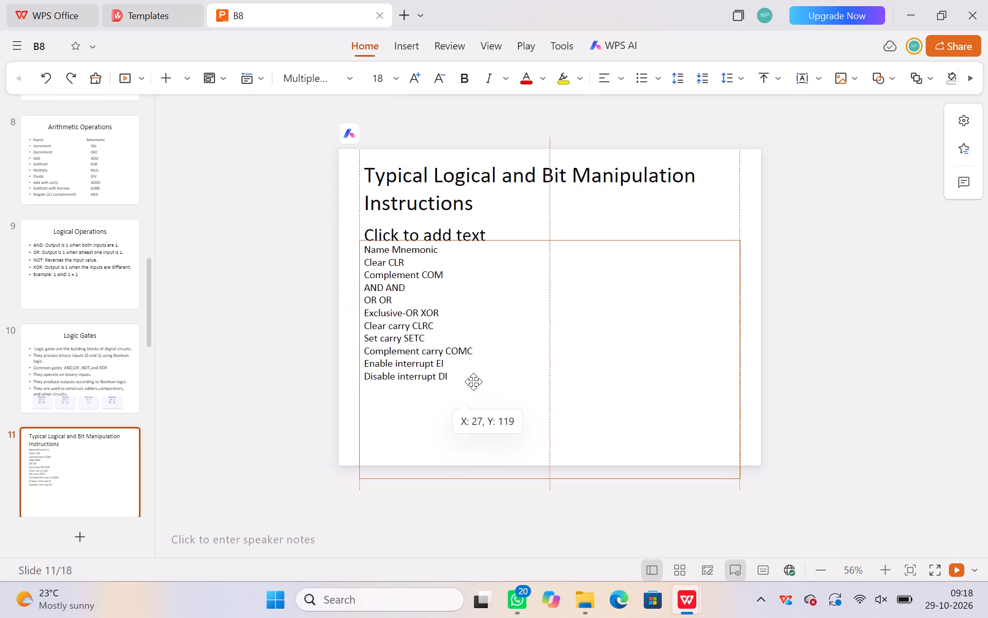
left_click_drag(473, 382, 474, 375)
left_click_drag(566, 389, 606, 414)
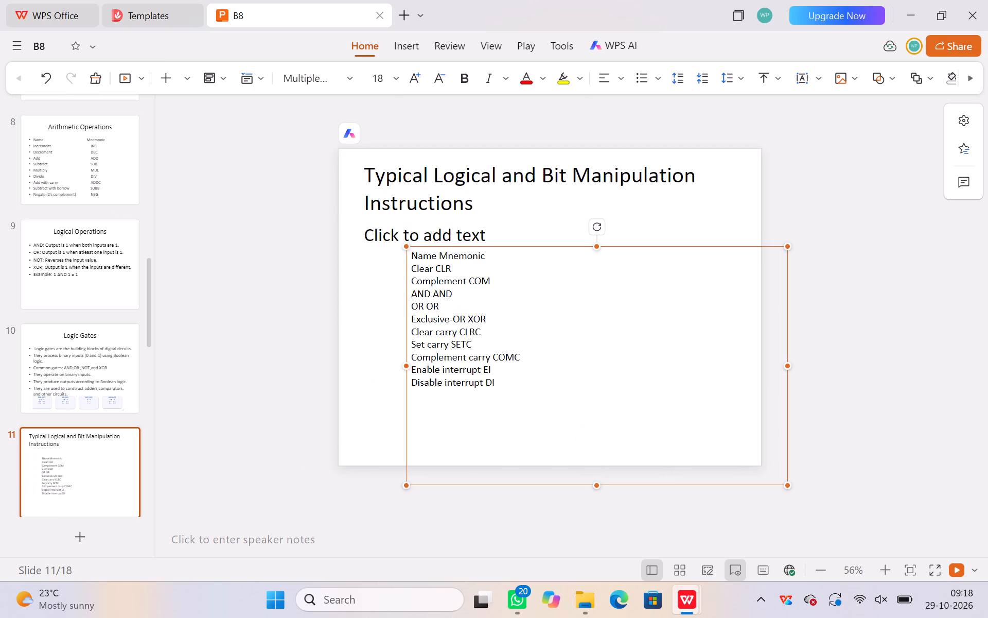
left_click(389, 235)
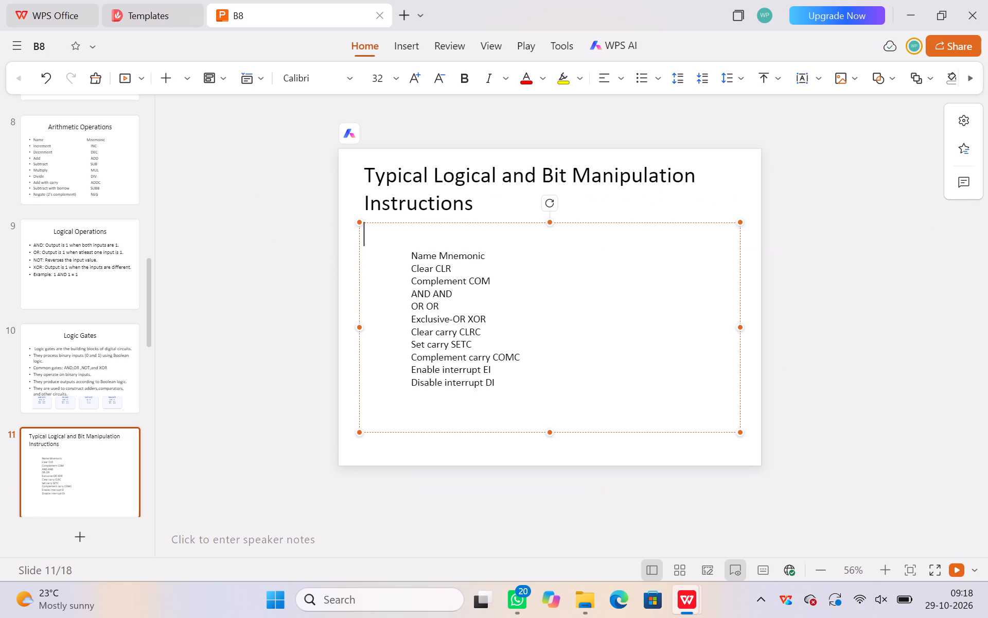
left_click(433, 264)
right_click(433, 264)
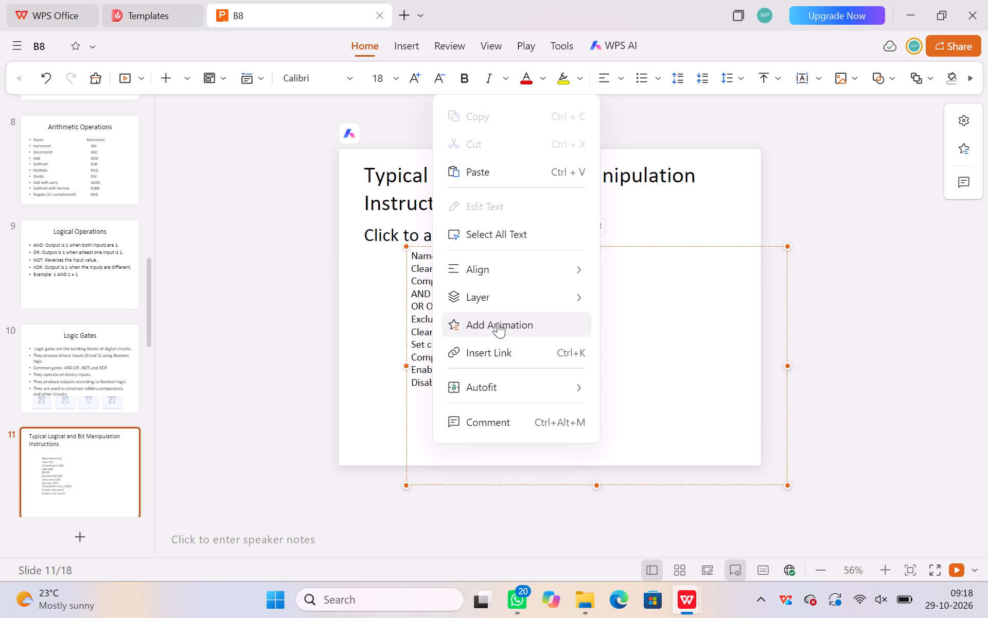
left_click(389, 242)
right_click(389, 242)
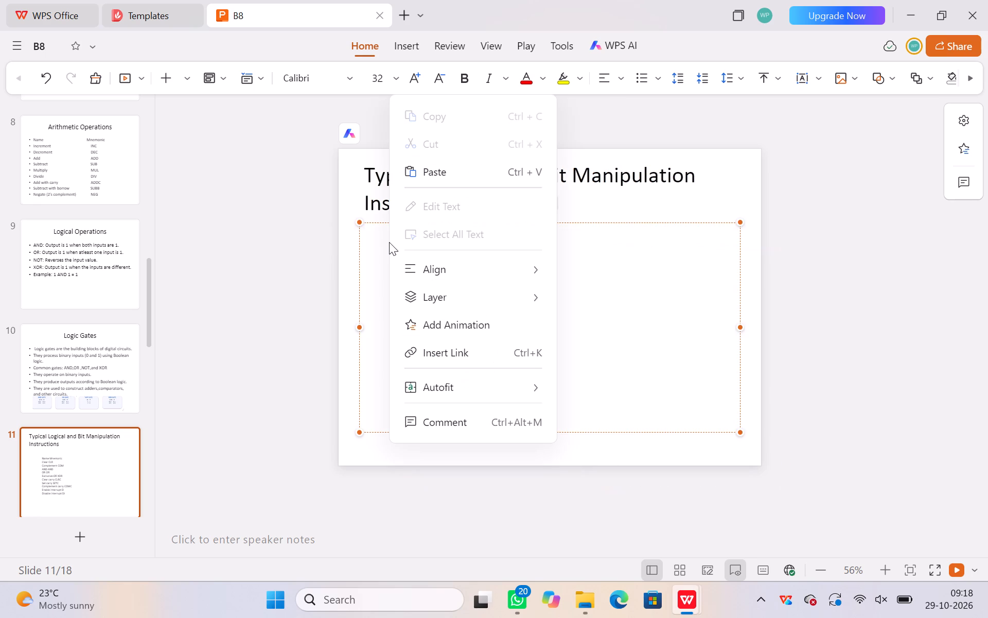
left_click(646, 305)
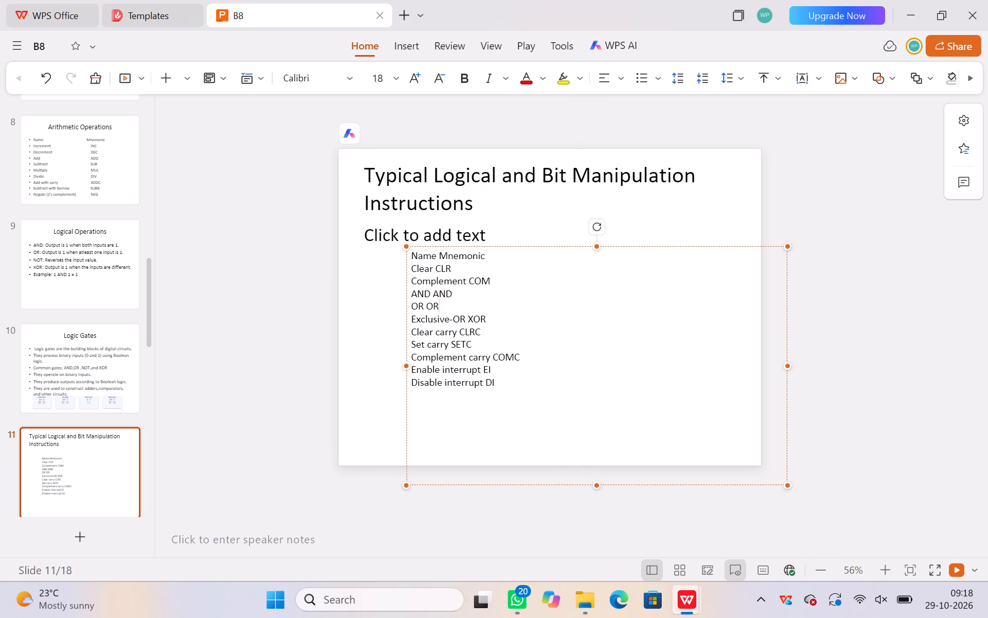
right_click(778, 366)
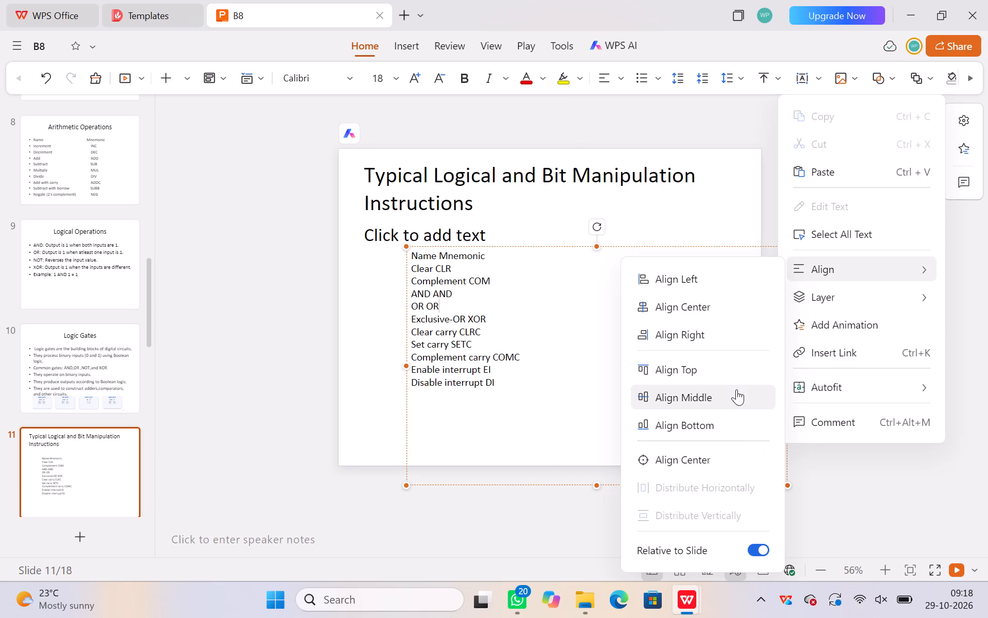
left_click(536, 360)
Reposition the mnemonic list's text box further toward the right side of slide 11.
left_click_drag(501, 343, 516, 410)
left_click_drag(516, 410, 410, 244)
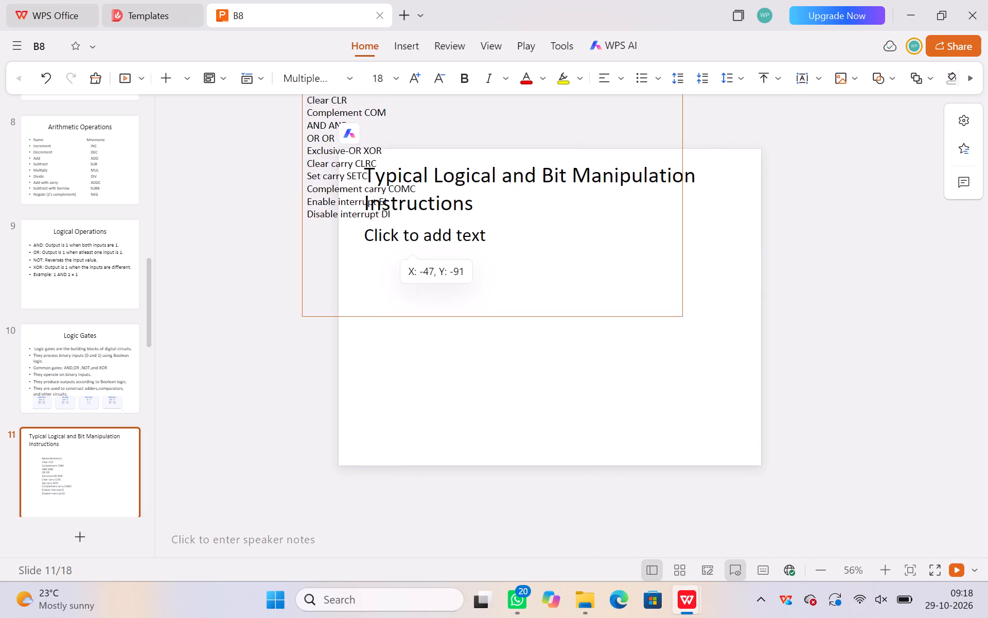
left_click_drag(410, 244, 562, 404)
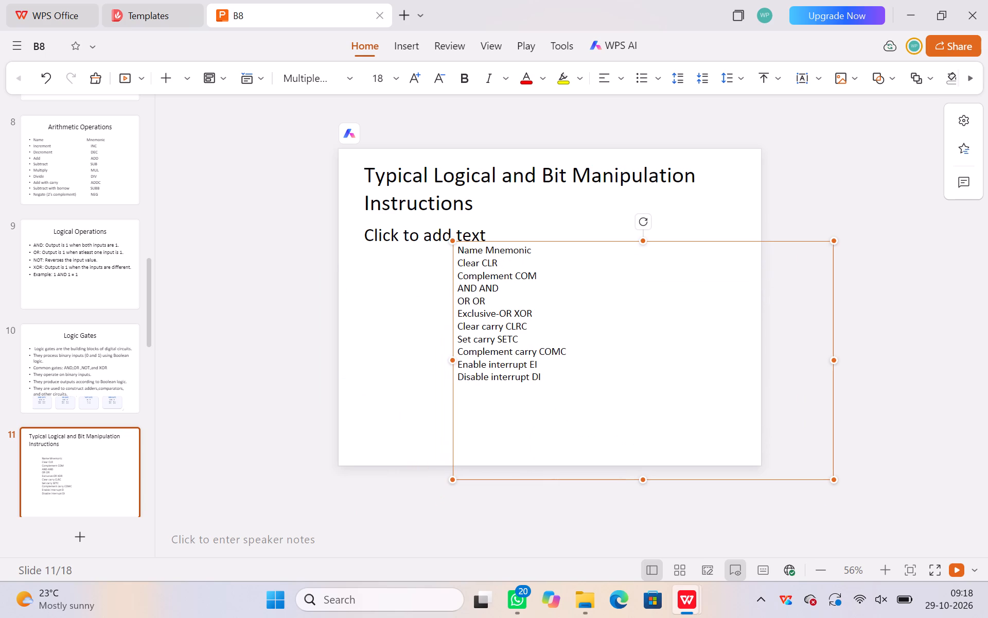
Delete the text box holding the Name and Mnemonic list from slide 11.
right_click(643, 394)
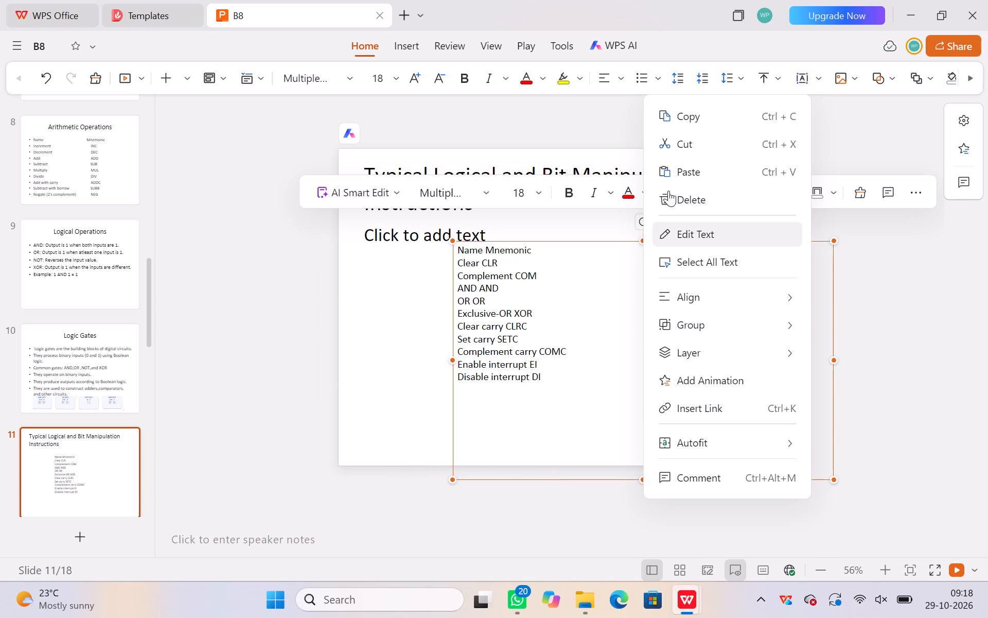
left_click(672, 201)
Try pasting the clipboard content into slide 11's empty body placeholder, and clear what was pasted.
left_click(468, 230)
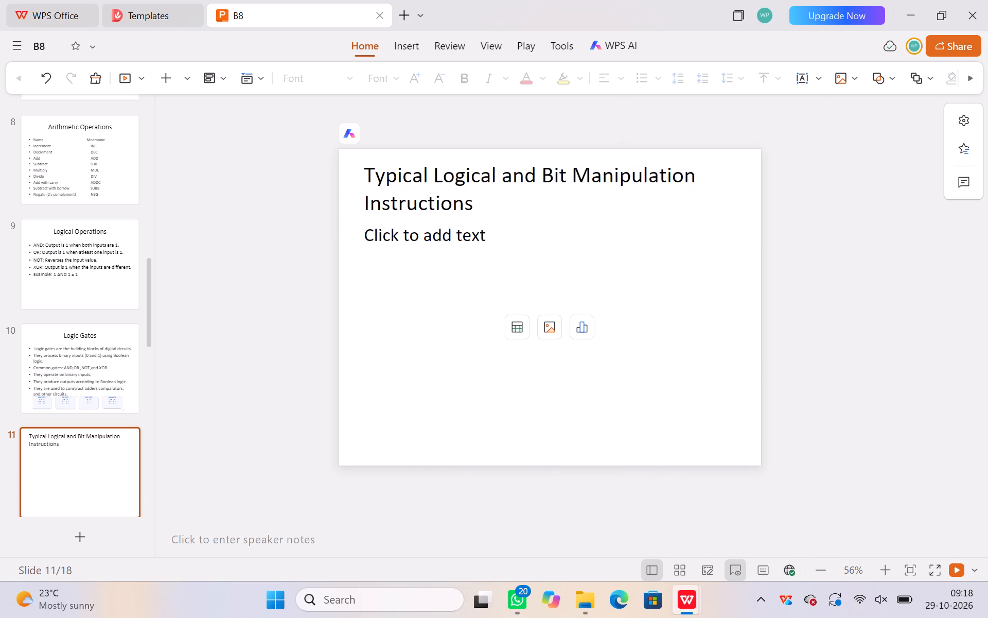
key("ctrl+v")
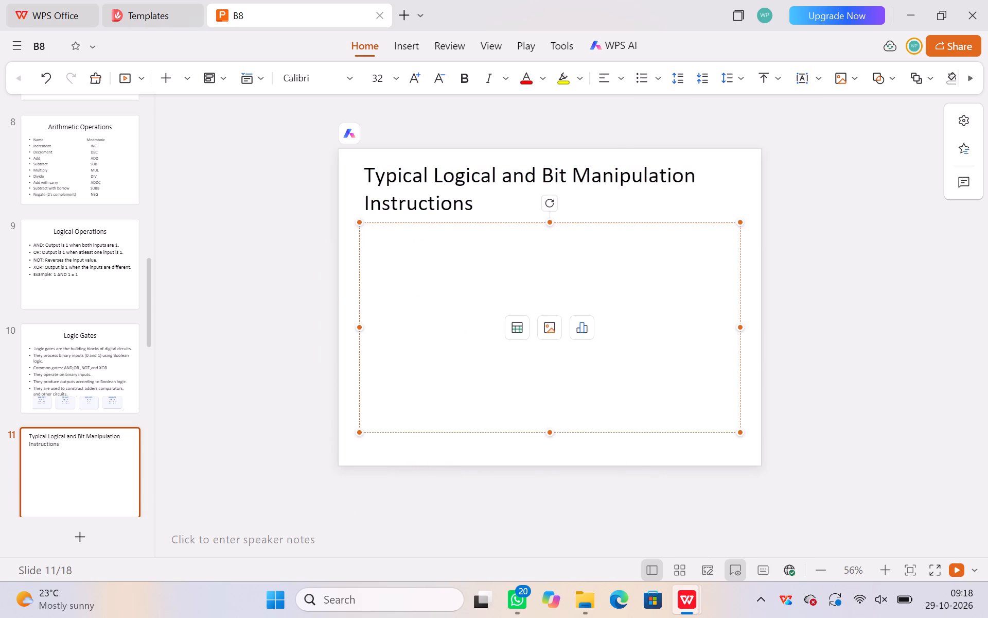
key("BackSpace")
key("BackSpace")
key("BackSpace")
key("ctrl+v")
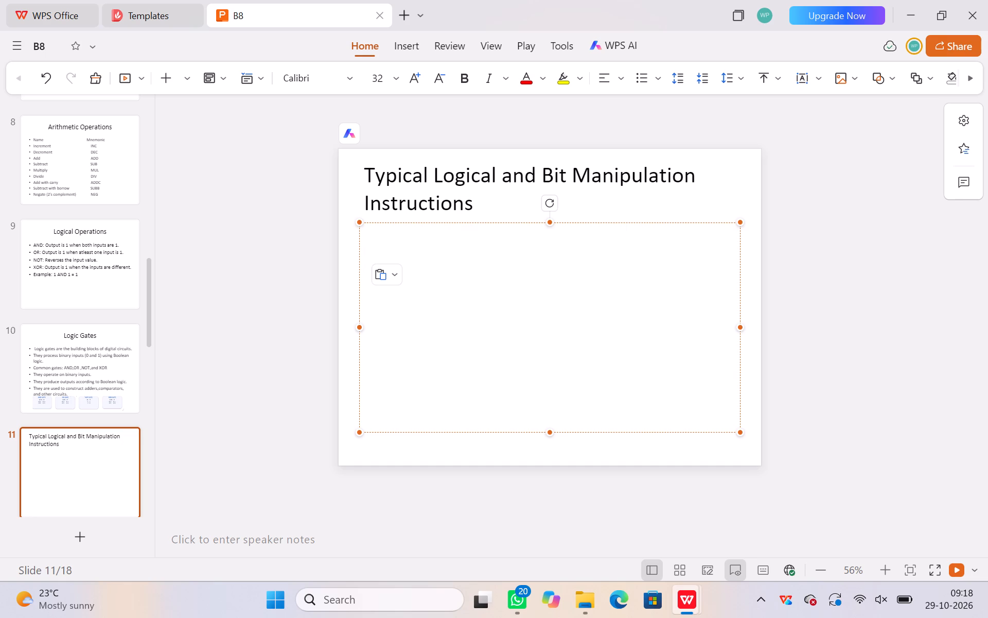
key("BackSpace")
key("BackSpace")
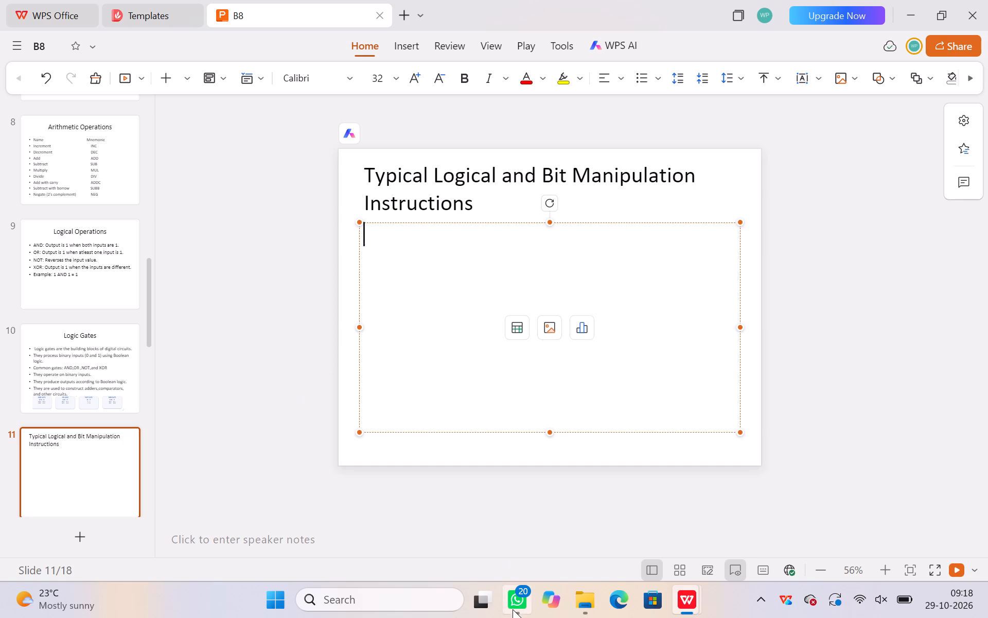
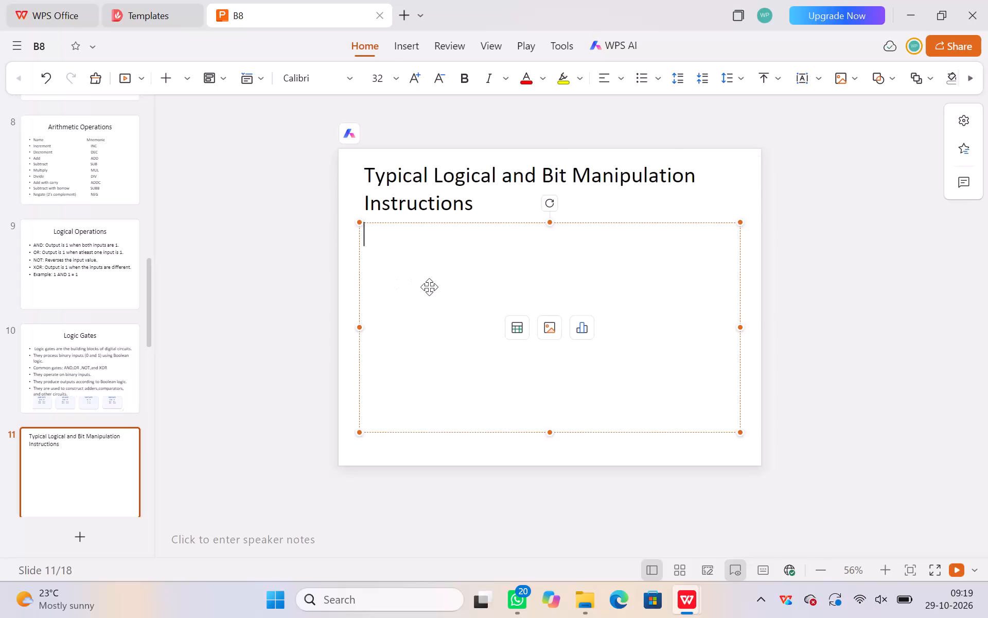
Paste the copied Name and Mnemonic instruction list into slide 11's empty body placeholder.
left_click(431, 281)
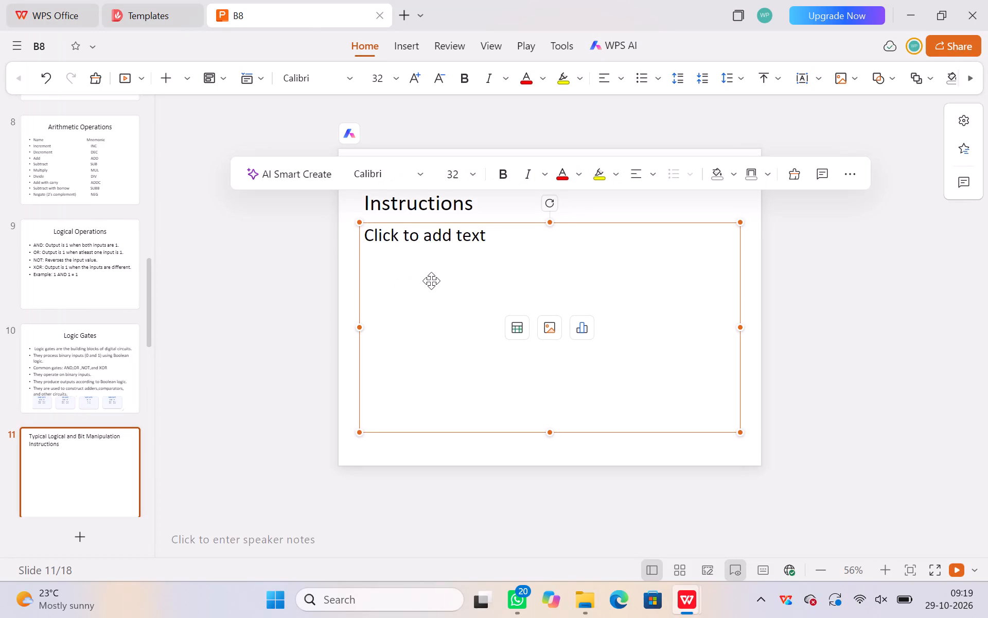
left_click(473, 239)
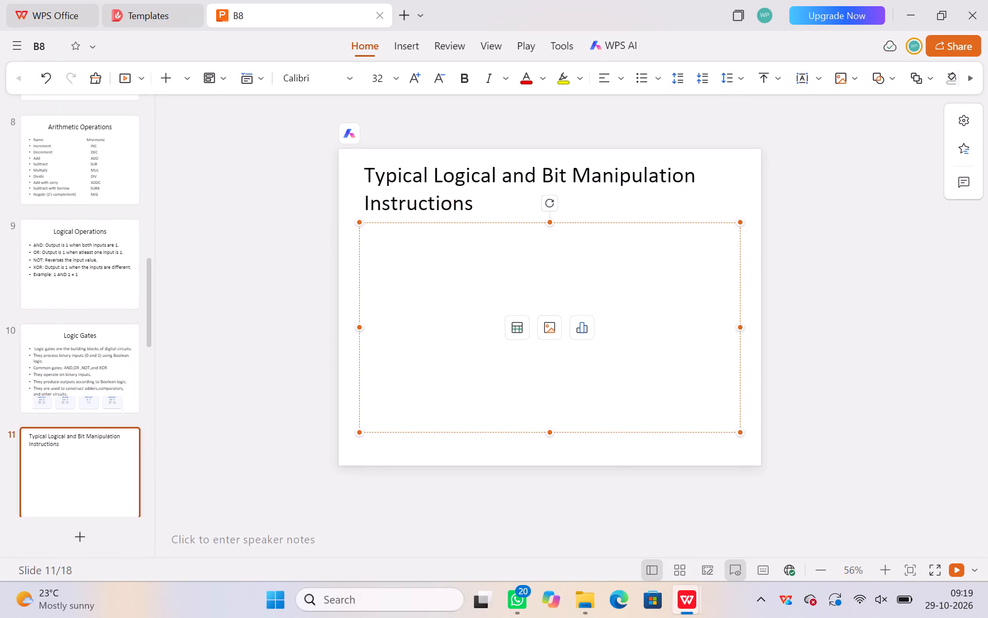
key("ctrl+v")
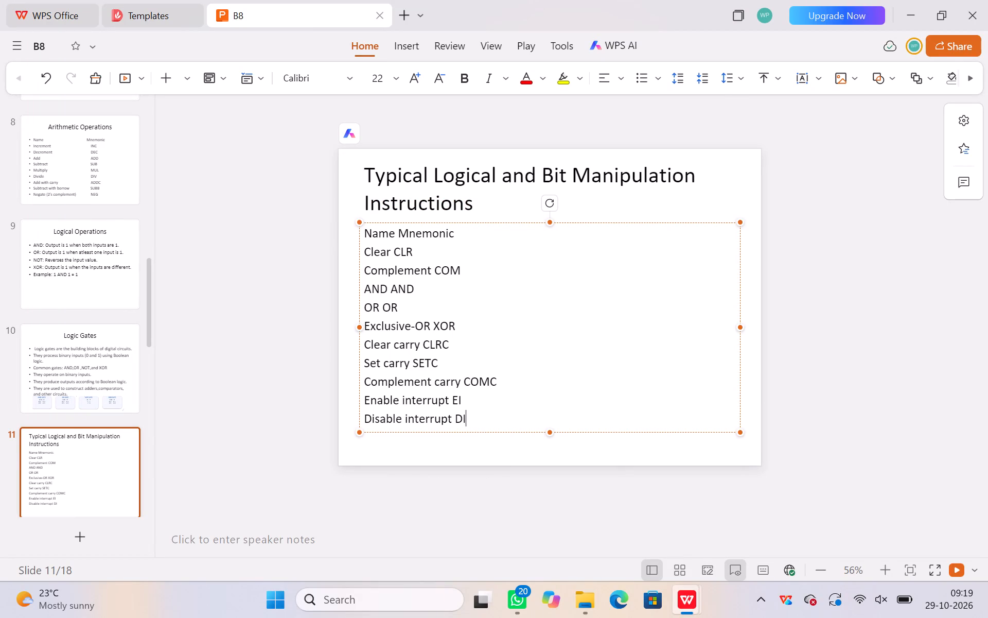
Space the Mnemonic heading away from Name with tabs so it starts a second column in the list's first line.
left_click(393, 232)
key("Tab")
key("Tab")
key("Tab")
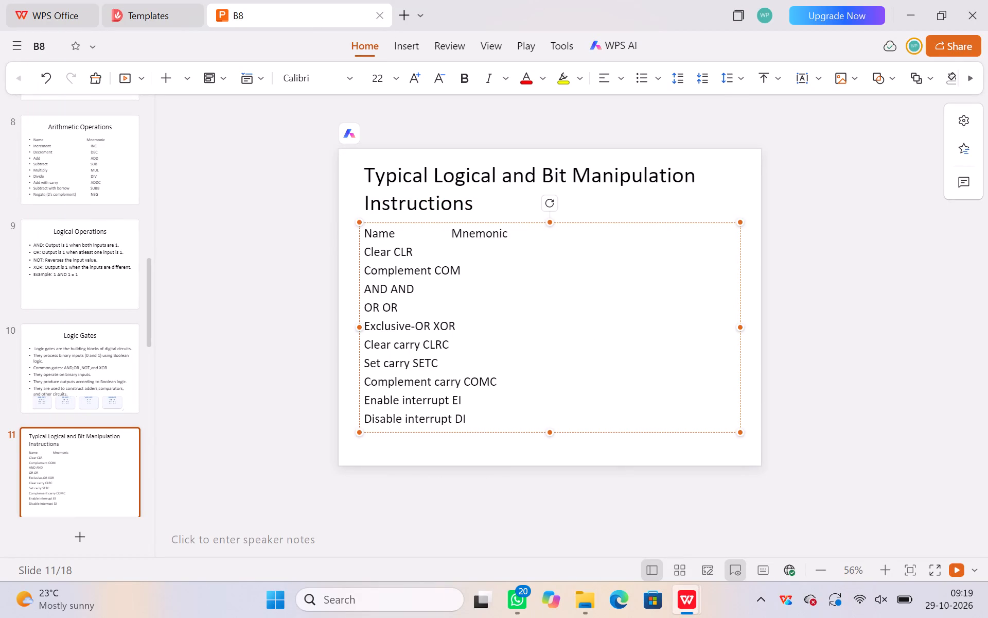
key("Tab")
key("Tab")
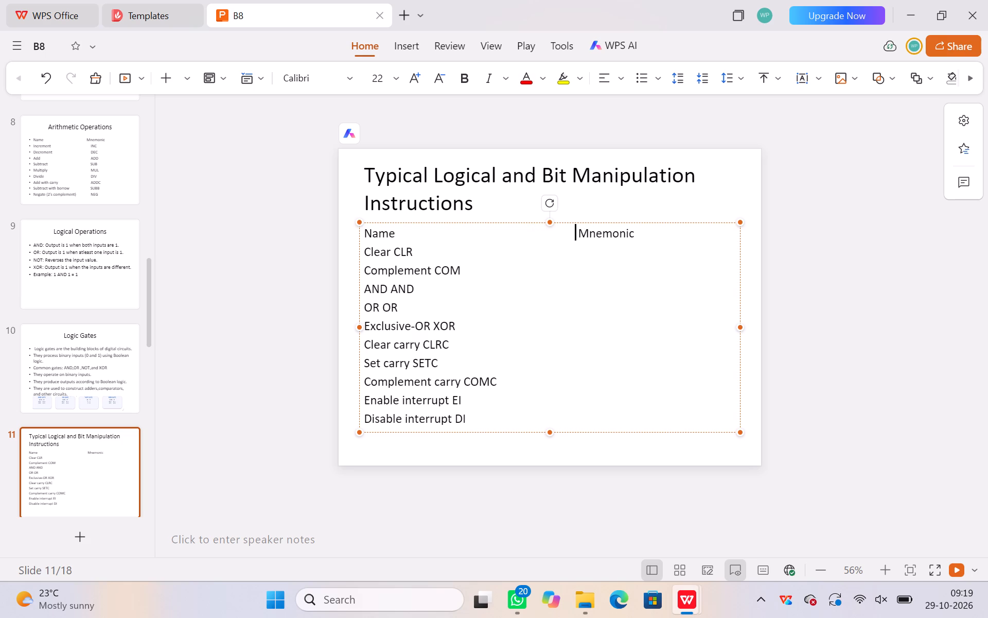
Move CLR on the Clear line across with tabs and a space, aligning it under the Mnemonic heading.
left_click(394, 249)
key("Tab")
key("Tab")
key("Tab")
key("Tab")
key("Tab")
key("Tab")
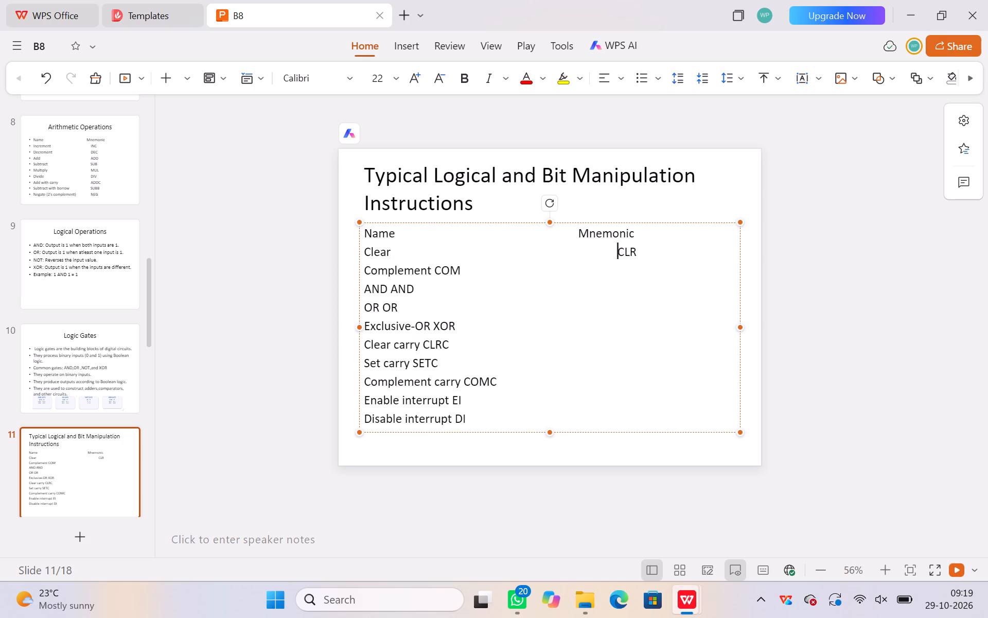
key("BackSpace")
key("space")
Align COM on the Complement line under CLR in the Mnemonic column, using tabs and a space.
left_click(433, 270)
key("Tab")
key("Tab")
key("Tab")
key("Tab")
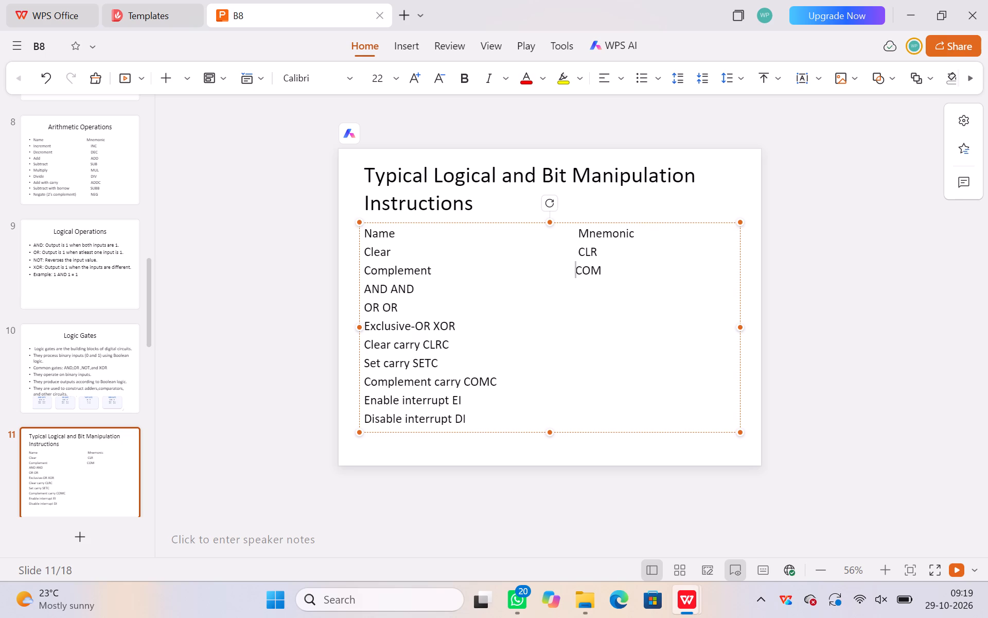
key("space")
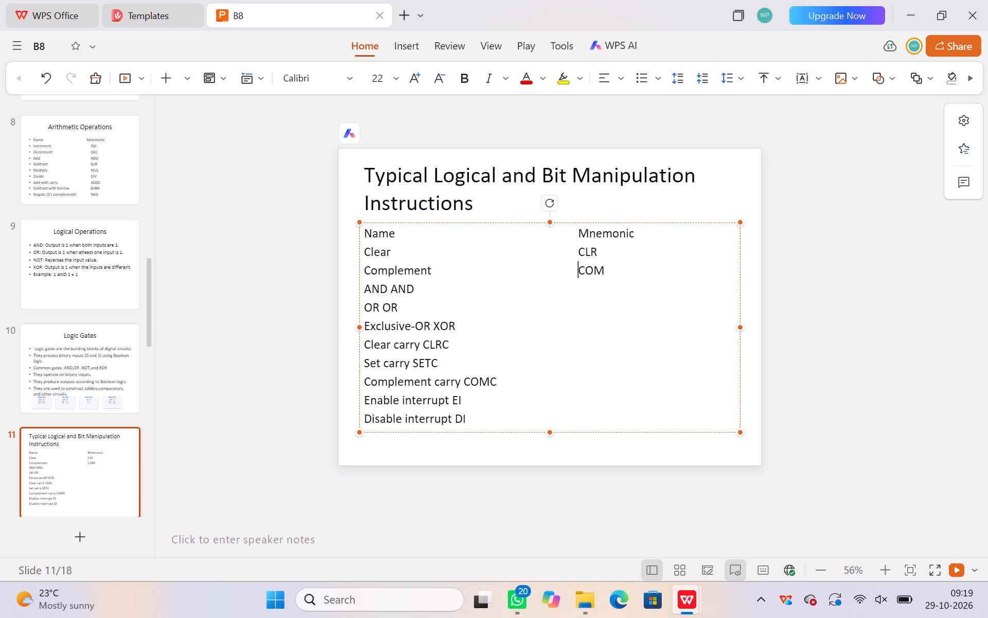
Align the second AND on the AND line with the Mnemonic column, using tabs and a space.
left_click(390, 288)
key("Tab")
key("Tab")
key("Tab")
key("Tab")
key("Tab")
key("Tab")
key("BackSpace")
key("space")
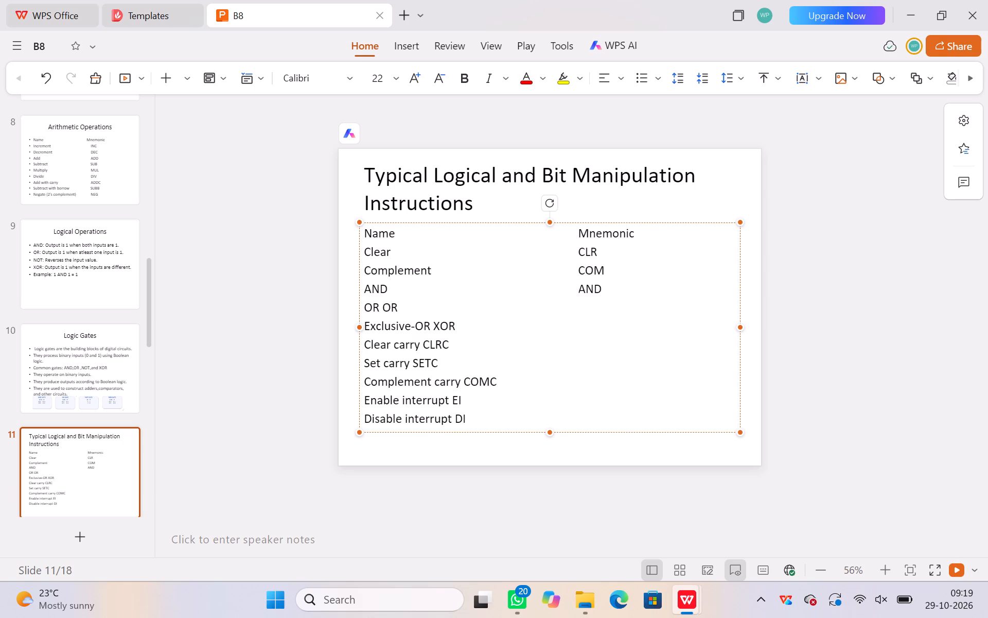
Align the second OR on the OR line with the Mnemonic column, using tabs and a space.
left_click(385, 307)
key("Tab")
key("Tab")
key("Tab")
key("Tab")
key("Tab")
key("Tab")
key("BackSpace")
key("space")
Align XOR on the Exclusive-OR line and CLRC on the Clear carry line with the Mnemonic column.
left_click(431, 323)
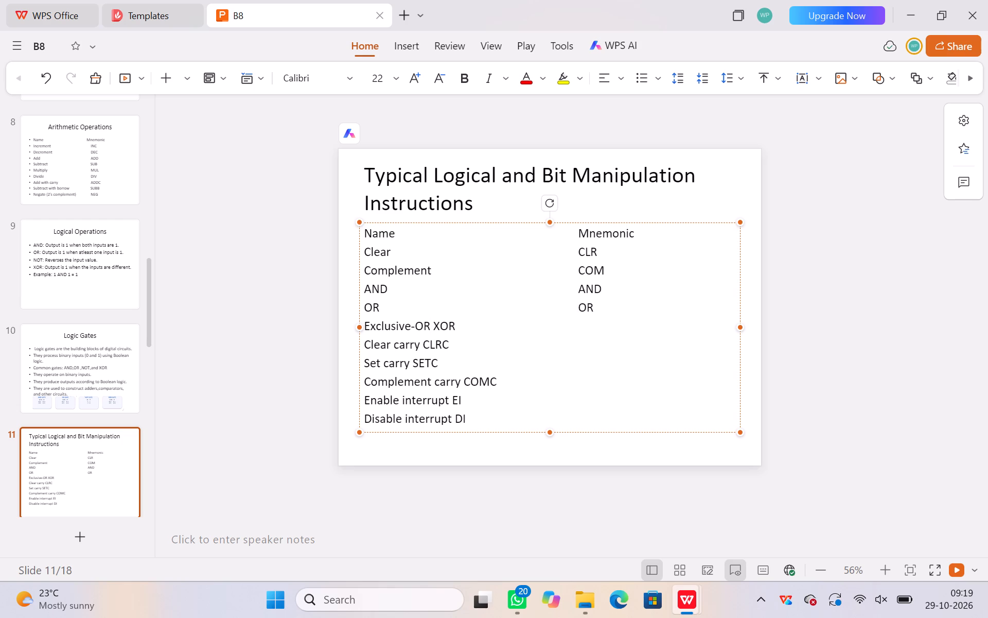
key("Tab")
key("Tab")
key("Tab")
key("Tab")
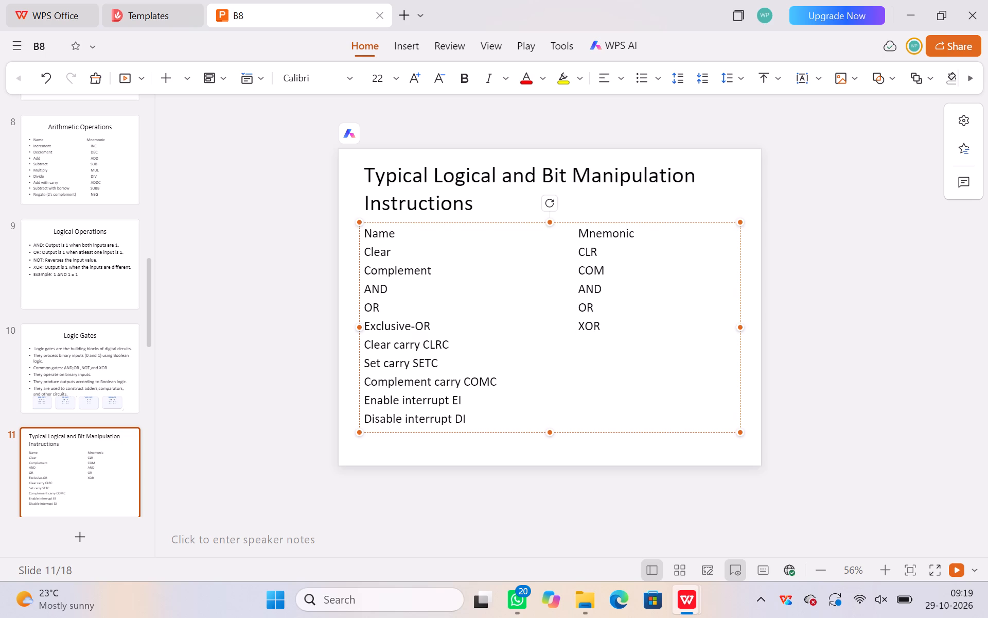
left_click(422, 342)
key("Tab")
key("Tab")
key("Tab")
key("Tab")
key("space")
Shift SETC on the Set carry line and COMC on the Complement carry line into the Mnemonic column with tabs and a space.
left_click(406, 363)
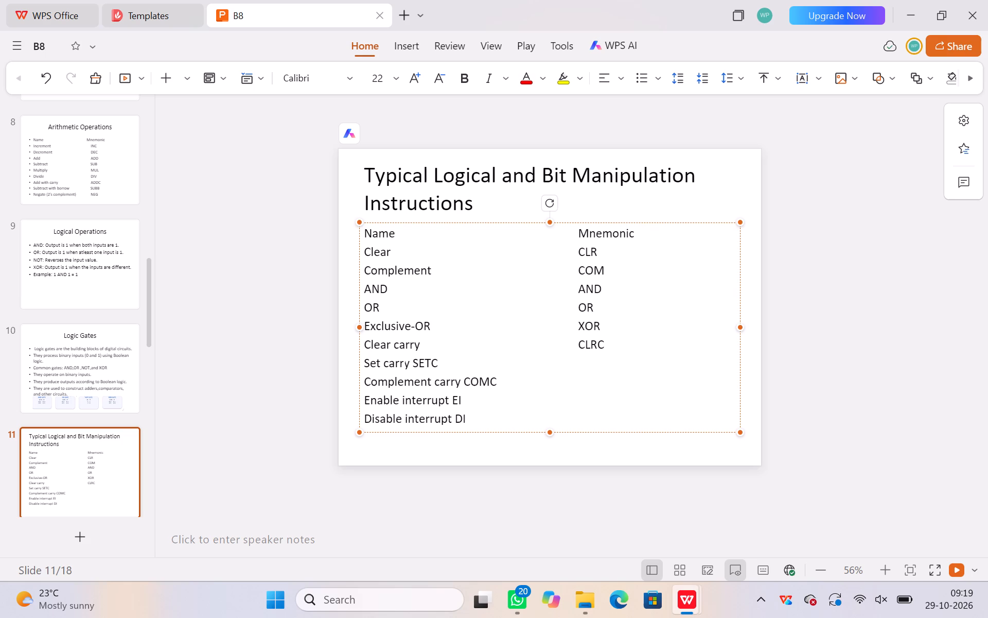
key("Right")
key("Tab")
key("Tab")
key("Tab")
key("Tab")
key("space")
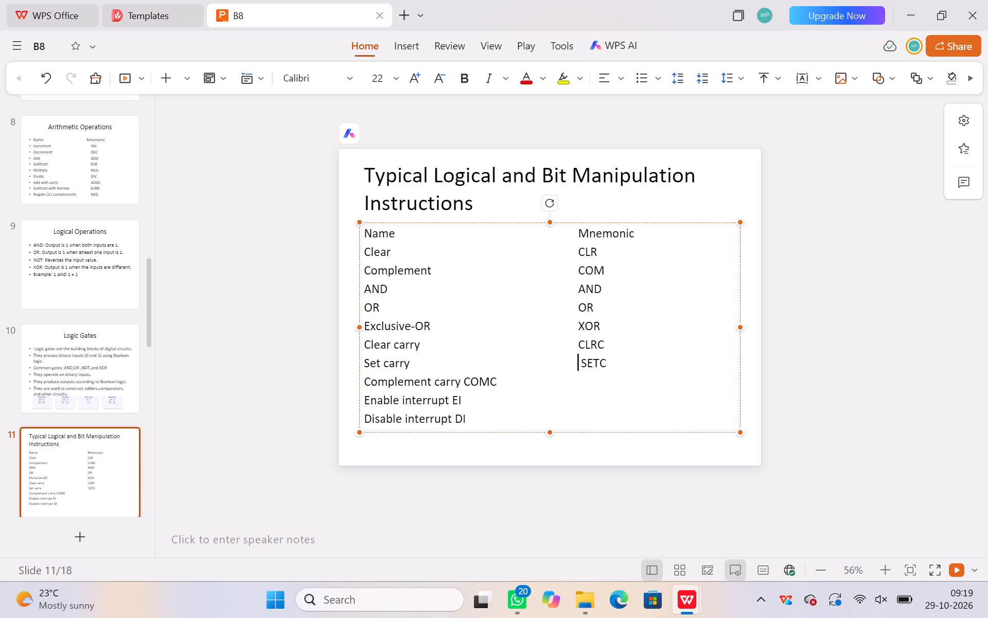
left_click(461, 381)
key("Tab")
key("Tab")
key("Tab")
key("space")
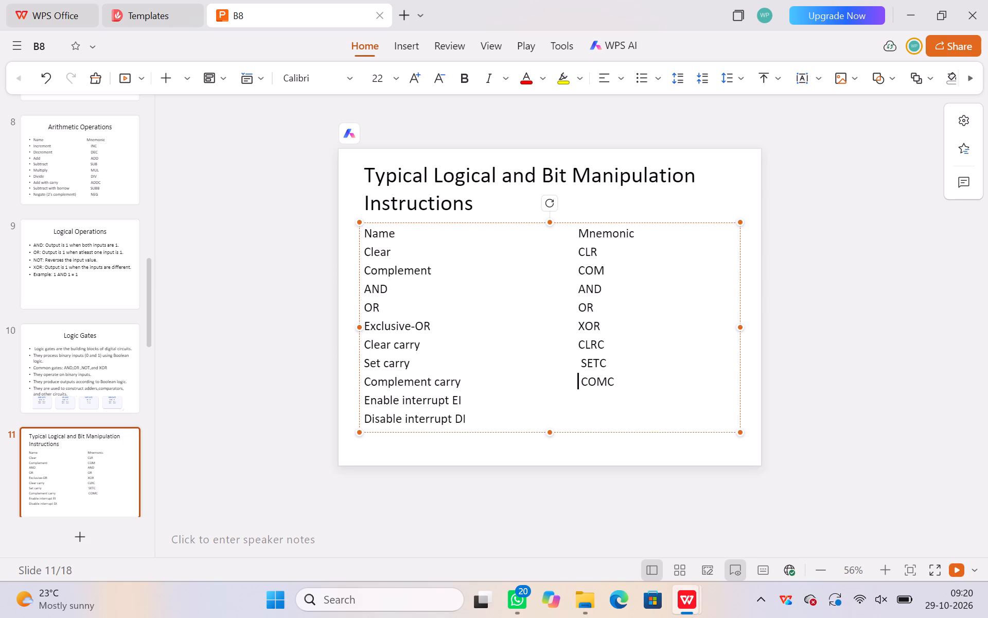
Remove the extra space before SETC and before COMC so both line up exactly with the Mnemonic column.
left_click(581, 363)
key("BackSpace")
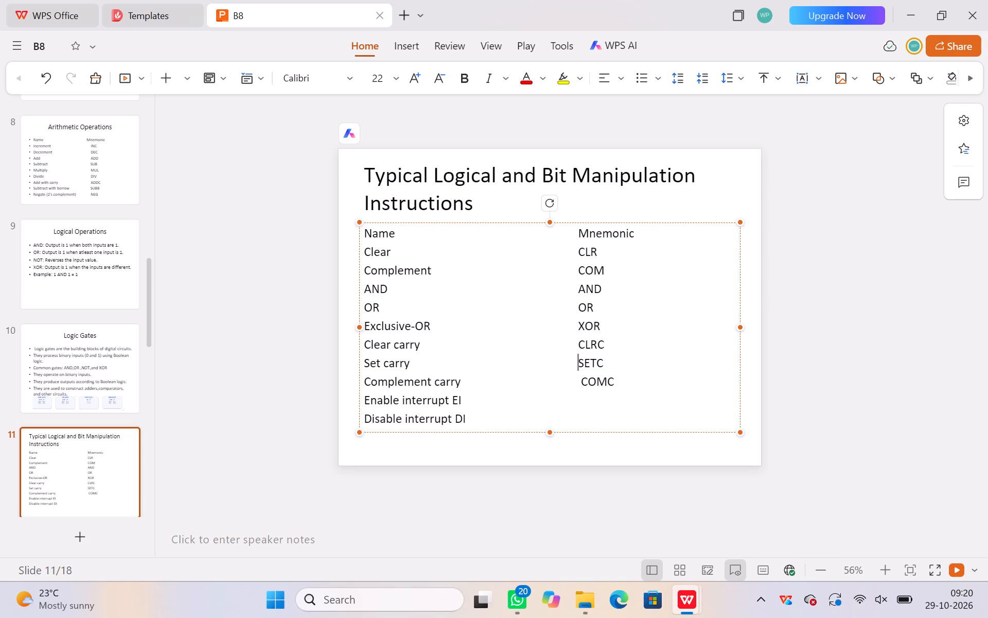
left_click(579, 382)
key("Right")
key("BackSpace")
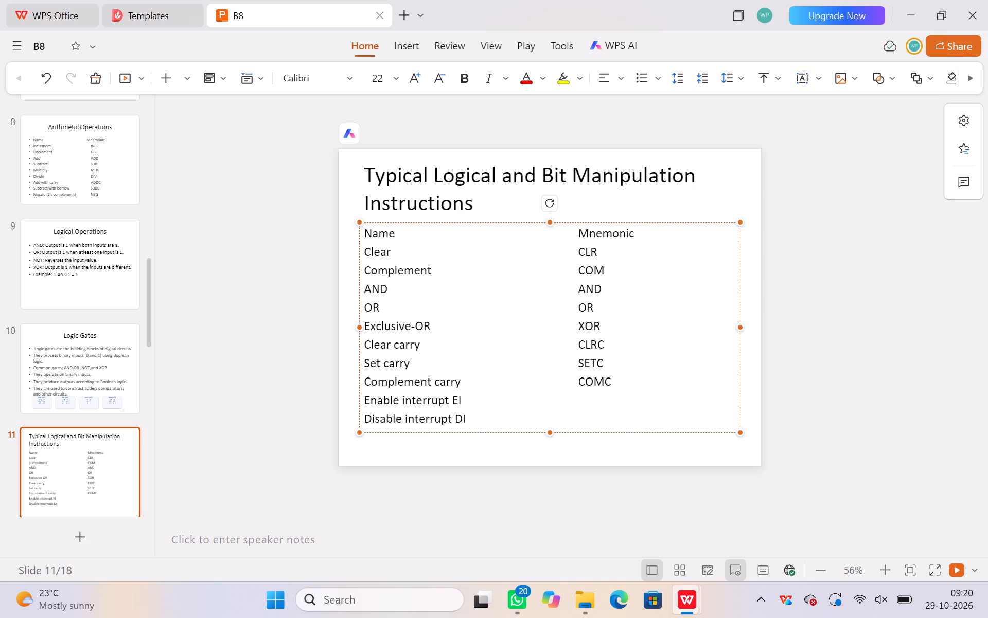
Align EI on the Enable interrupt line and DI on the Disable interrupt line with the Mnemonic column.
left_click(451, 397)
key("Tab")
key("Tab")
key("Tab")
key("Tab")
key("BackSpace")
key("space")
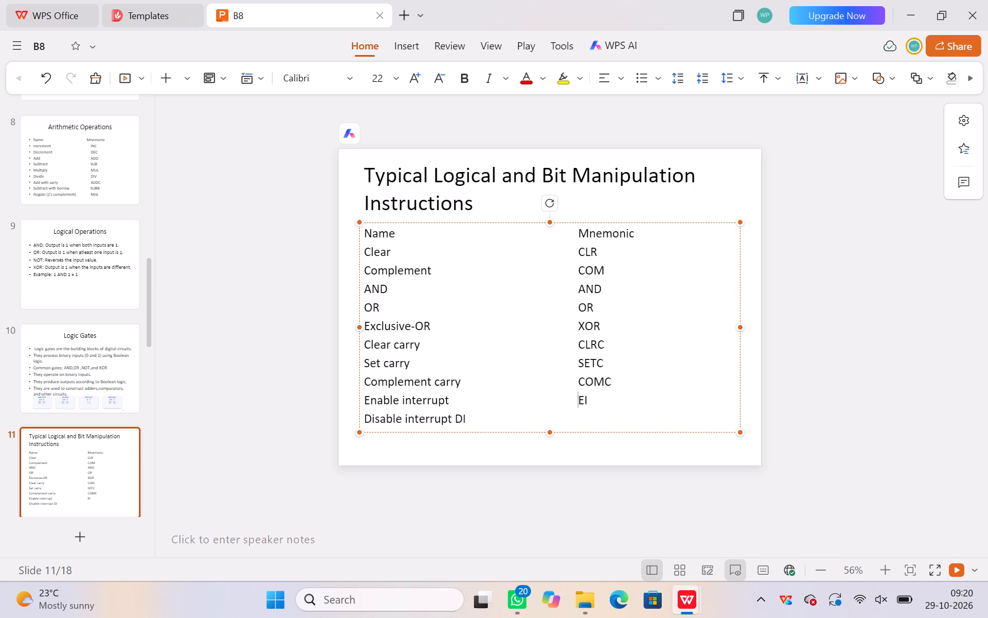
left_click(451, 419)
key("Tab")
key("Tab")
key("Tab")
left_click(657, 392)
Review the deck's slides from Logical Operations through Data Shifting Operators and on to the References slide.
left_click(633, 468)
left_click(67, 256)
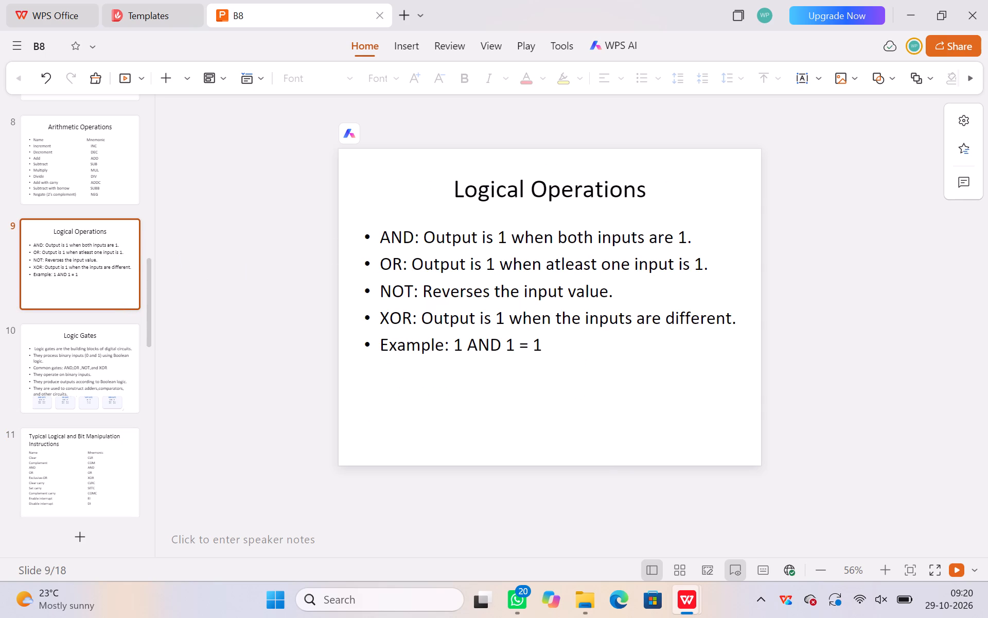
left_click(65, 343)
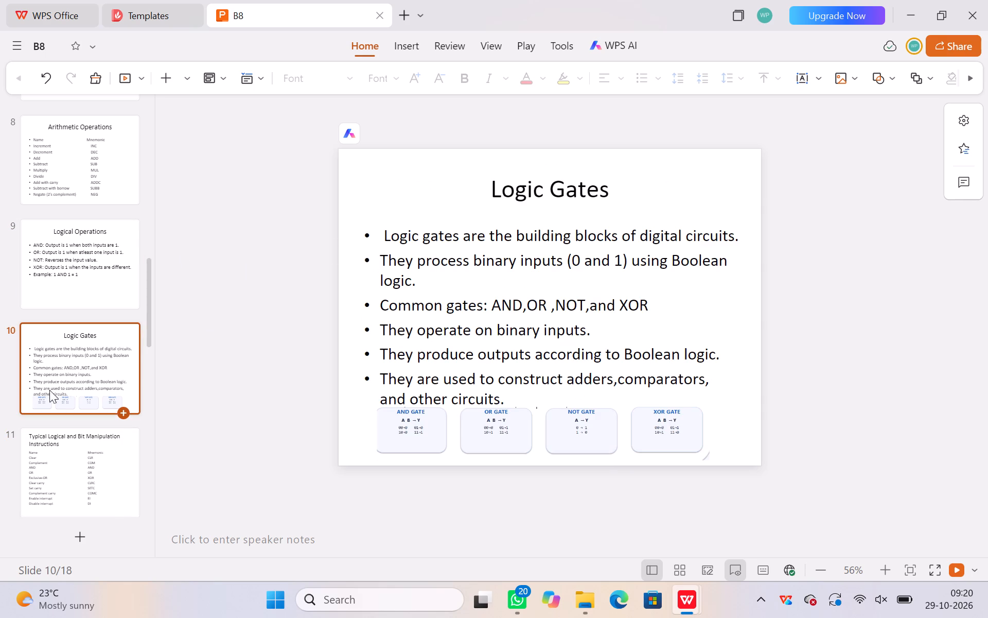
left_click(44, 435)
scroll(44, 435, "down", 2)
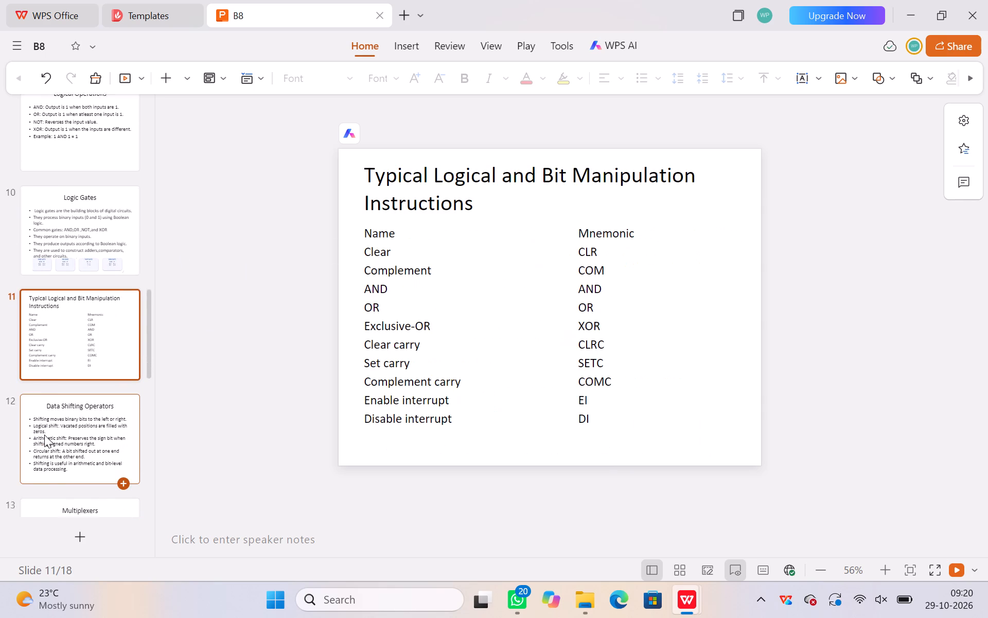
scroll(44, 435, "down", 1)
left_click(56, 416)
scroll(56, 416, "down", 1)
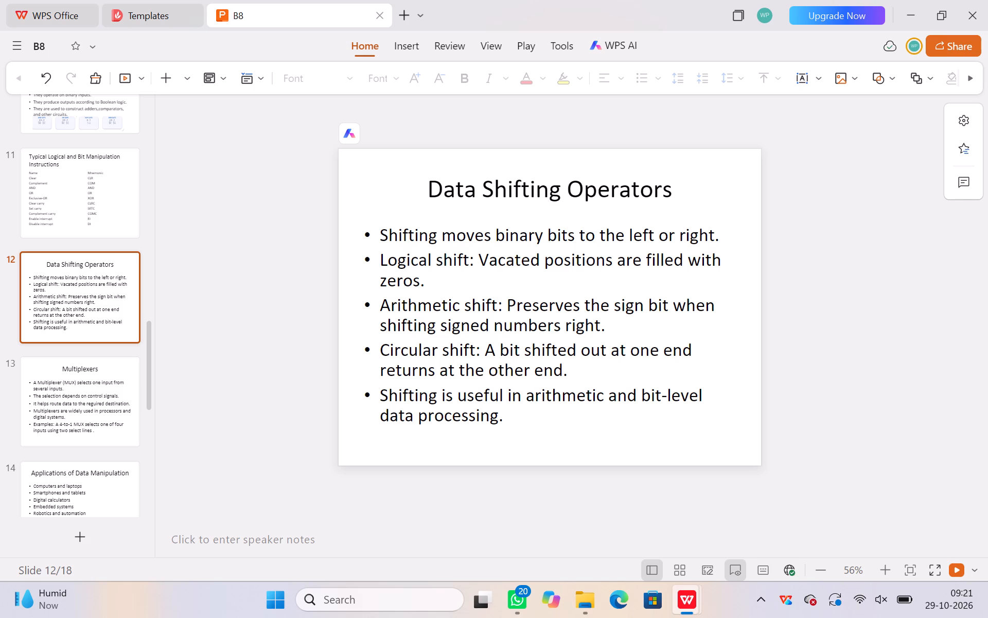
left_click(204, 456)
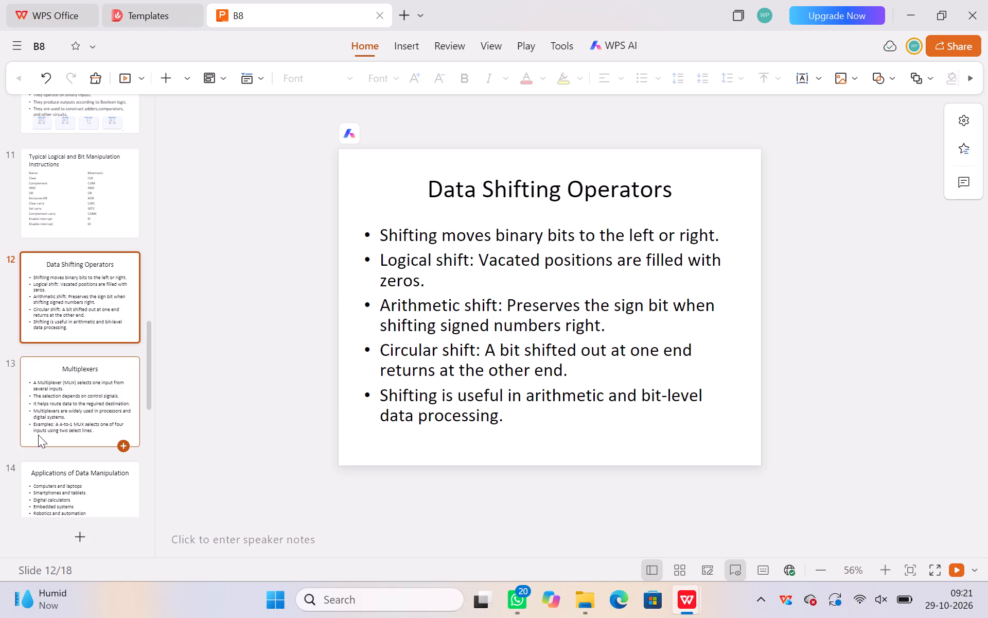
scroll(38, 435, "down", 6)
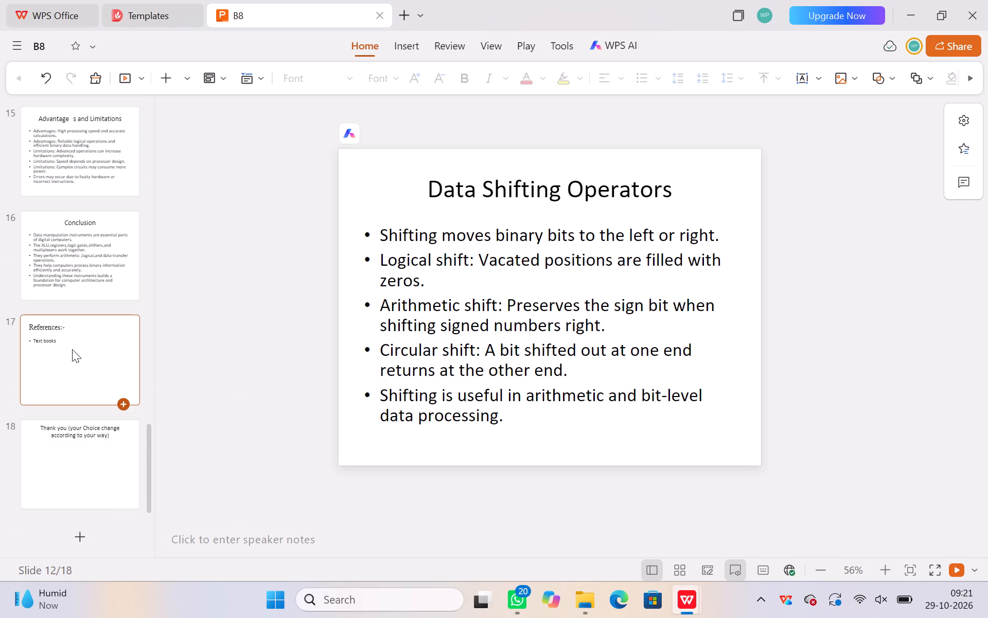
left_click(75, 347)
scroll(104, 350, "up", 16)
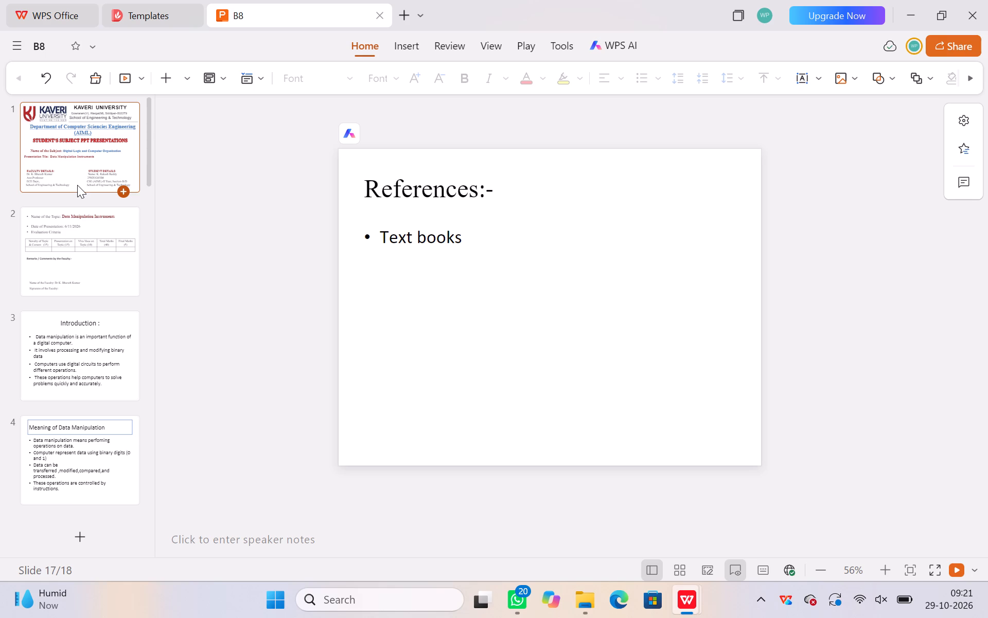
Remove the D from the Section-B/D entry in the student details on the title slide.
left_click(77, 185)
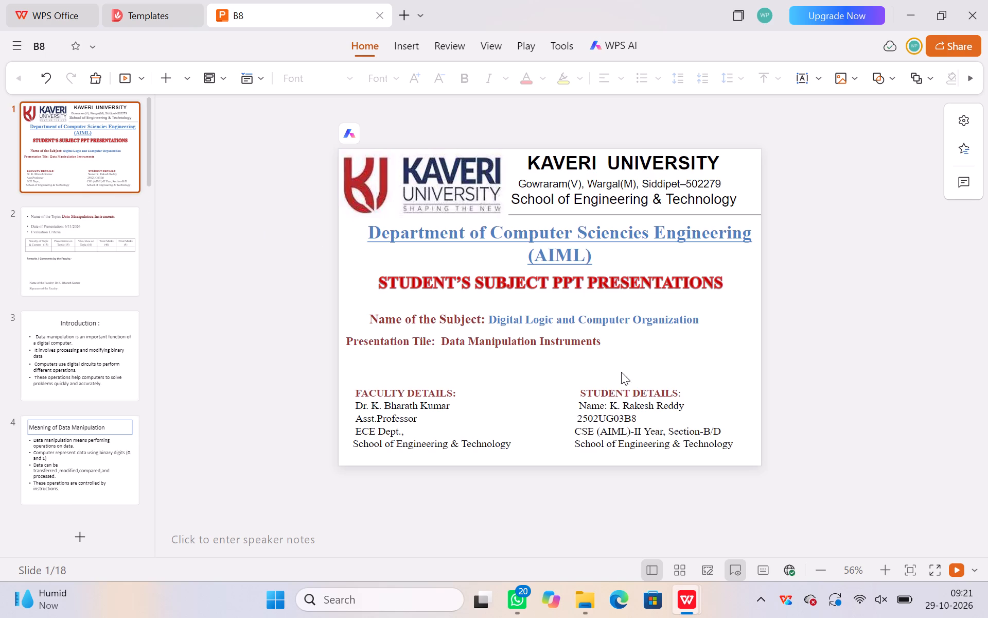
left_click(728, 432)
key("BackSpace")
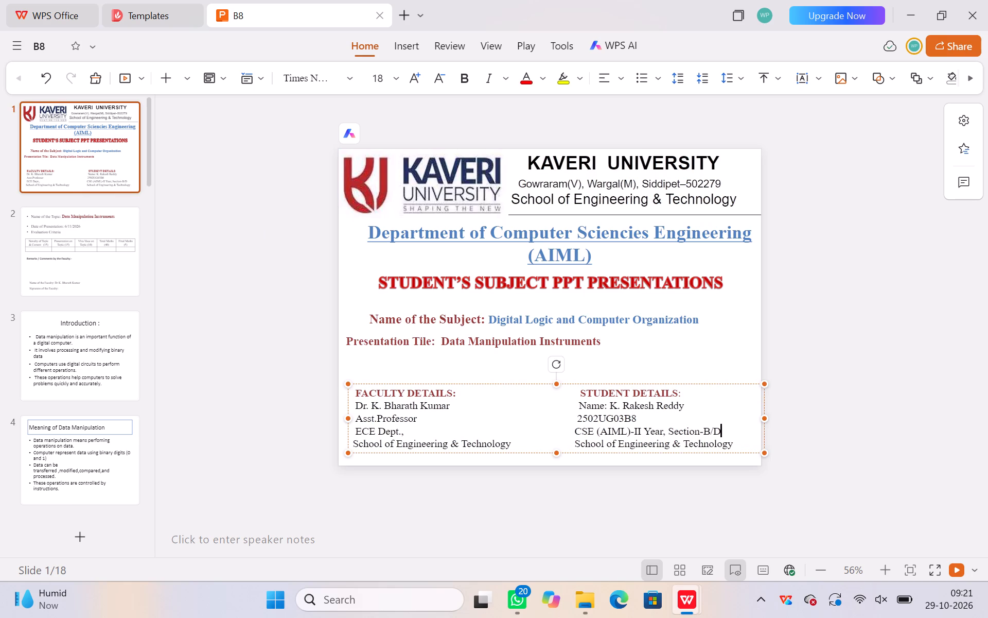
key("BackSpace")
Clear the date after the Date of Presentation label on slide 2, keeping the label.
left_click(93, 281)
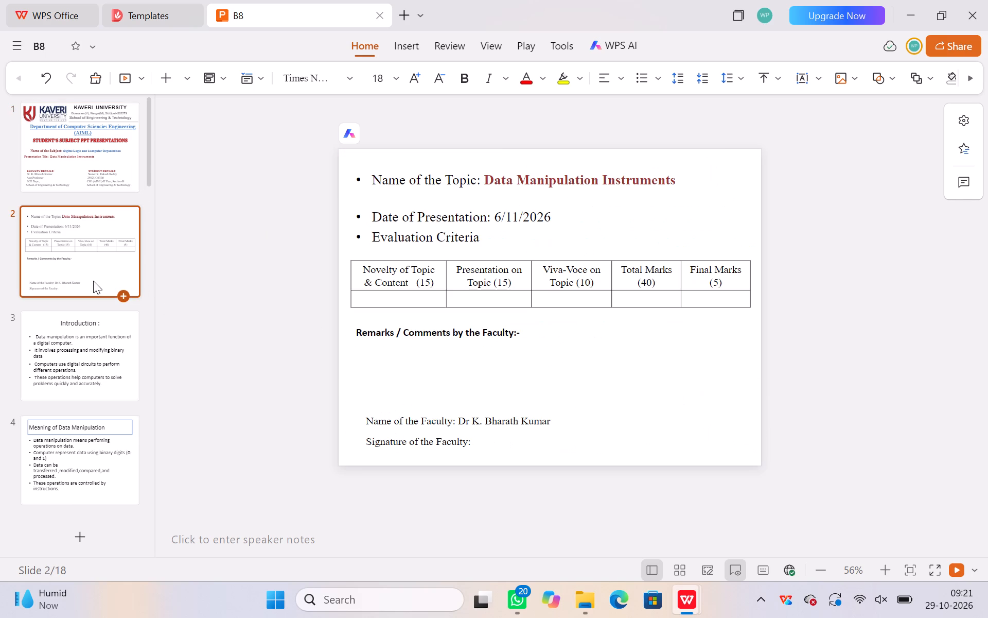
left_click(587, 219)
key("BackSpace")
key("BackSpace")
key("BackSpace")
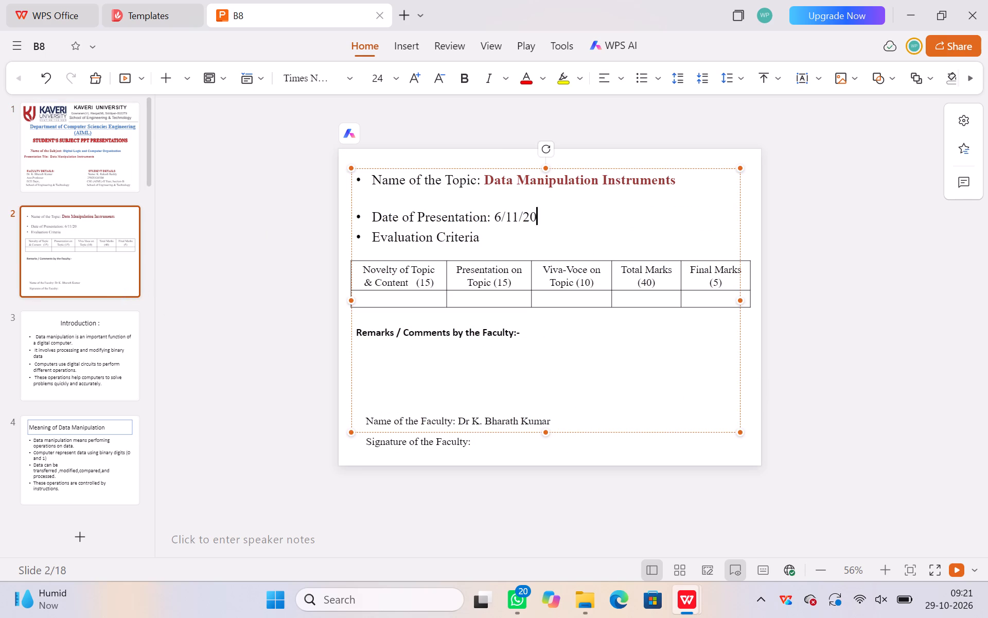
key("BackSpace")
key("BackSpace")
key("BackSpace")
key("BackSpace")
key("BackSpace")
key("BackSpace")
key("BackSpace")
Delete the Text books bullet from the body of the References slide, leaving only the title.
scroll(78, 444, "down", 6)
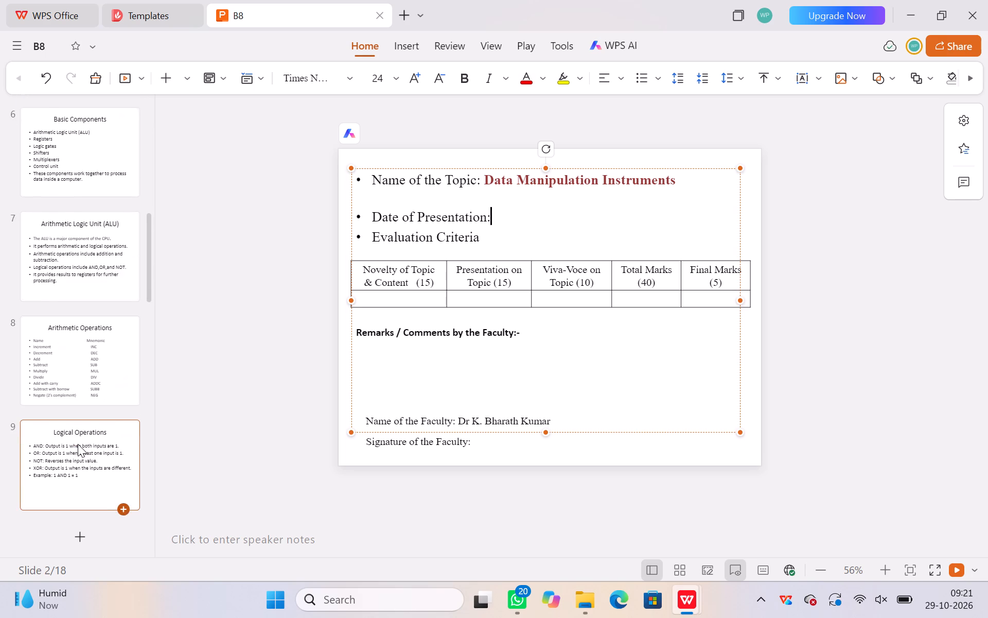
scroll(78, 444, "down", 2)
scroll(87, 401, "down", 3)
scroll(60, 442, "down", 1)
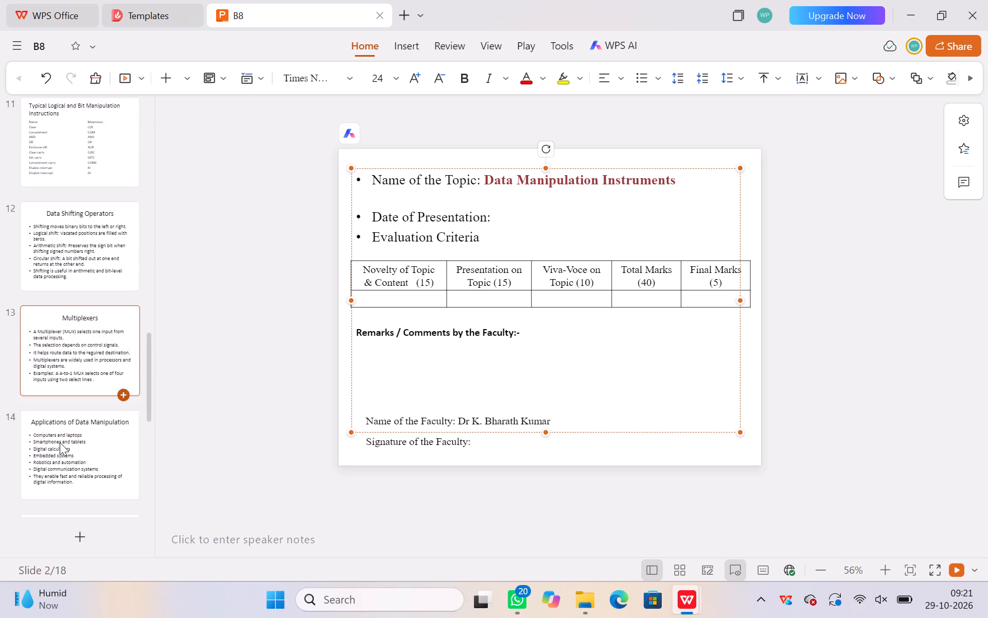
scroll(60, 442, "down", 4)
left_click(68, 416)
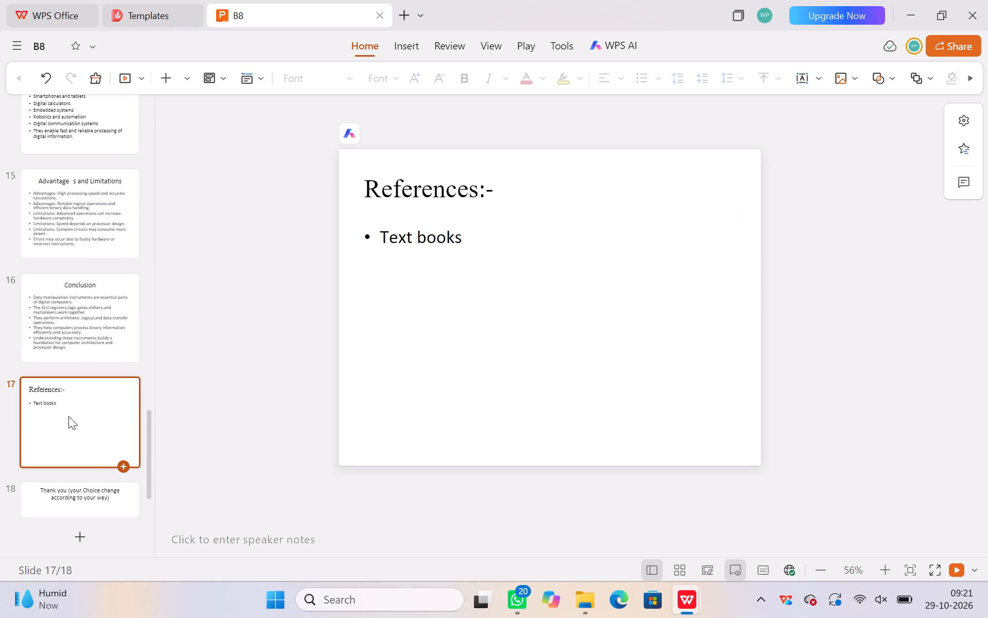
left_click(511, 246)
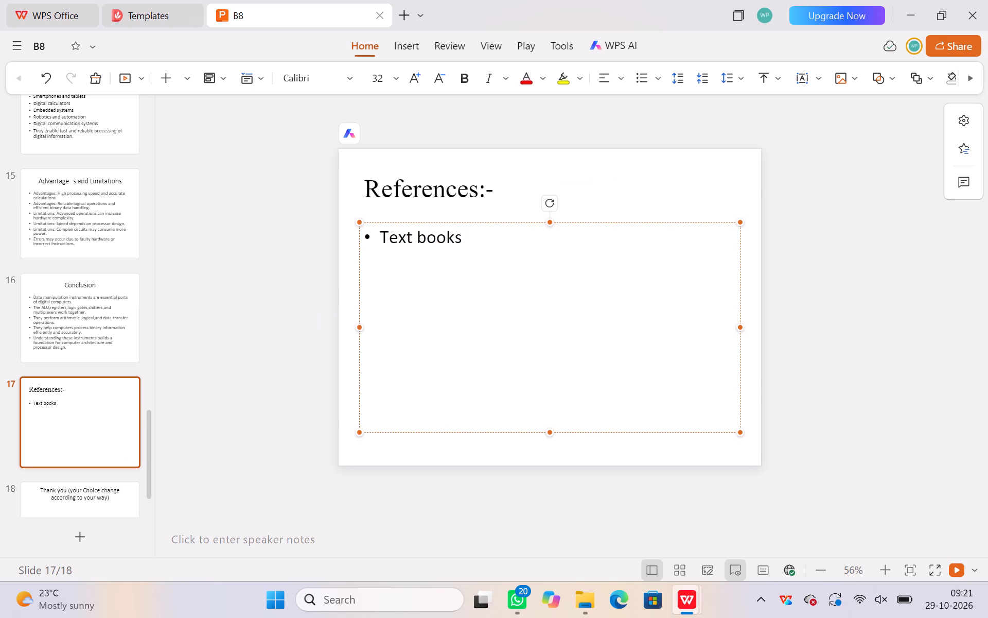
key("BackSpace")
key("BackSpace")
key("BackSpace")
key("BackSpace")
key("BackSpace")
key("BackSpace")
key("BackSpace")
key("BackSpace")
key("BackSpace")
key("BackSpace")
key("BackSpace")
key("BackSpace")
key("BackSpace")
key("BackSpace")
key("BackSpace")
key("BackSpace")
key("BackSpace")
key("BackSpace")
key("BackSpace")
key("BackSpace")
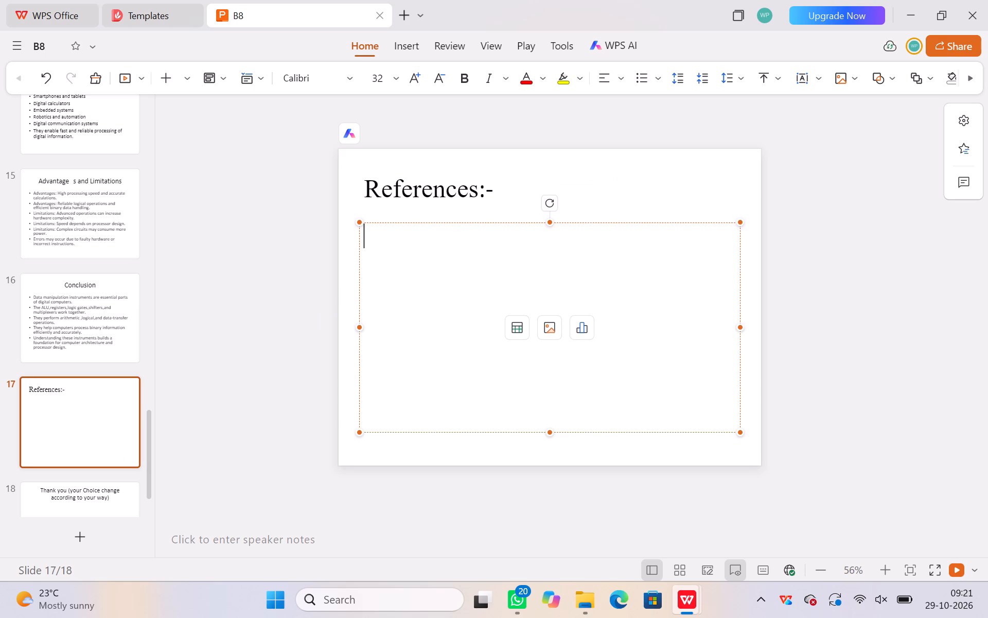
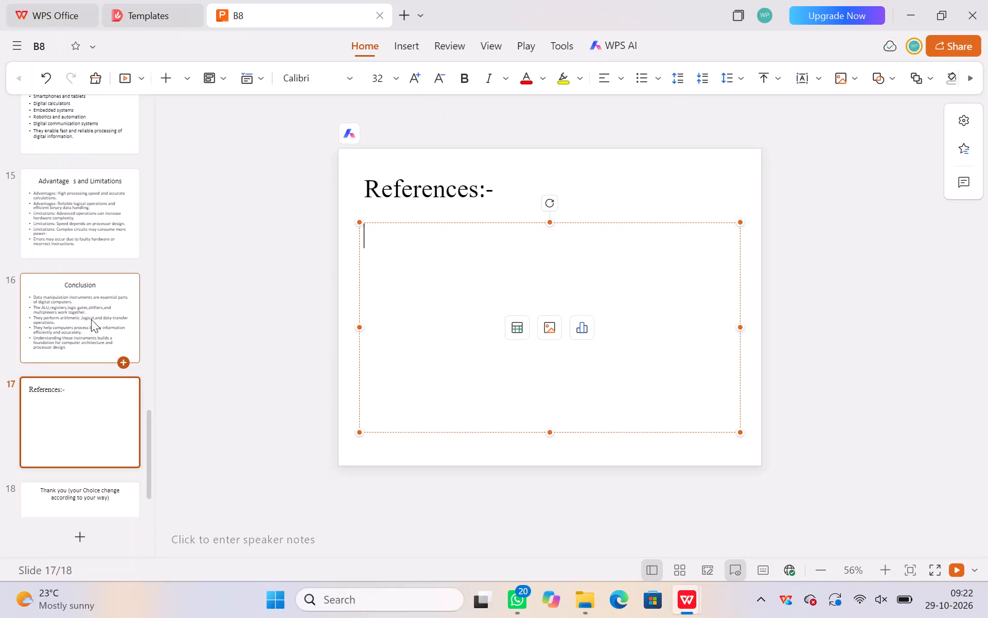
Set the last four bullets on slide 7, Arithmetic Logic Unit (ALU), to font size 28, leaving out the first bullet.
scroll(61, 273, "up", 7)
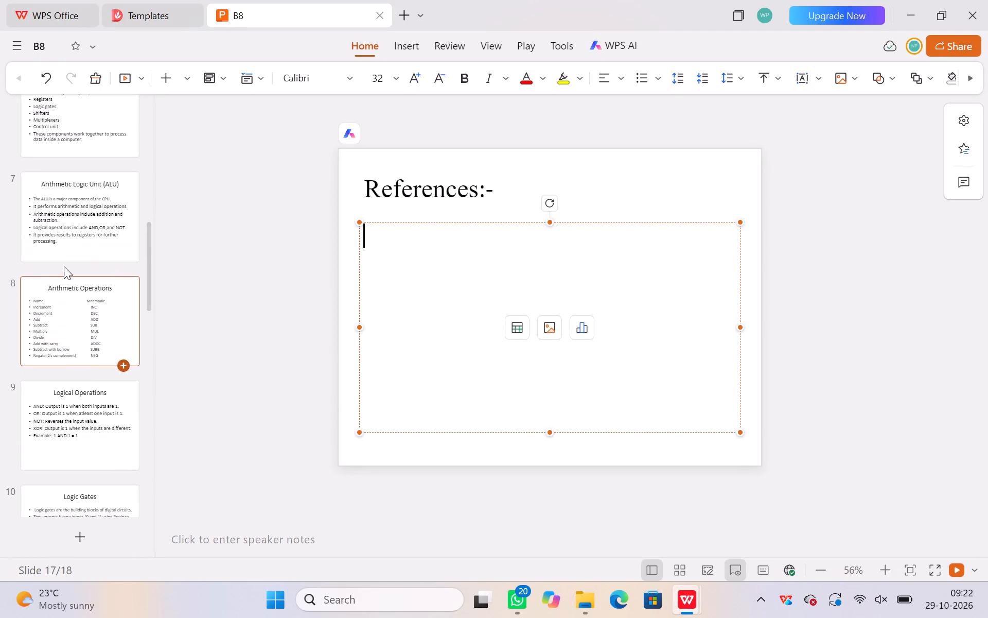
left_click(78, 232)
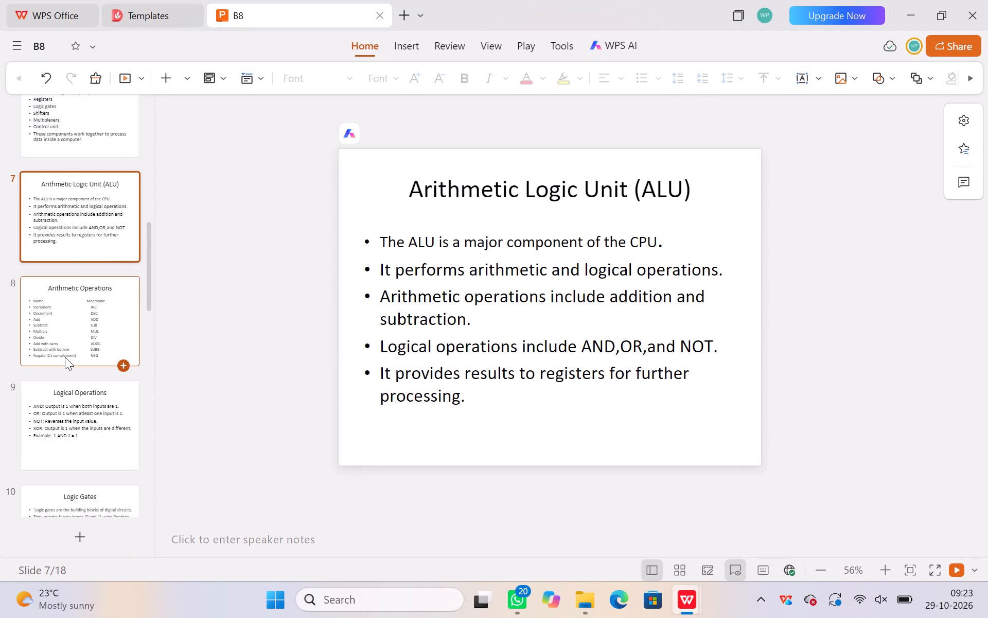
left_click(84, 214)
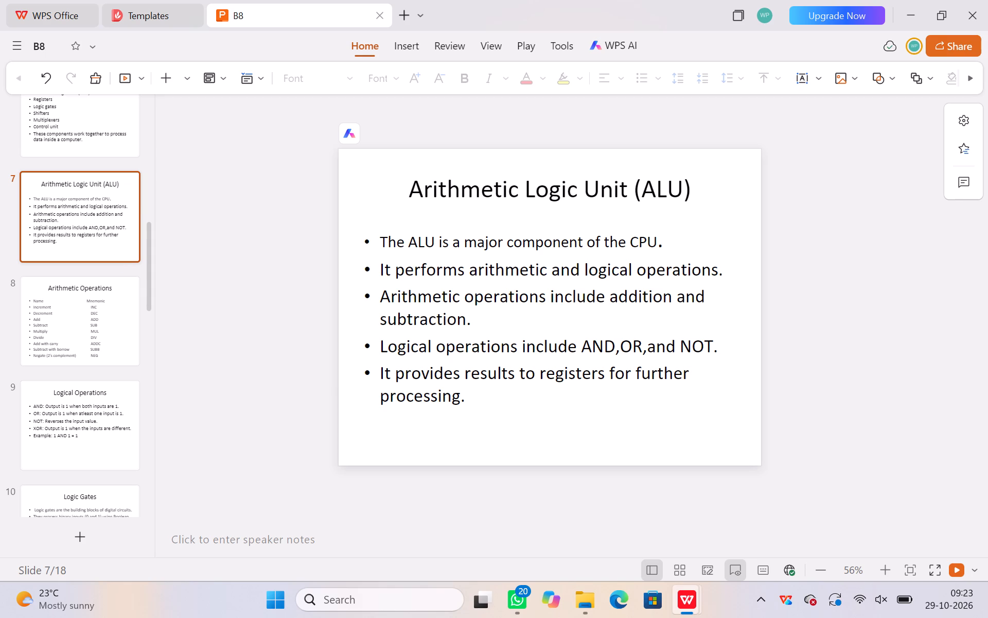
left_click_drag(382, 241, 389, 241)
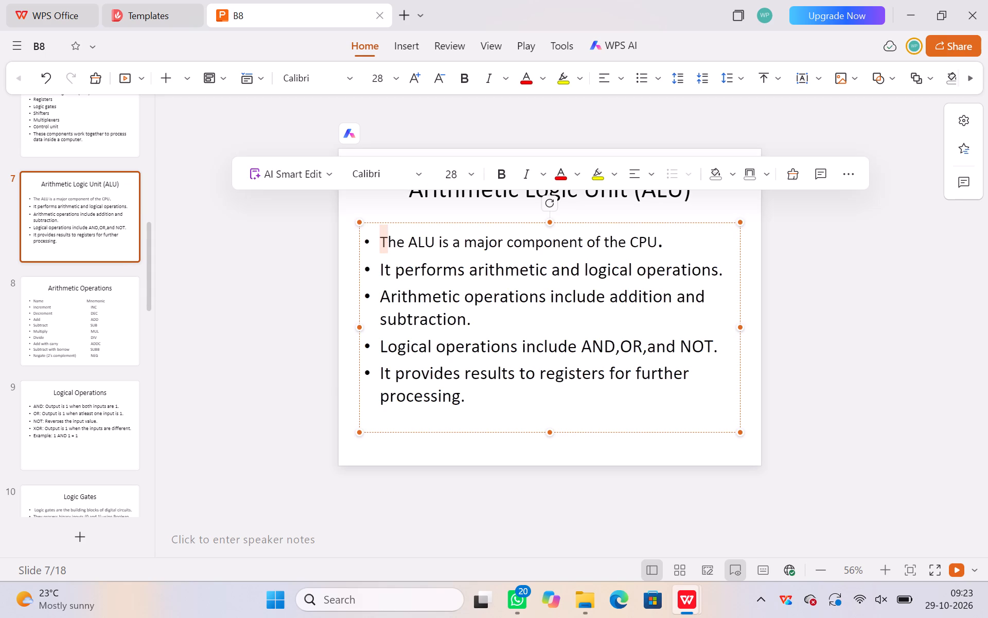
left_click(373, 261)
left_click_drag(376, 265, 446, 317)
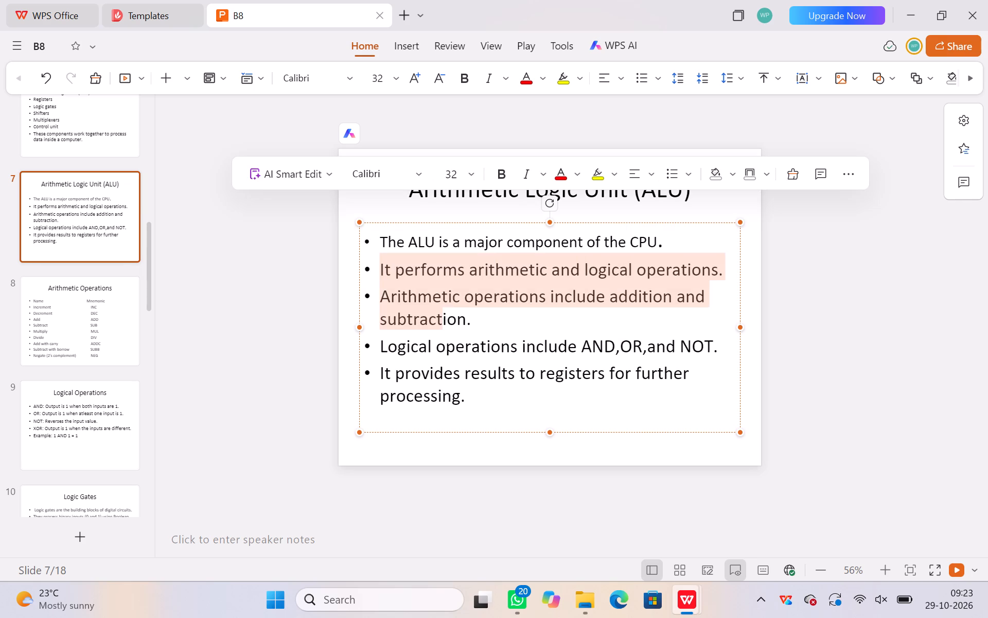
left_click_drag(446, 317, 468, 398)
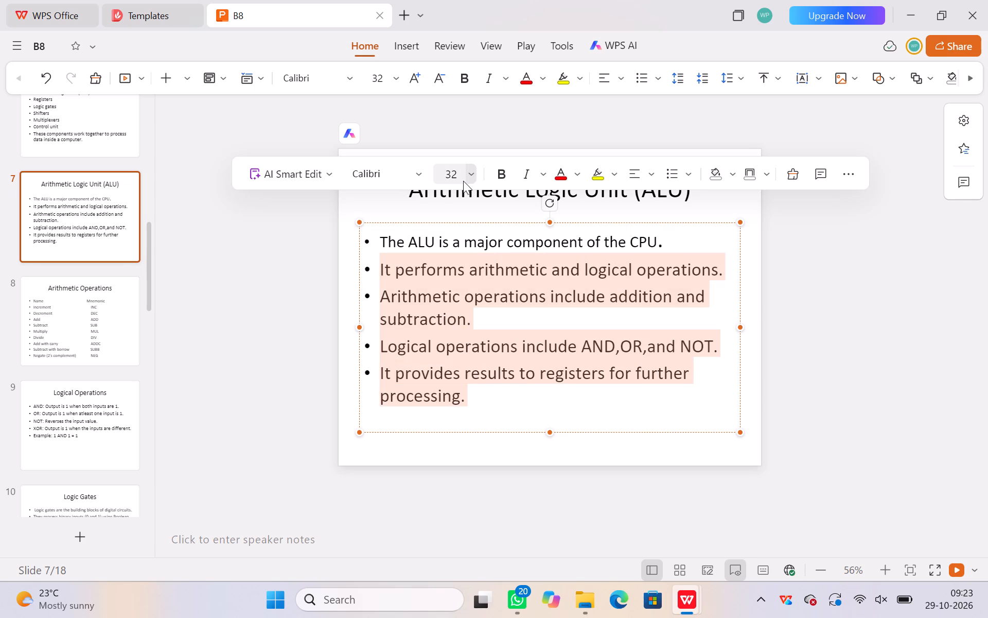
left_click(456, 174)
key("BackSpace")
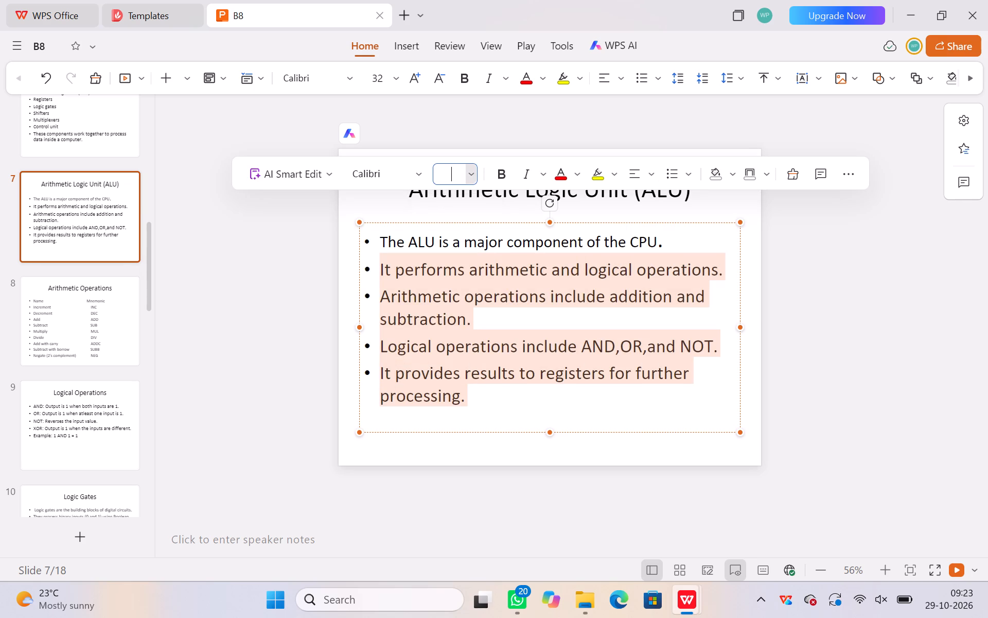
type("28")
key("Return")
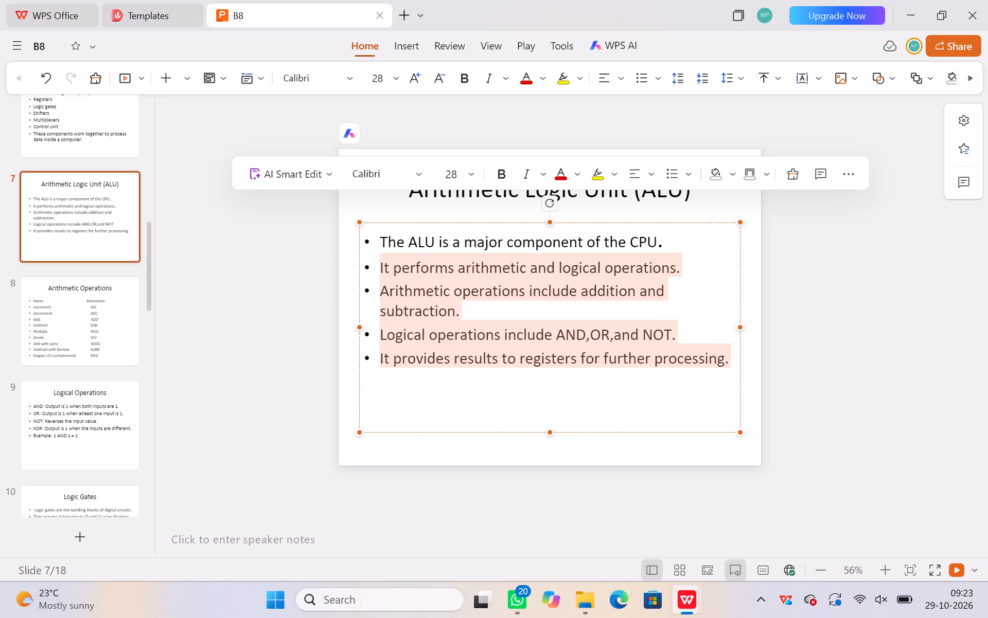
Set the first bullet on slide 7, "The ALU is a major component of the CPU.", to font size 28.
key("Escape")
left_click_drag(381, 240, 439, 242)
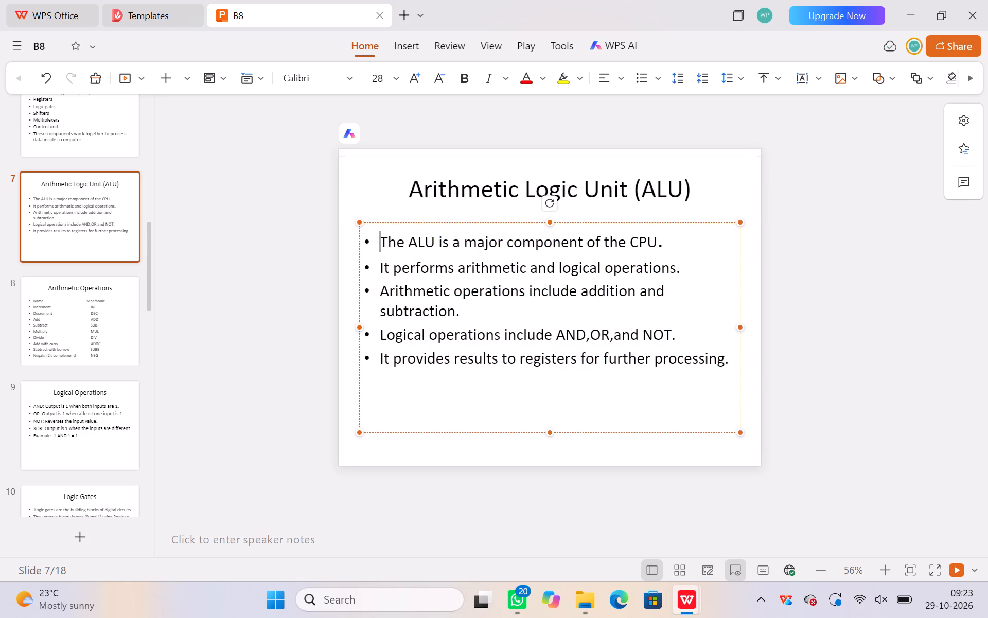
left_click_drag(439, 242, 665, 238)
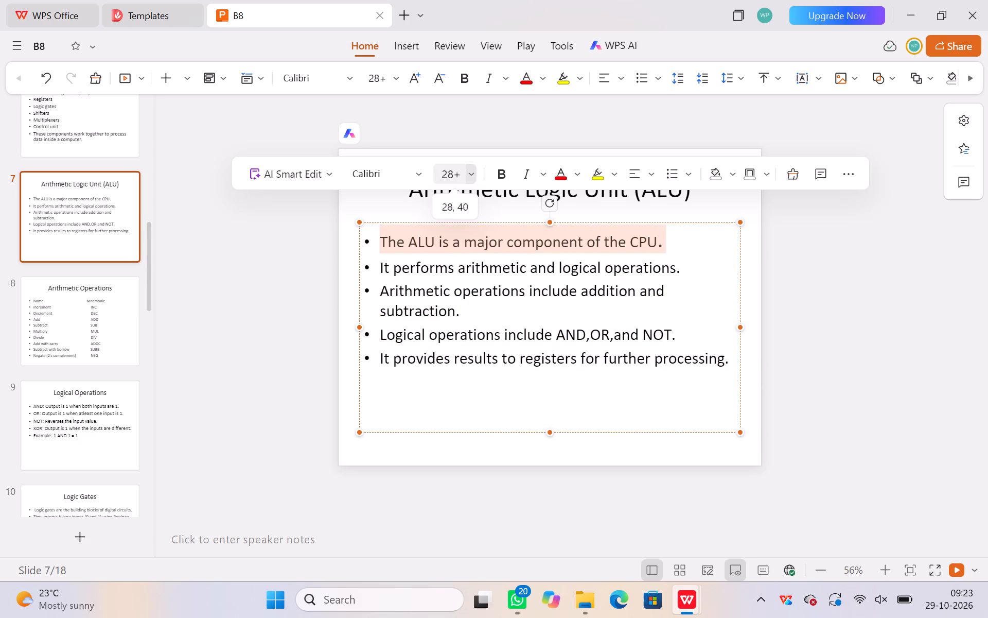
left_click(461, 174)
left_click(461, 174)
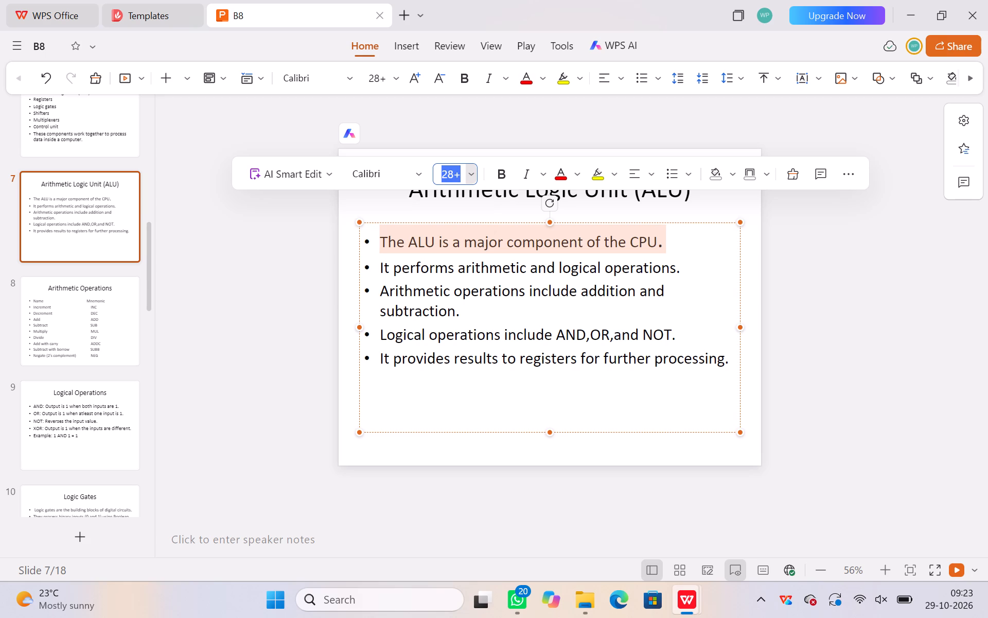
left_click(461, 174)
left_click(455, 174)
key("BackSpace")
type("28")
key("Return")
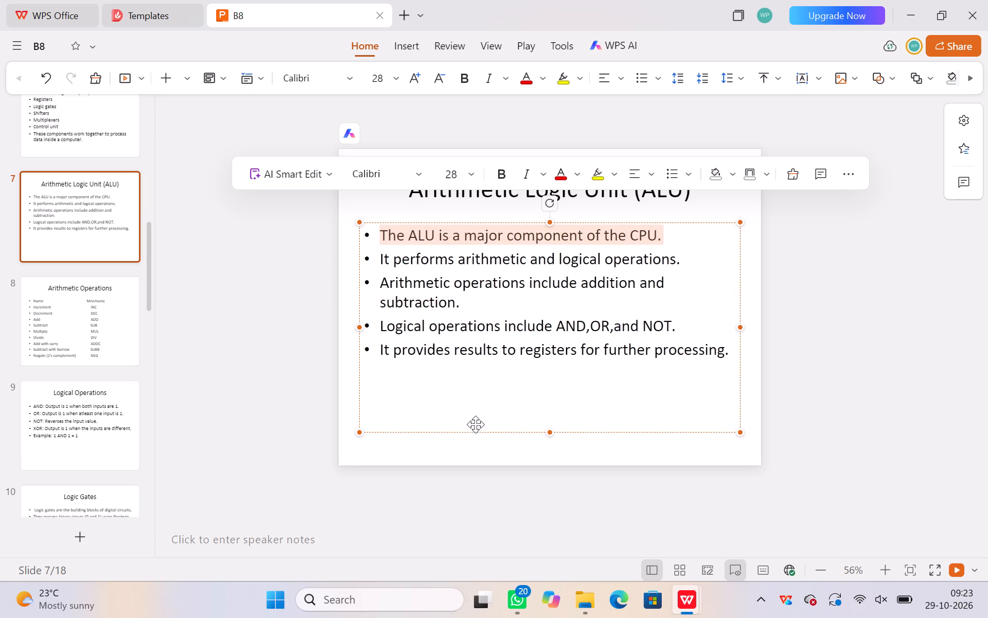
left_click(477, 423)
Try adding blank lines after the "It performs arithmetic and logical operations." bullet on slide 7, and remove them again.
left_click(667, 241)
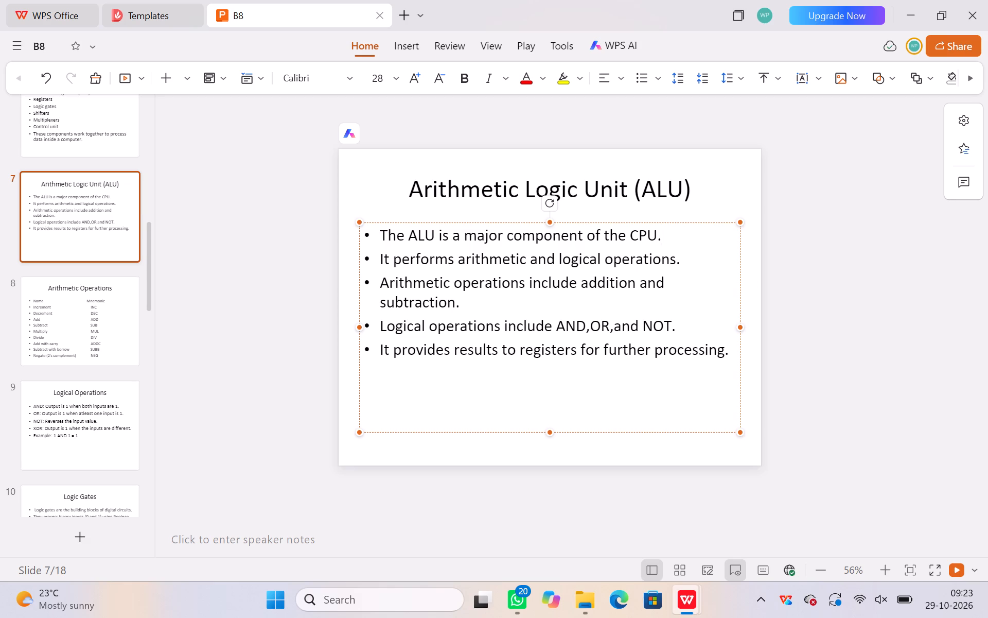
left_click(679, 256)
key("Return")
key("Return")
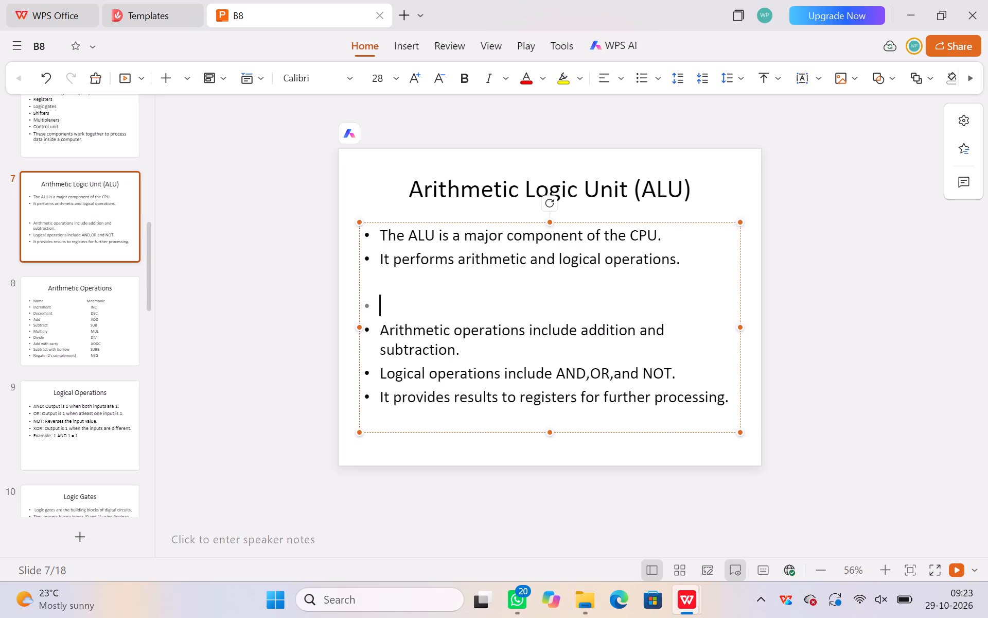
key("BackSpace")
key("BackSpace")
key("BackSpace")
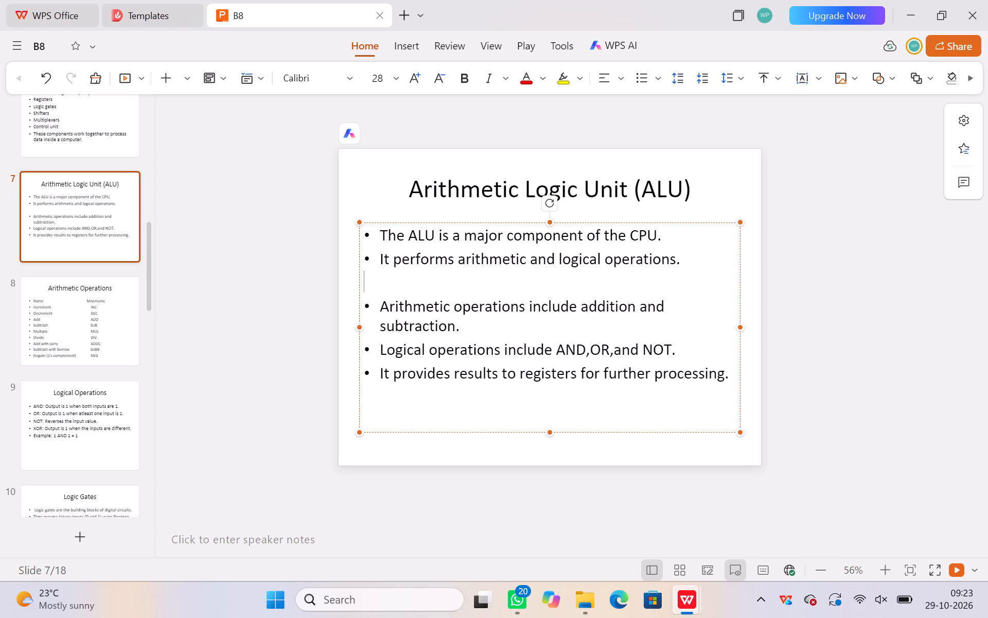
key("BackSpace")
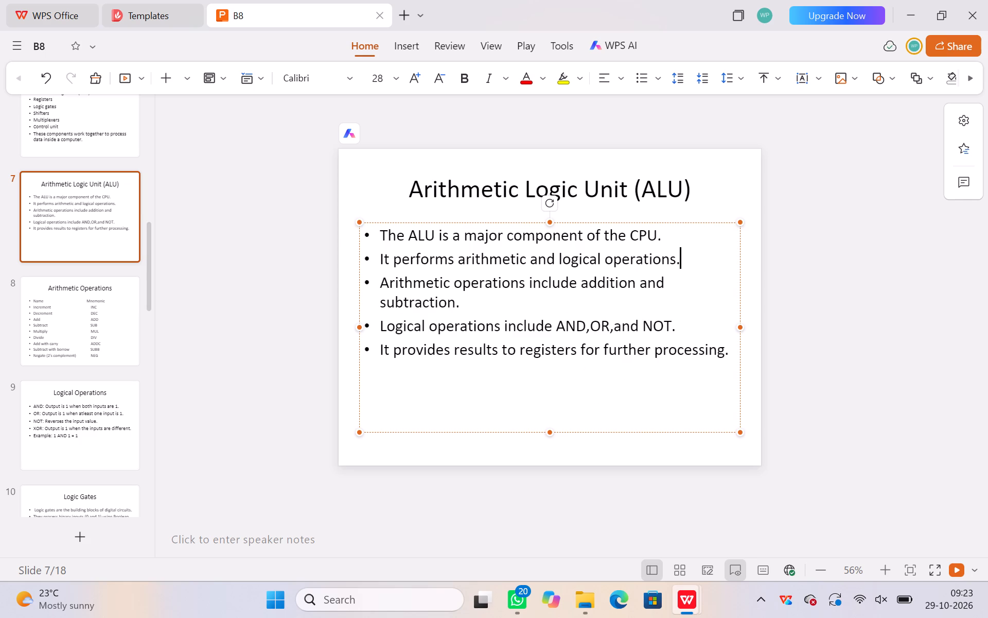
Insert an empty bullet after the "It performs arithmetic and logical operations." bullet on slide 7.
key("Return")
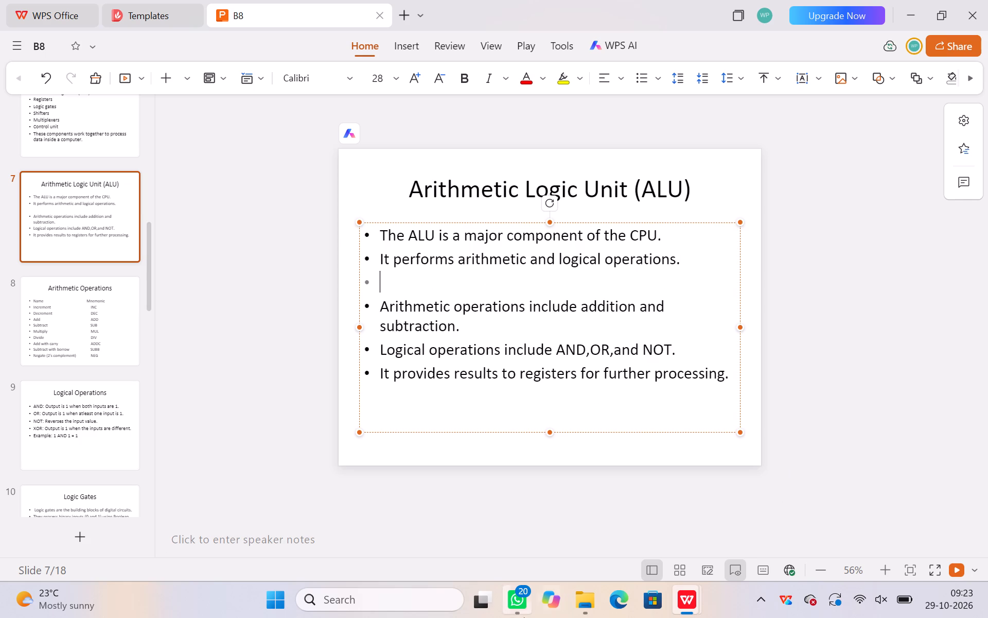
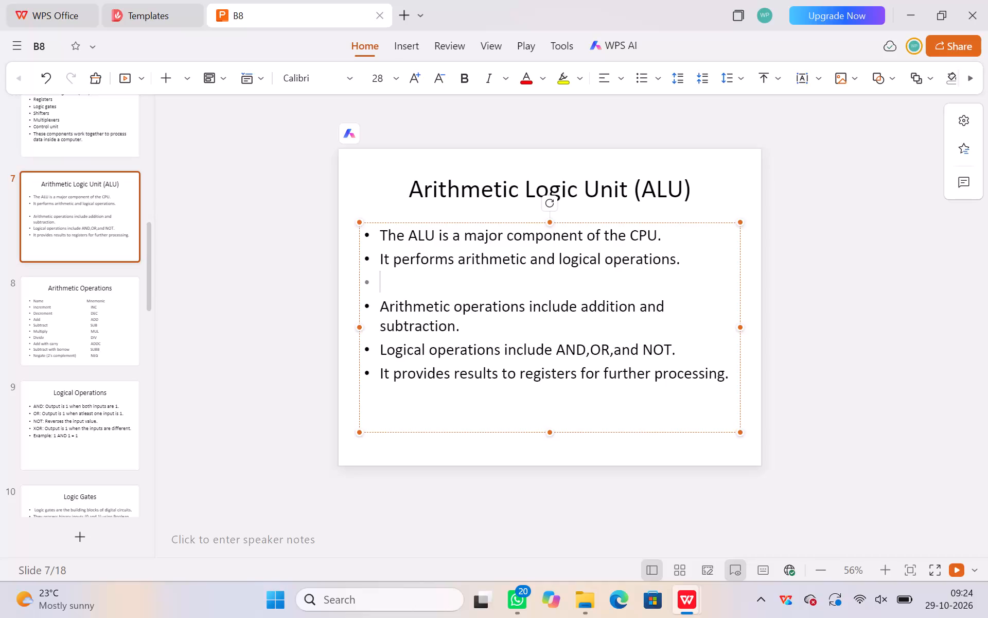
Paste the copied ADDI, ADDF and ADDD definitions into the empty bullet after "It performs arithmetic and logical operations.".
key("ctrl+v")
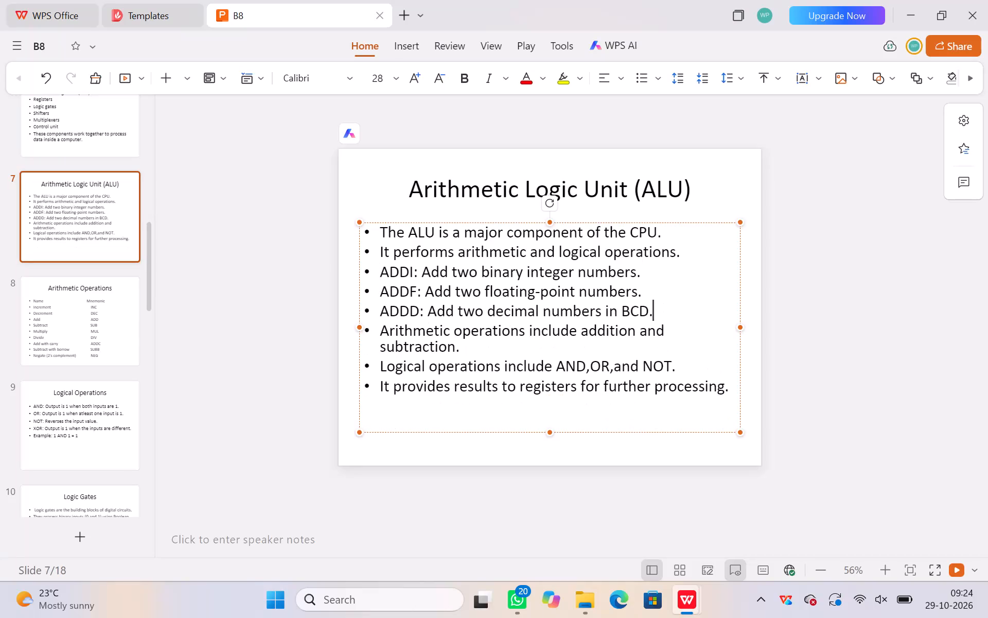
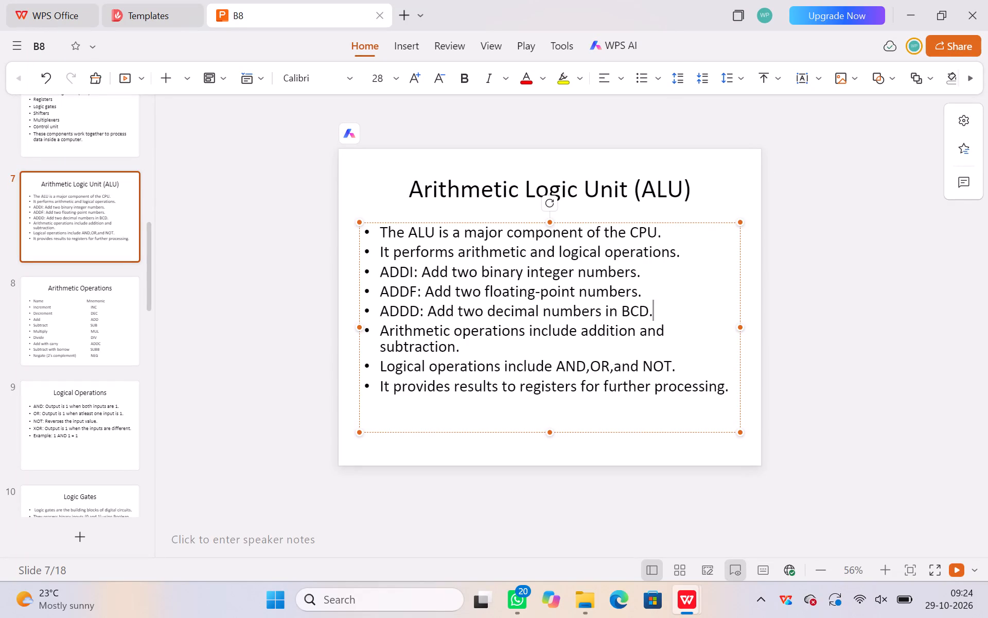
Delete the last bullet on slide 7, "It provides results to registers for further processing.".
left_click_drag(375, 384, 781, 386)
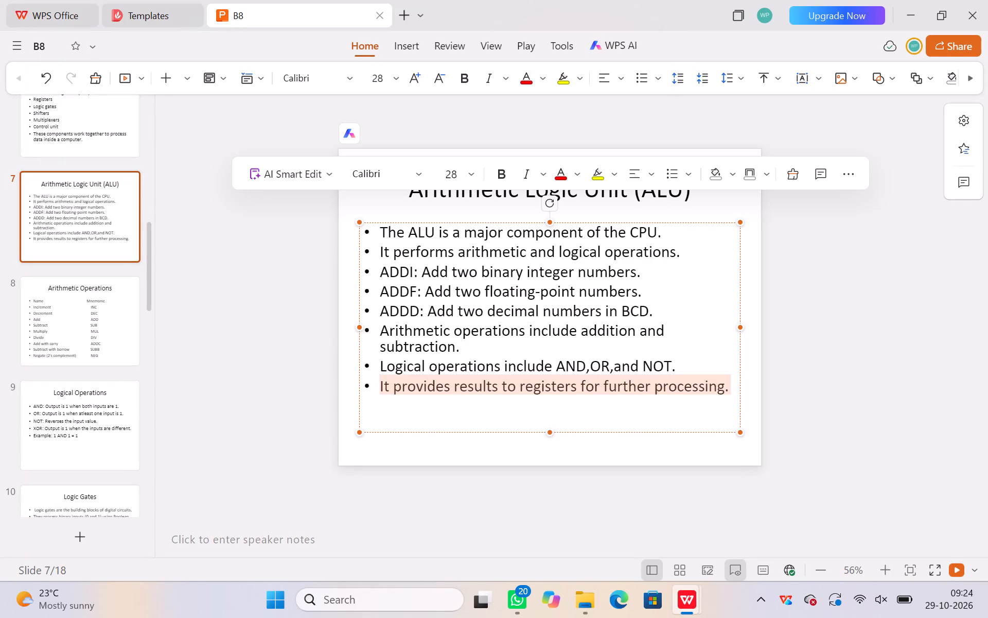
key("BackSpace")
key("BackSpace")
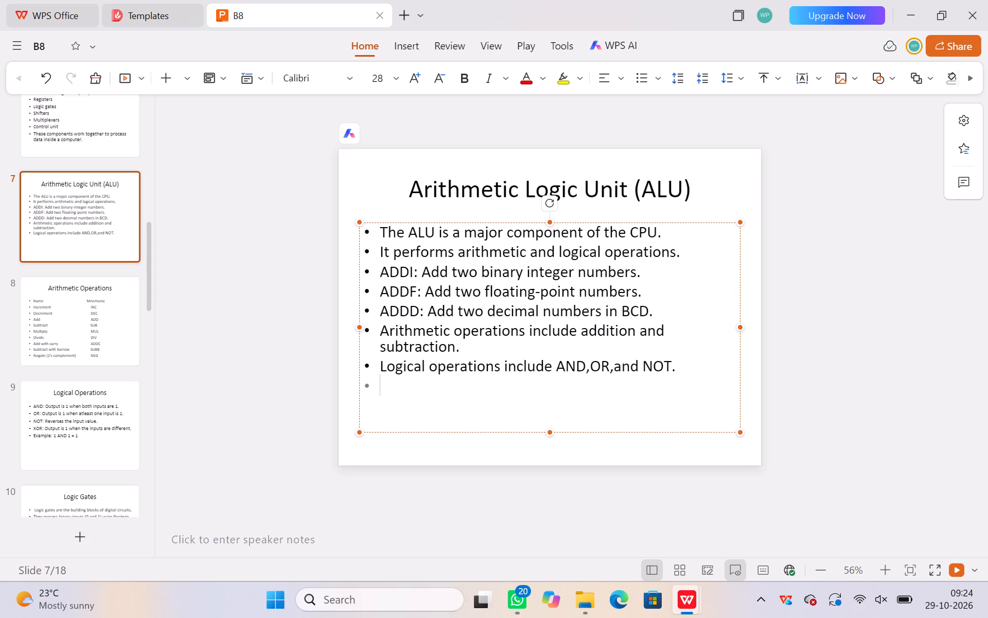
Increase the line spacing of the remaining body bullets on slide 7, Arithmetic Logic Unit (ALU).
left_click(658, 336)
left_click(666, 75)
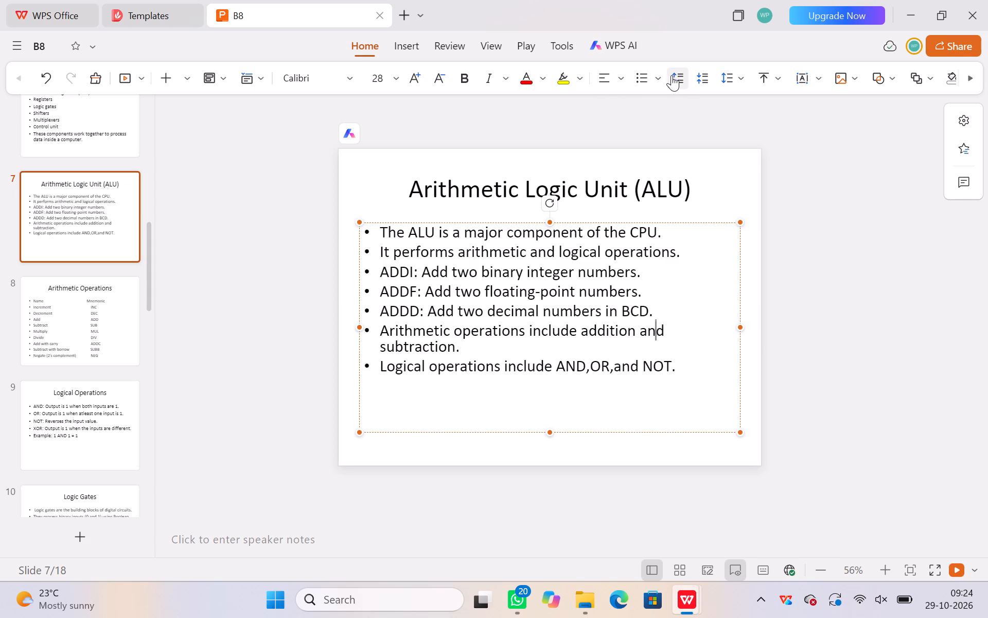
left_click(673, 77)
double_click(673, 77)
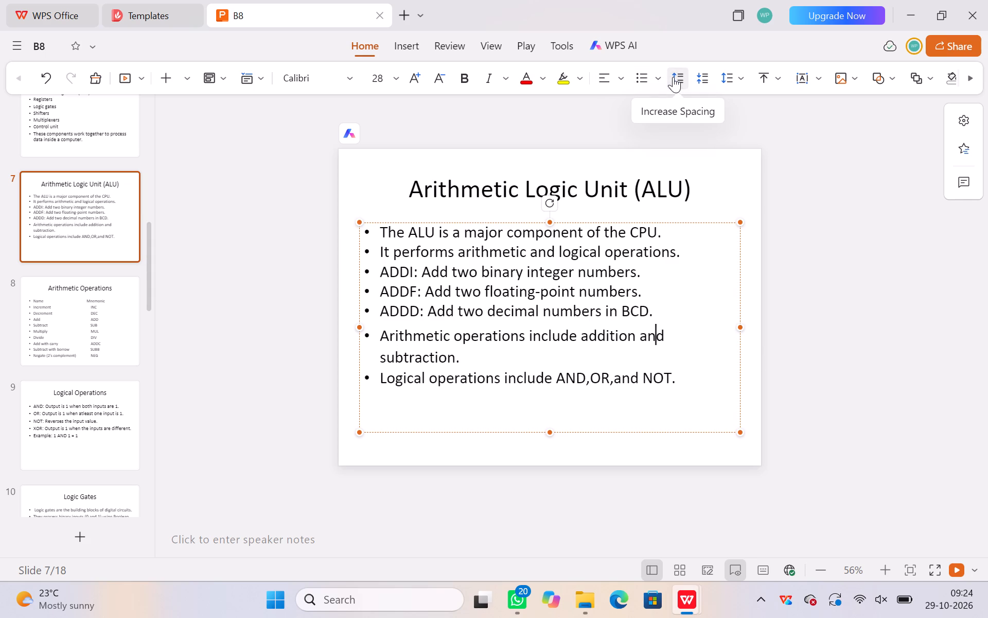
left_click_drag(372, 234, 407, 356)
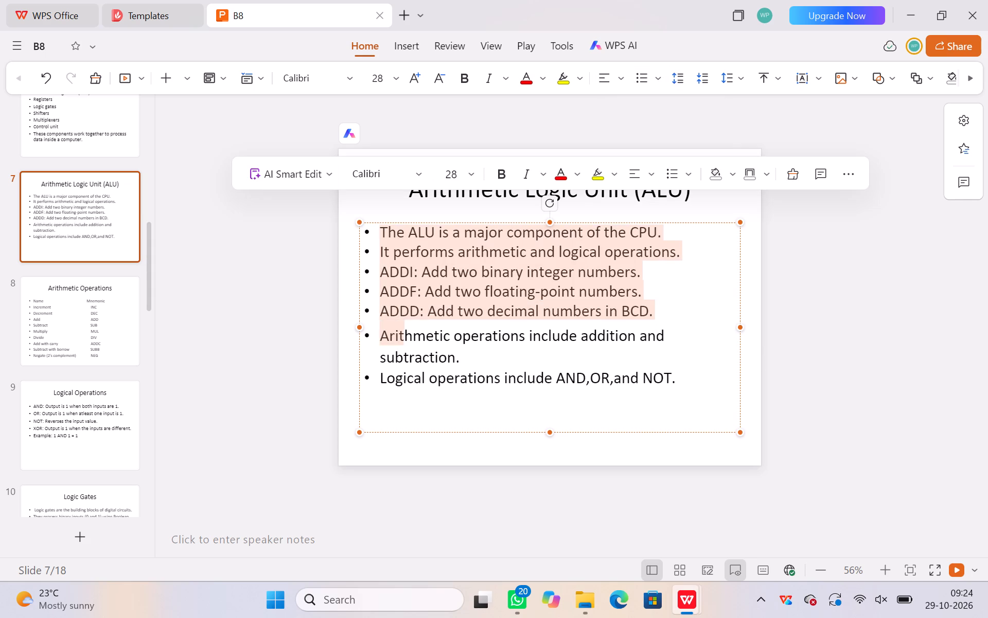
left_click_drag(407, 356, 651, 391)
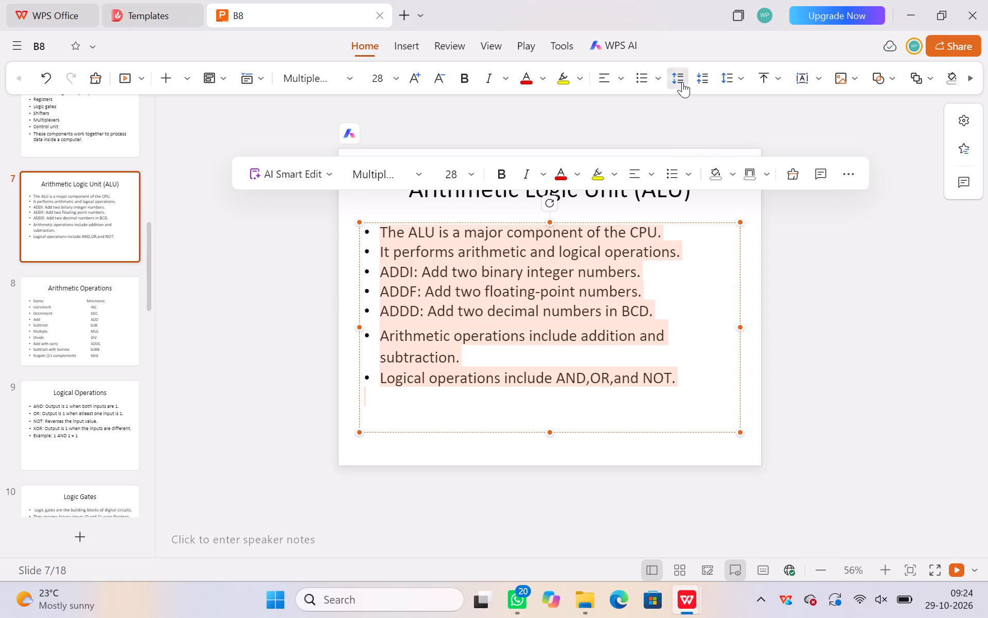
double_click(682, 82)
triple_click(682, 82)
left_click(682, 82)
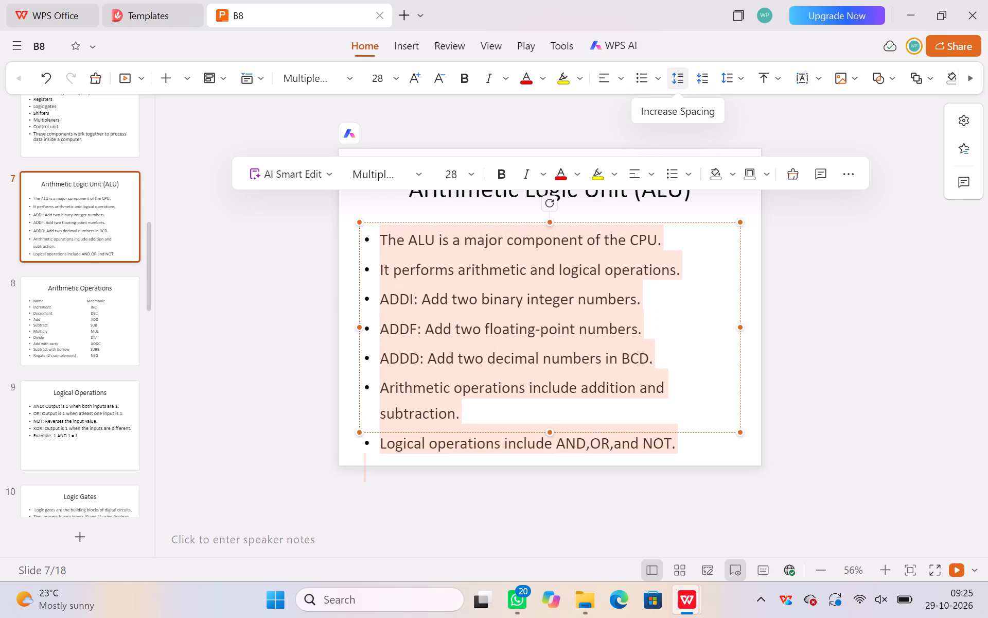
left_click(699, 80)
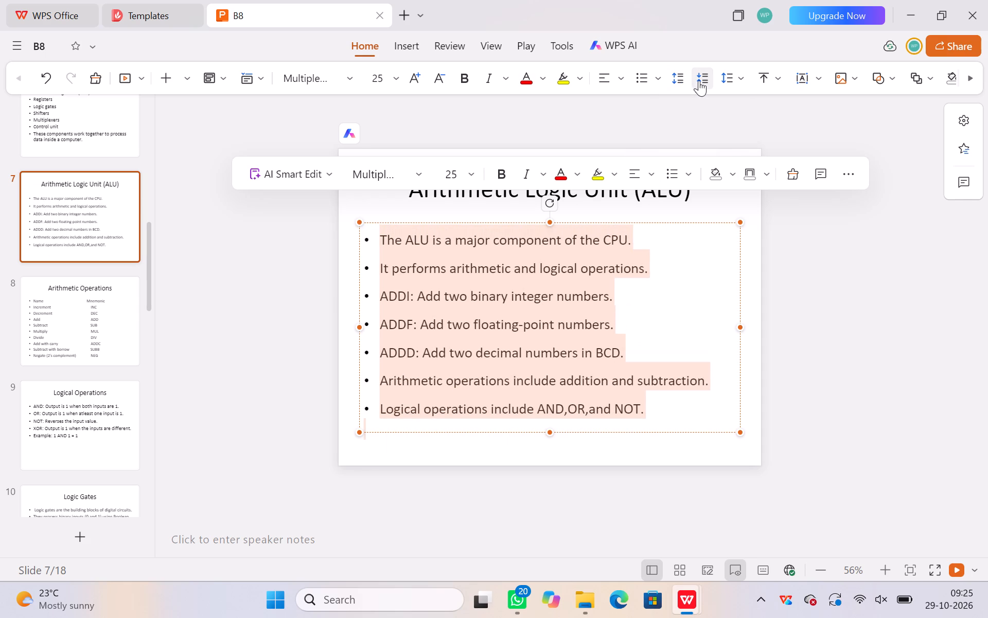
left_click(672, 75)
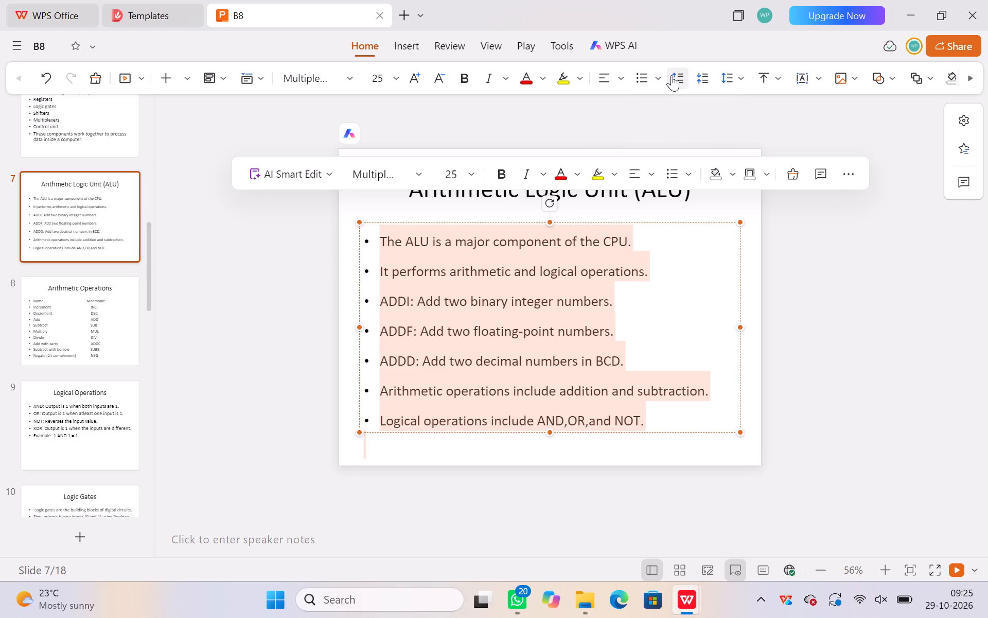
left_click(657, 296)
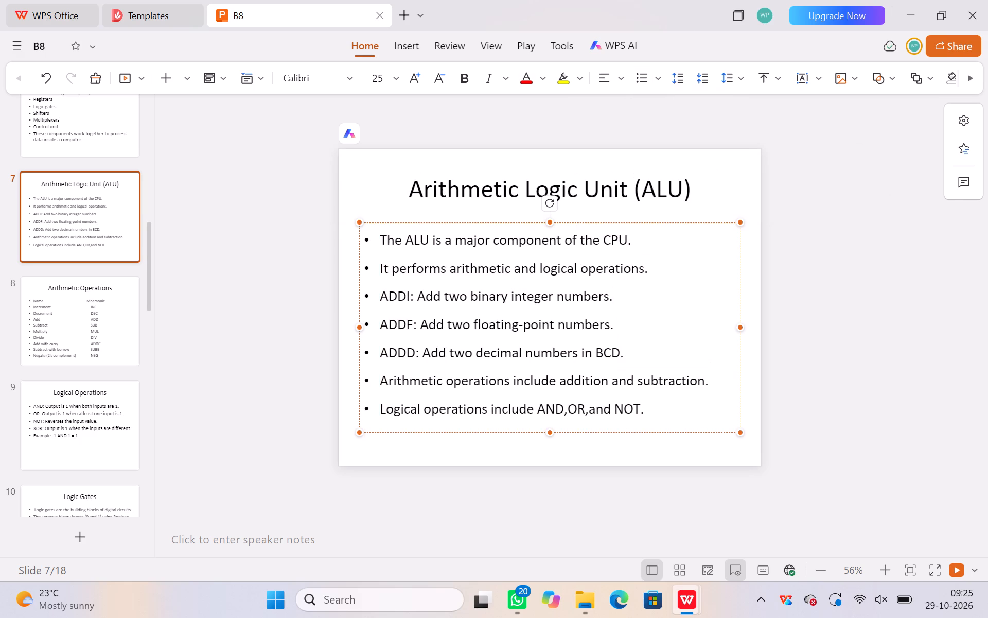
left_click(722, 261)
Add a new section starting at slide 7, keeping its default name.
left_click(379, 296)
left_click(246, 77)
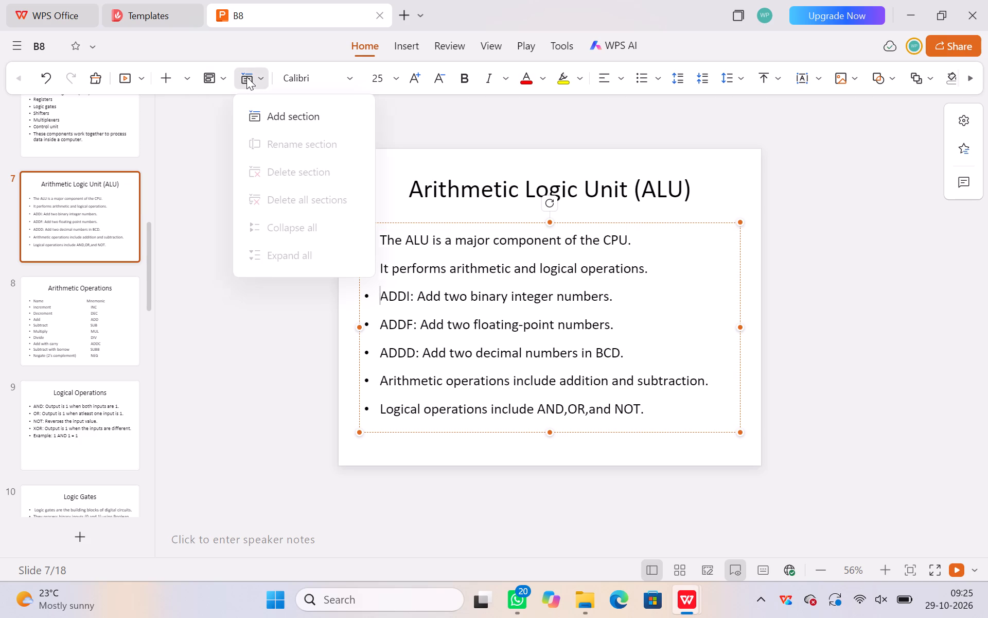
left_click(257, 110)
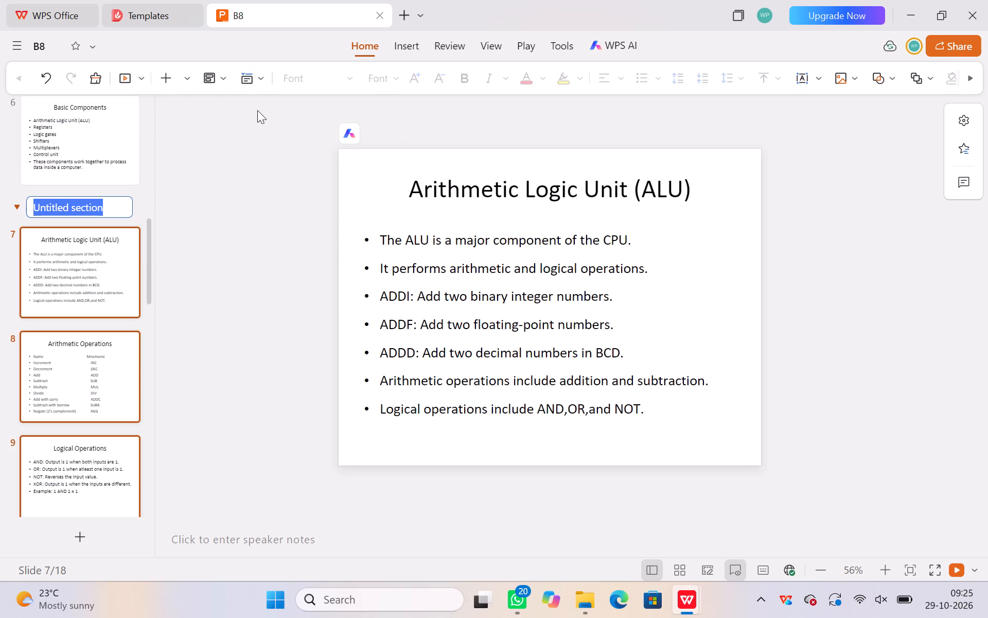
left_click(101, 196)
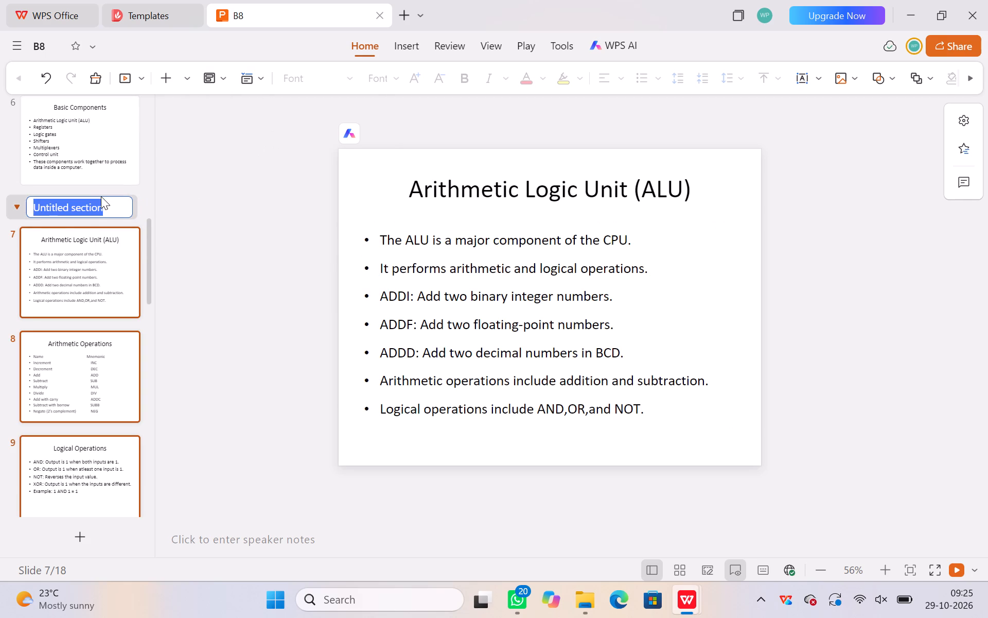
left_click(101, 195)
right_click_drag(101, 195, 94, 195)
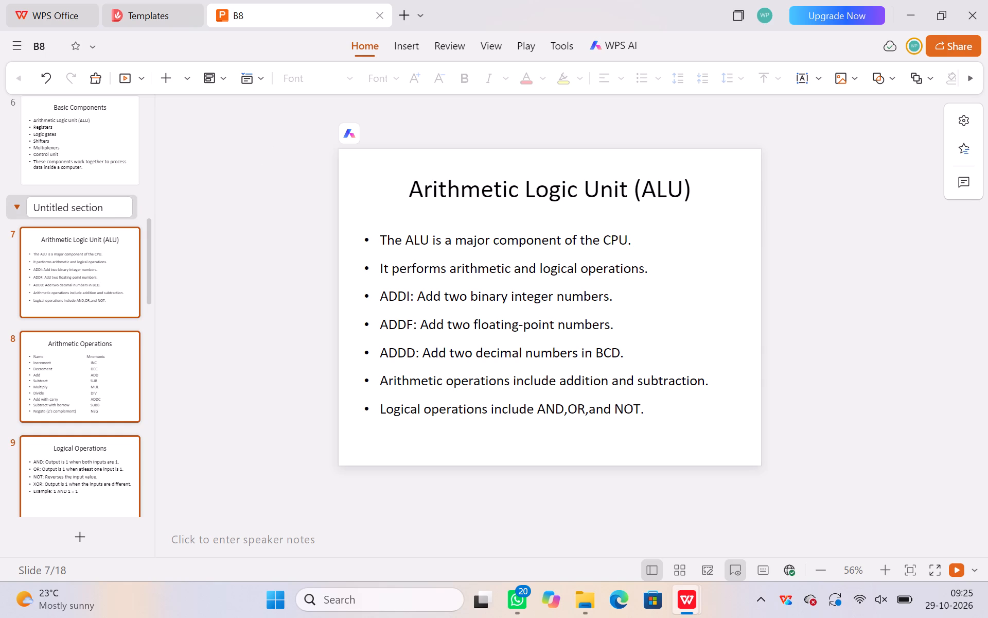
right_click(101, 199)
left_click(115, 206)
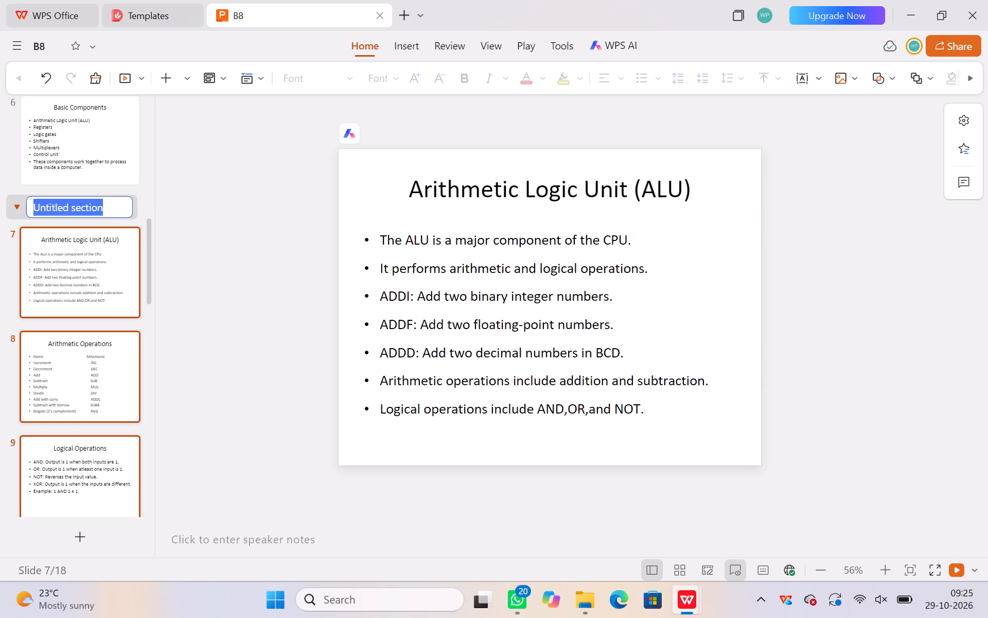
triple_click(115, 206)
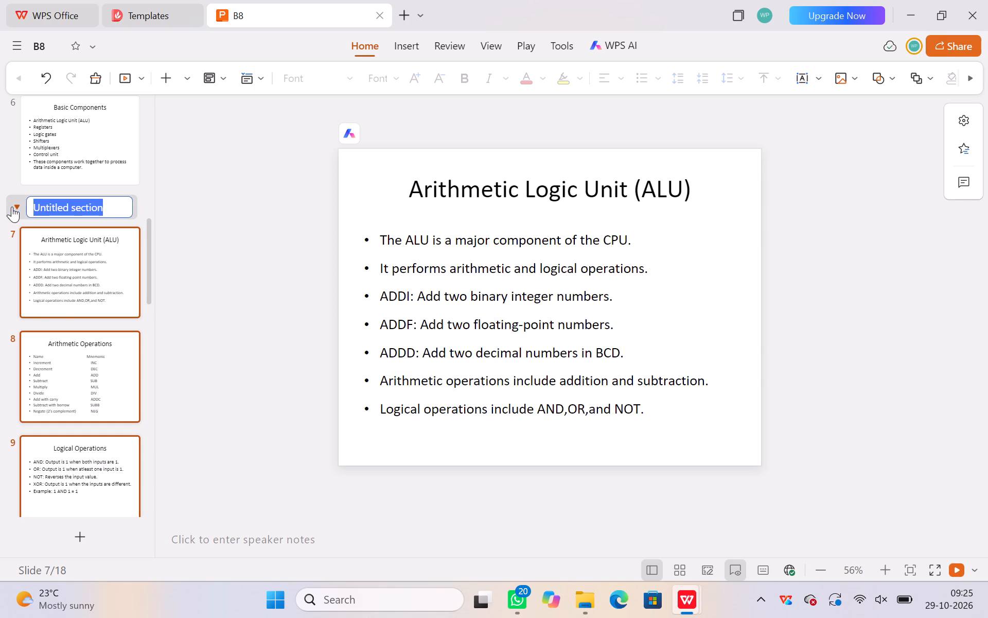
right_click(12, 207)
Look through the earlier slides, including Introduction and Objectives of Data Manipulation.
scroll(50, 203, "up", 2)
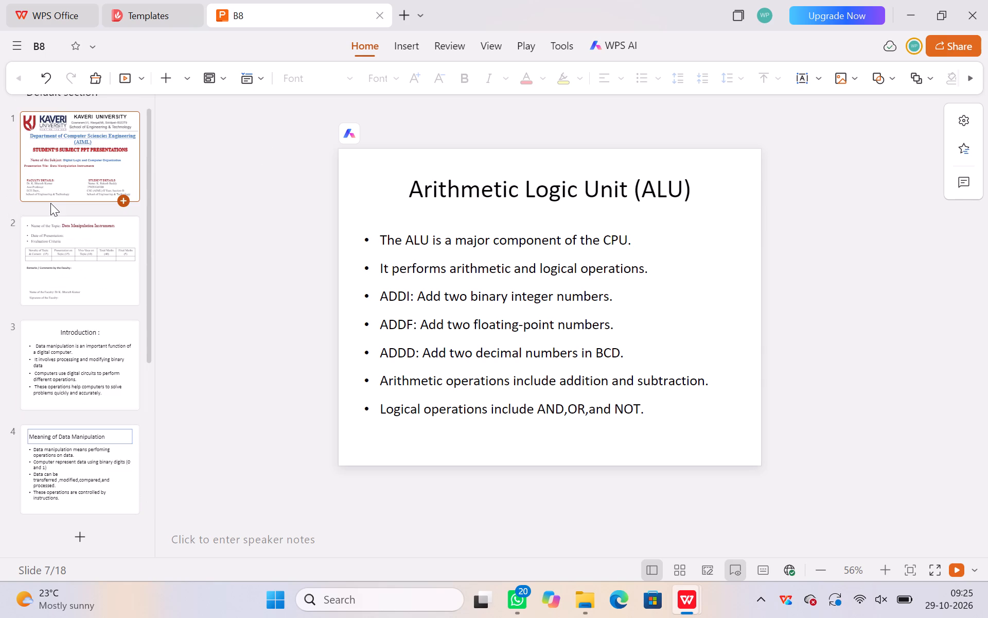
left_click(69, 340)
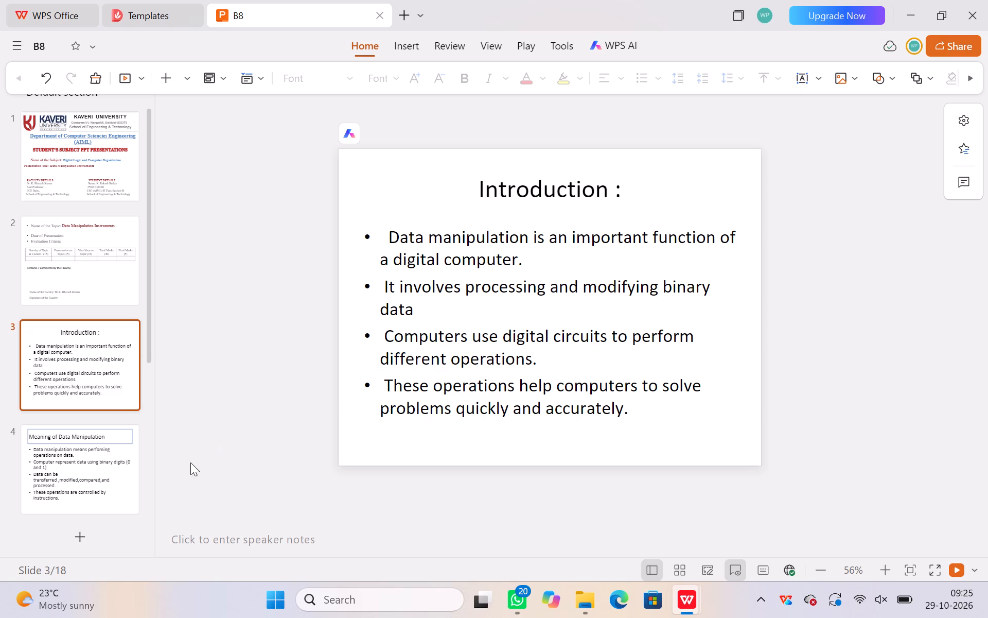
left_click(102, 466)
scroll(102, 466, "down", 1)
left_click(77, 496)
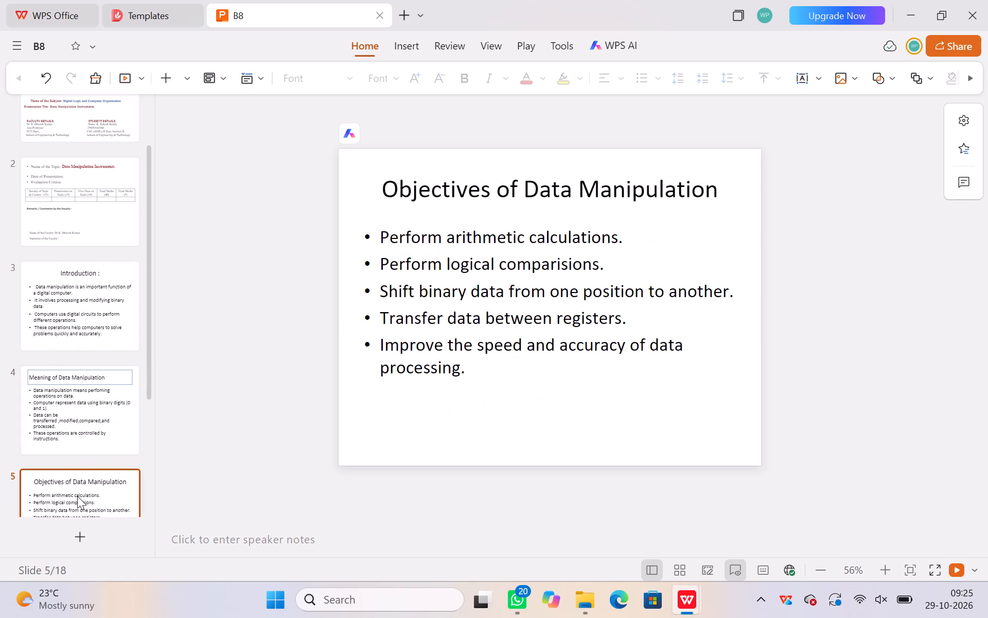
scroll(77, 496, "down", 2)
left_click(80, 476)
scroll(80, 476, "down", 1)
scroll(103, 421, "down", 4)
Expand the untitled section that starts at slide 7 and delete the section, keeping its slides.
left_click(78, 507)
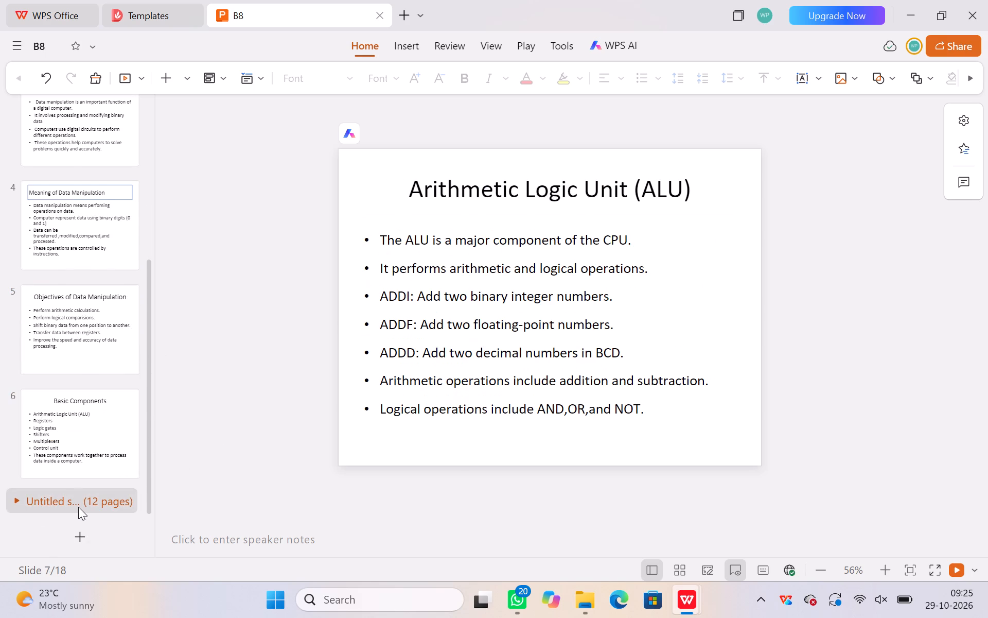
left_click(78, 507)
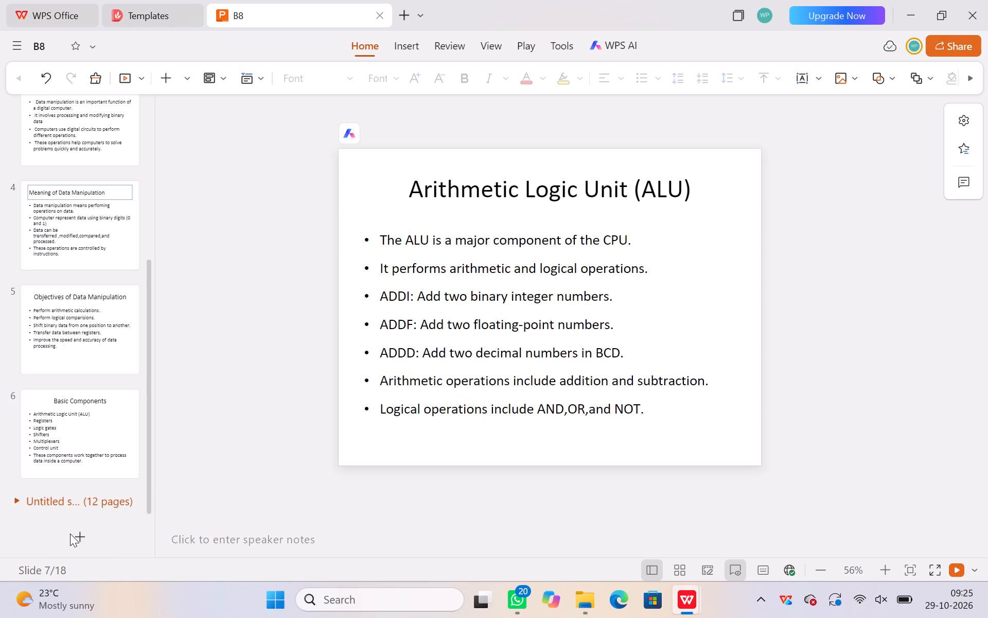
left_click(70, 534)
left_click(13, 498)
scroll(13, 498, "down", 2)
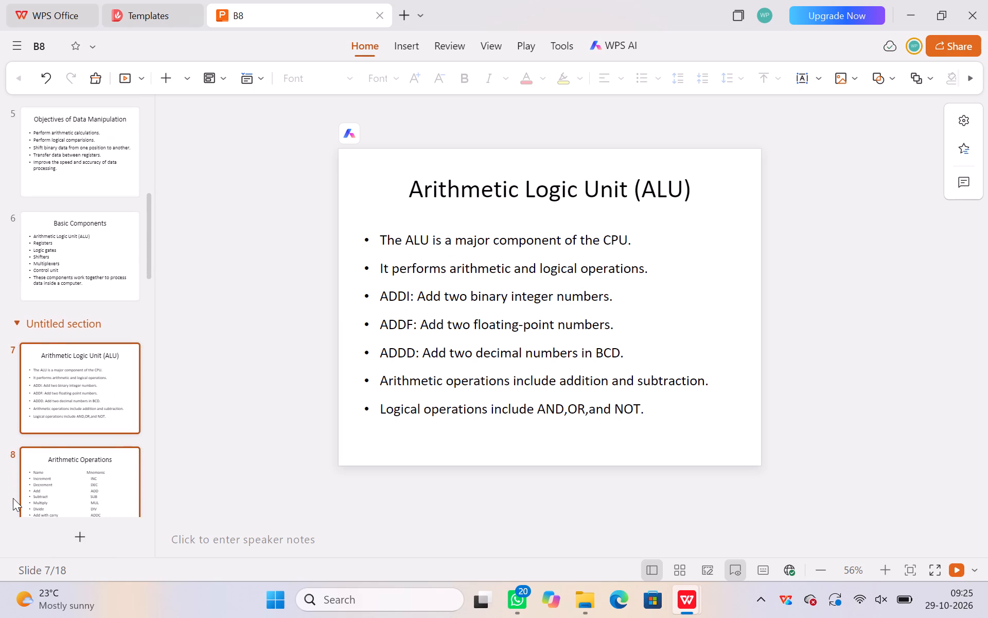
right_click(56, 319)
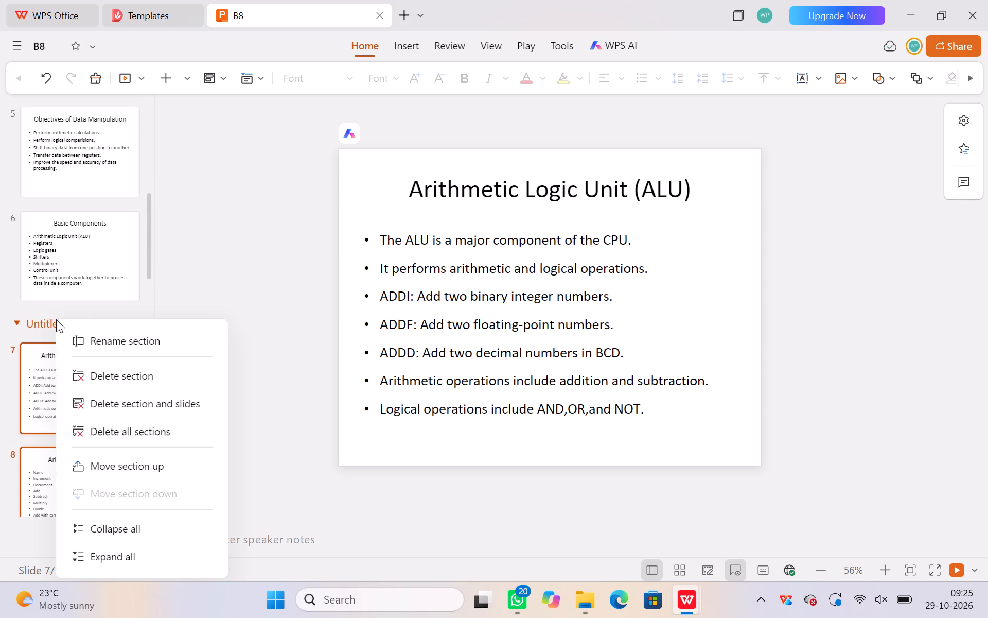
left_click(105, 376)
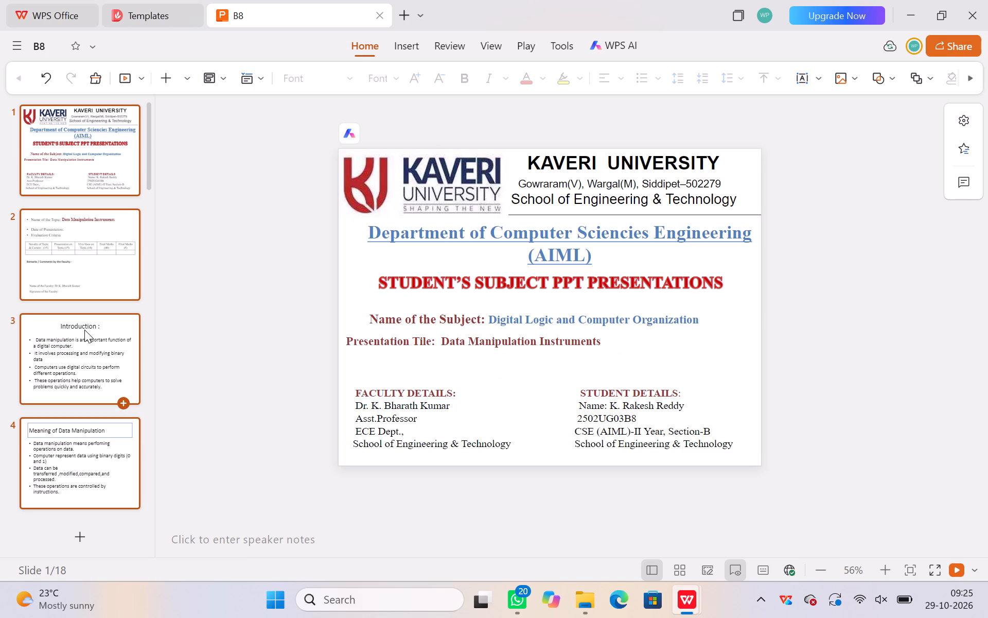
Return to slide 7 and draw a horizontal text box over the body text, starting at the ADDI bullet.
scroll(78, 420, "down", 2)
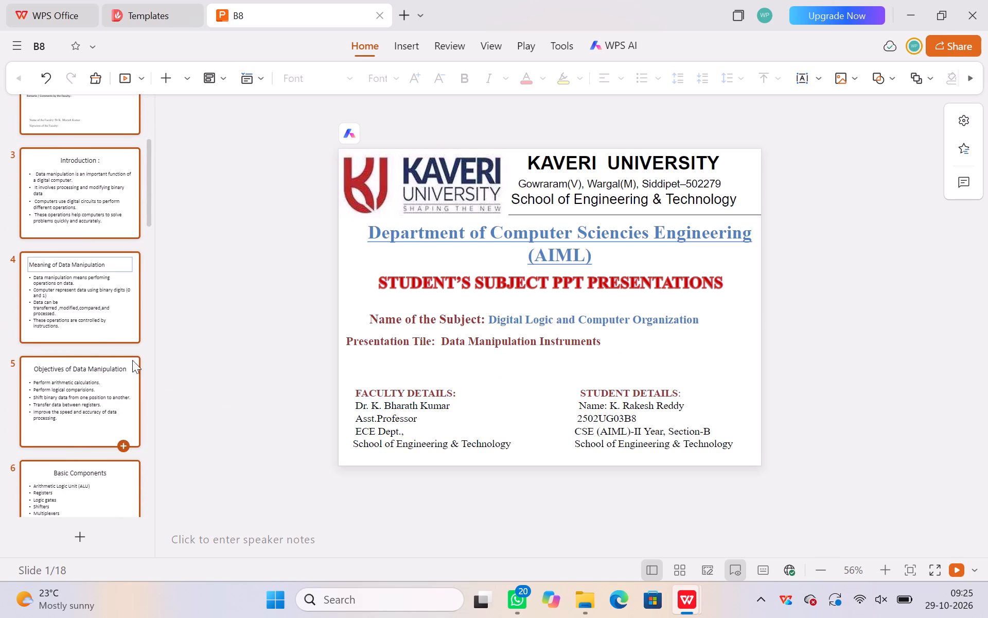
left_click_drag(101, 314, 90, 401)
left_click(90, 401)
scroll(90, 401, "down", 1)
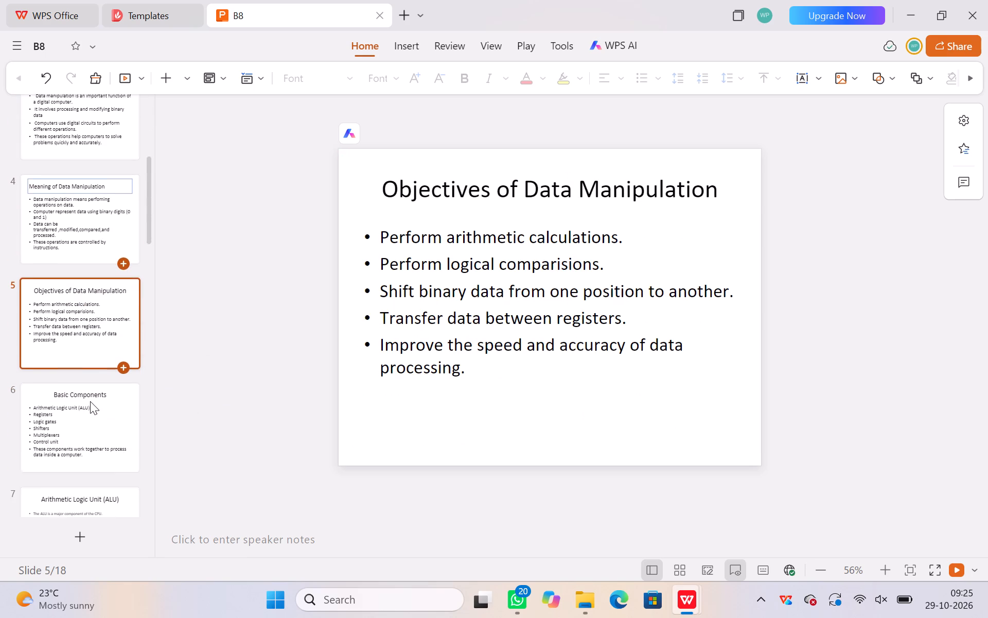
scroll(90, 401, "down", 1)
left_click(73, 460)
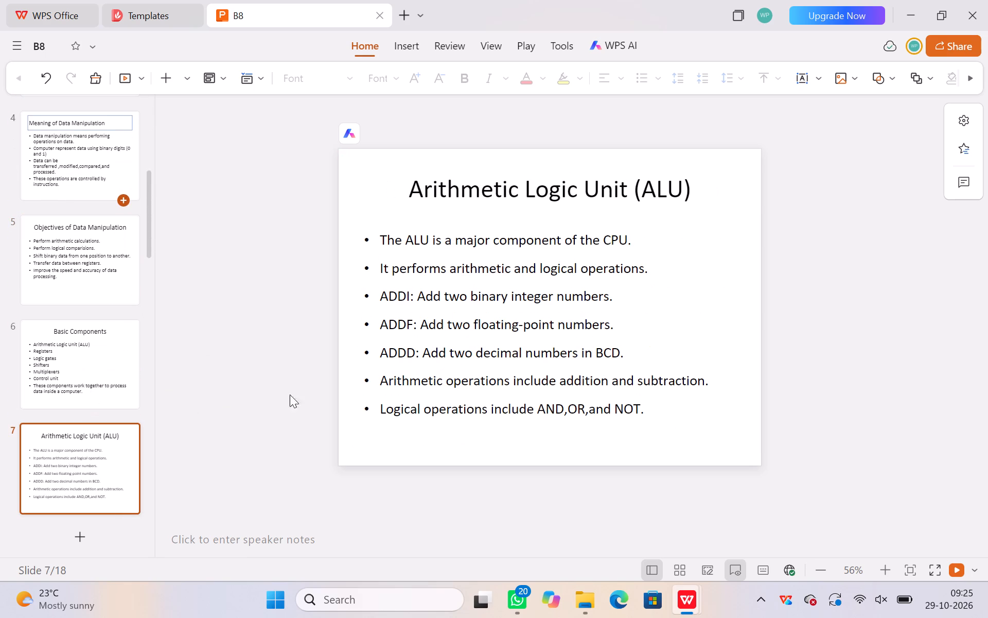
left_click(373, 296)
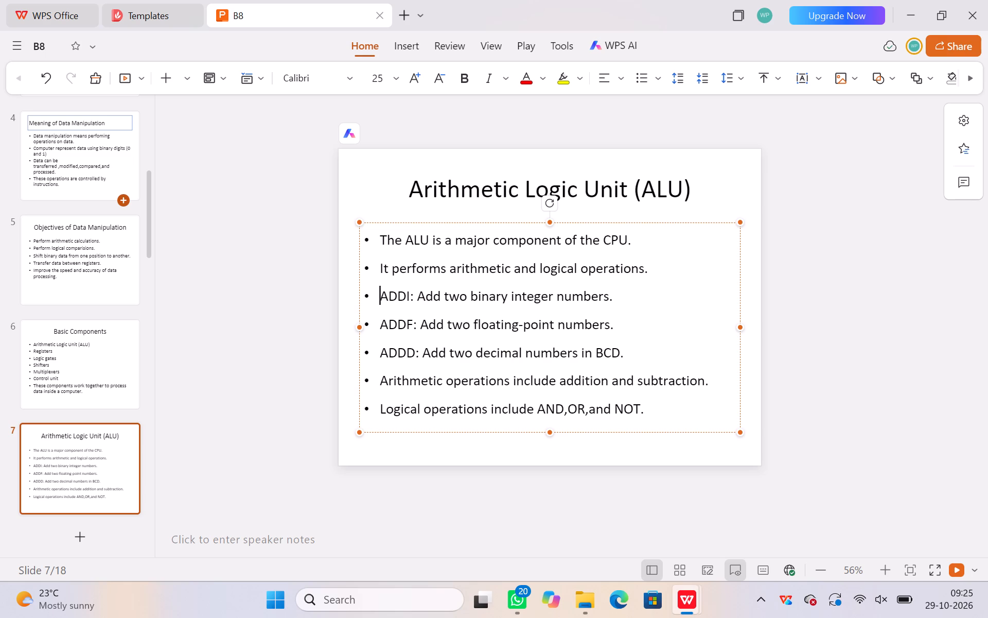
left_click(799, 77)
double_click(799, 77)
left_click_drag(379, 288, 472, 322)
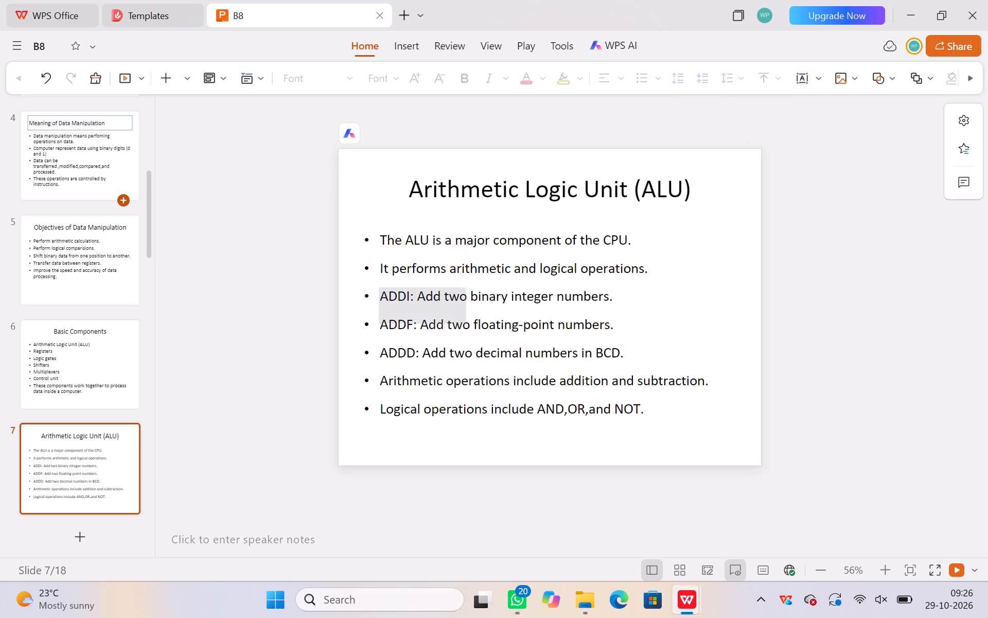
left_click_drag(472, 322, 630, 363)
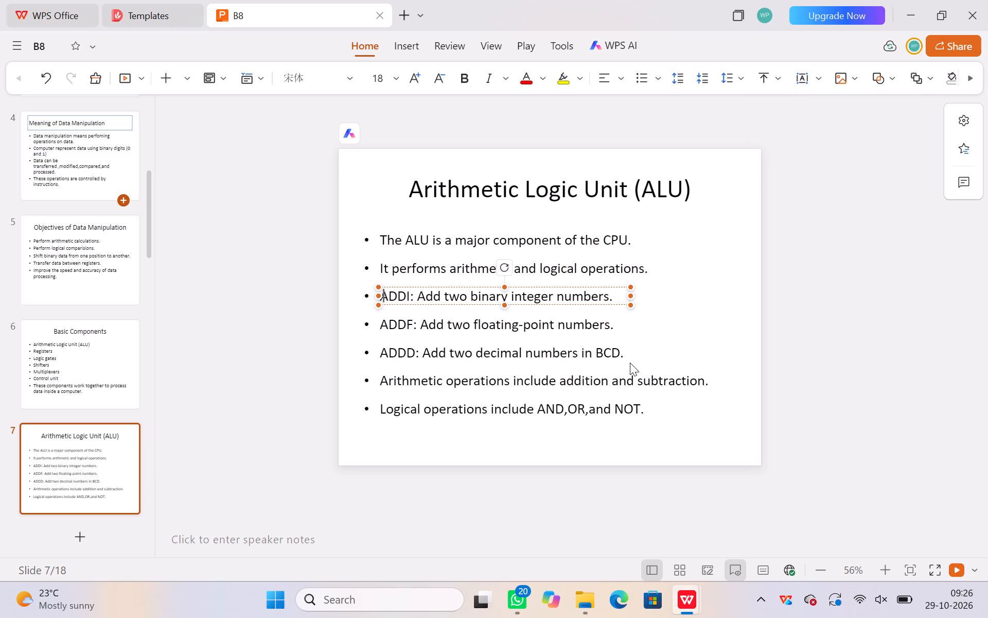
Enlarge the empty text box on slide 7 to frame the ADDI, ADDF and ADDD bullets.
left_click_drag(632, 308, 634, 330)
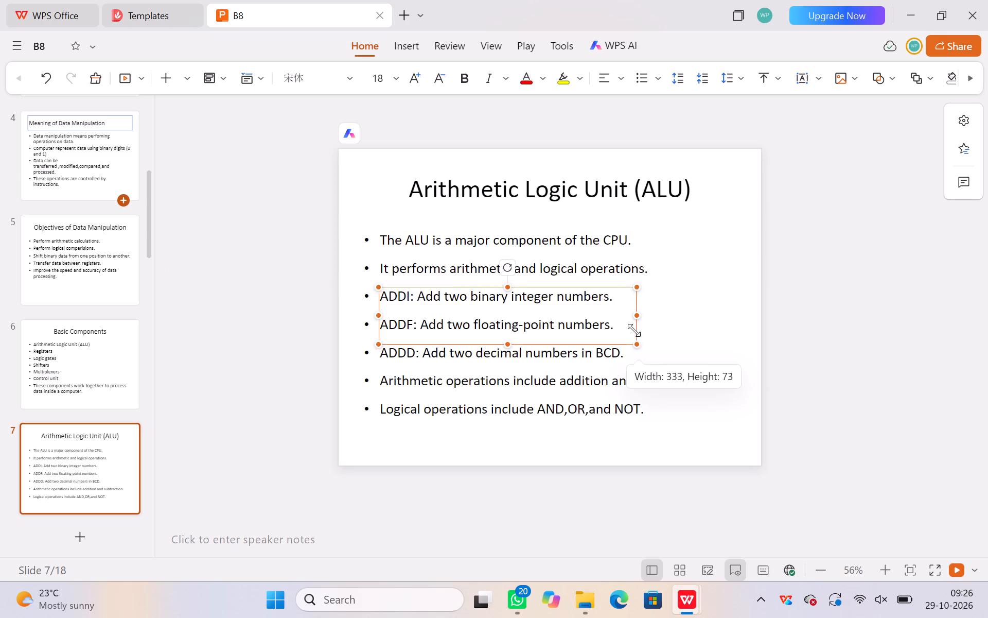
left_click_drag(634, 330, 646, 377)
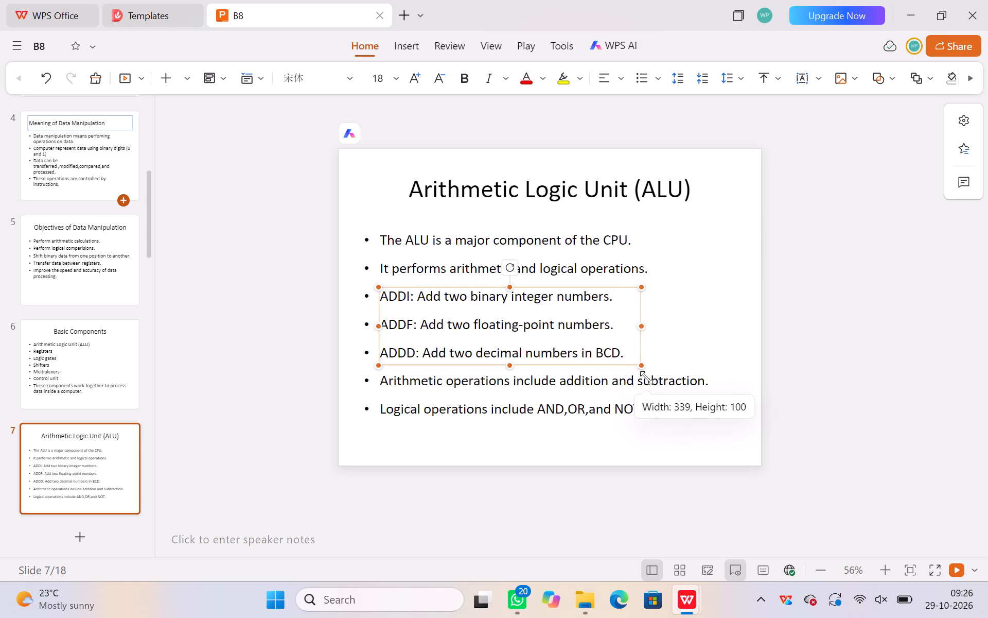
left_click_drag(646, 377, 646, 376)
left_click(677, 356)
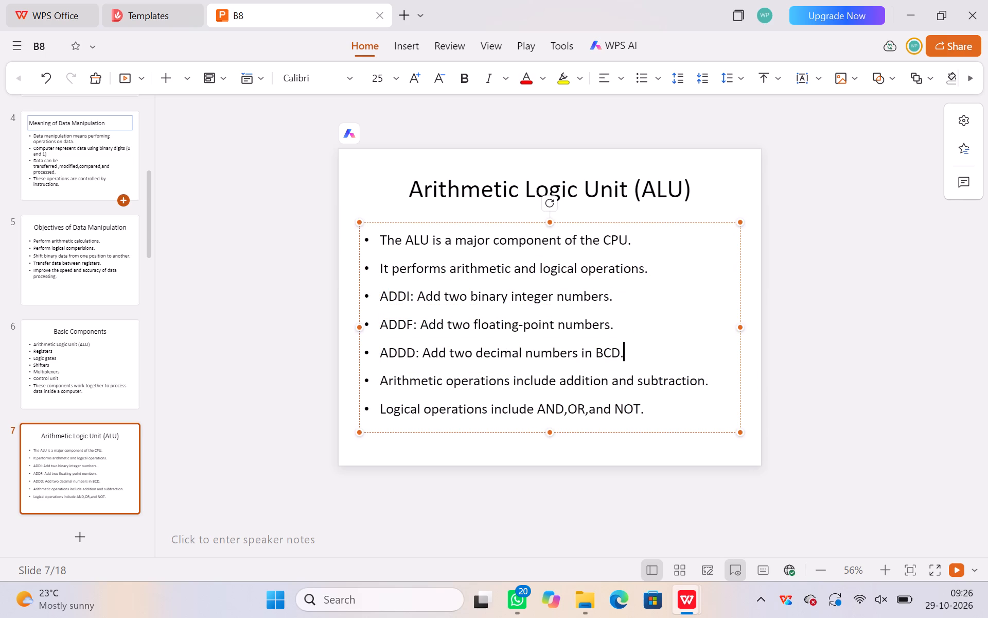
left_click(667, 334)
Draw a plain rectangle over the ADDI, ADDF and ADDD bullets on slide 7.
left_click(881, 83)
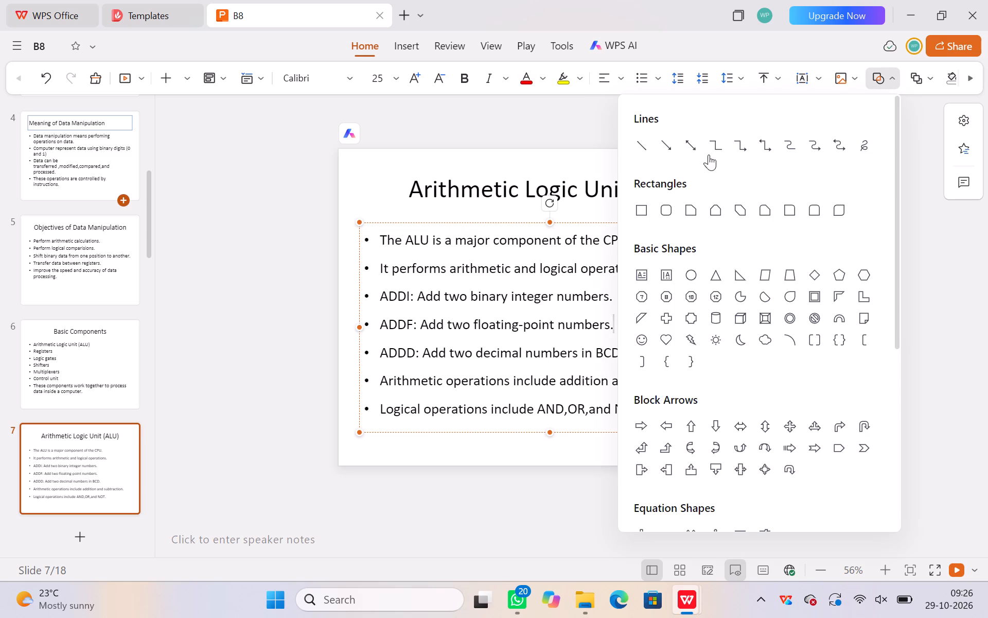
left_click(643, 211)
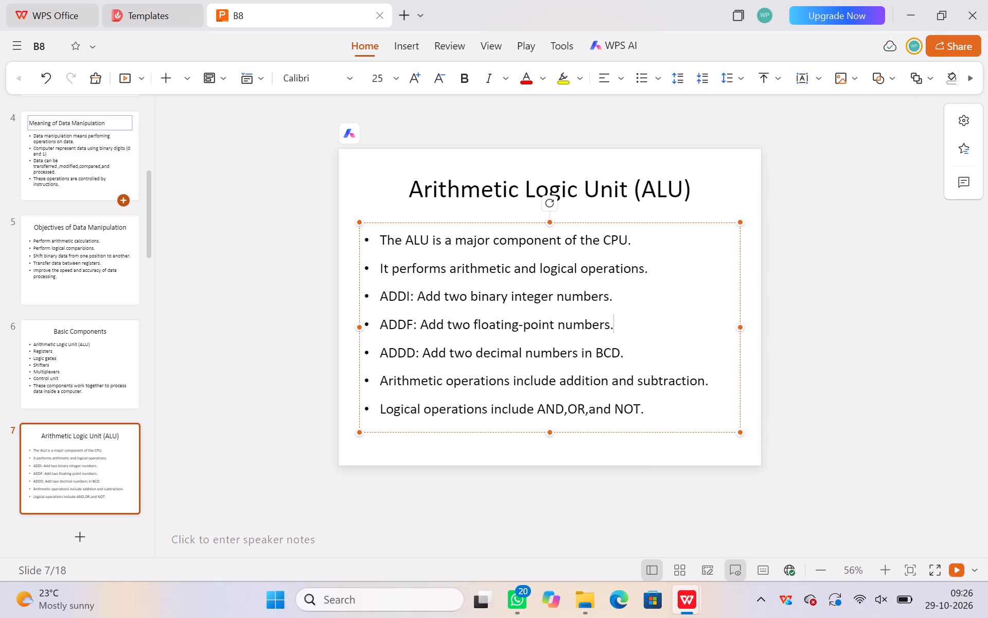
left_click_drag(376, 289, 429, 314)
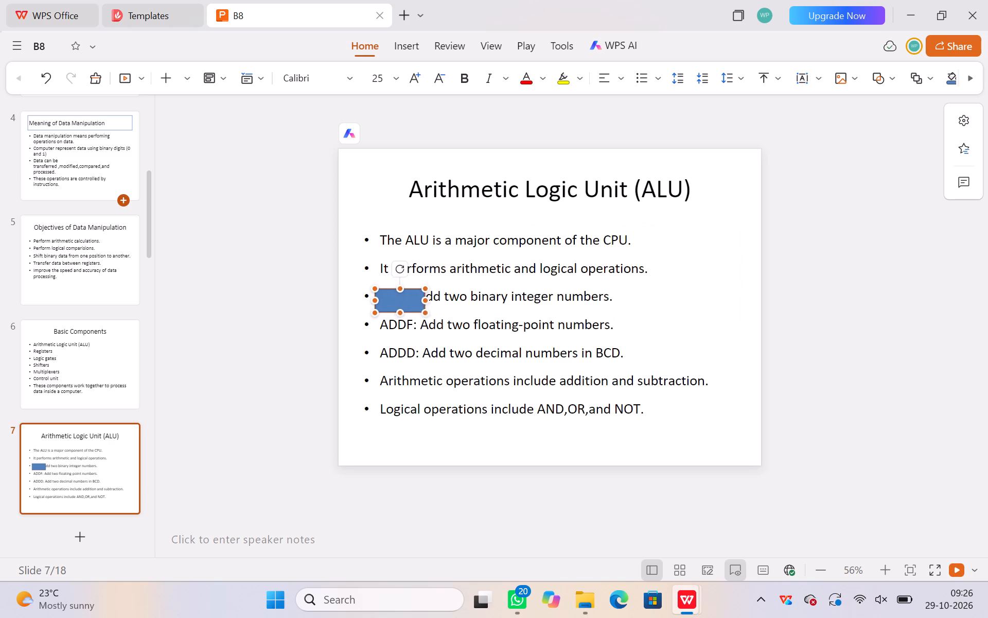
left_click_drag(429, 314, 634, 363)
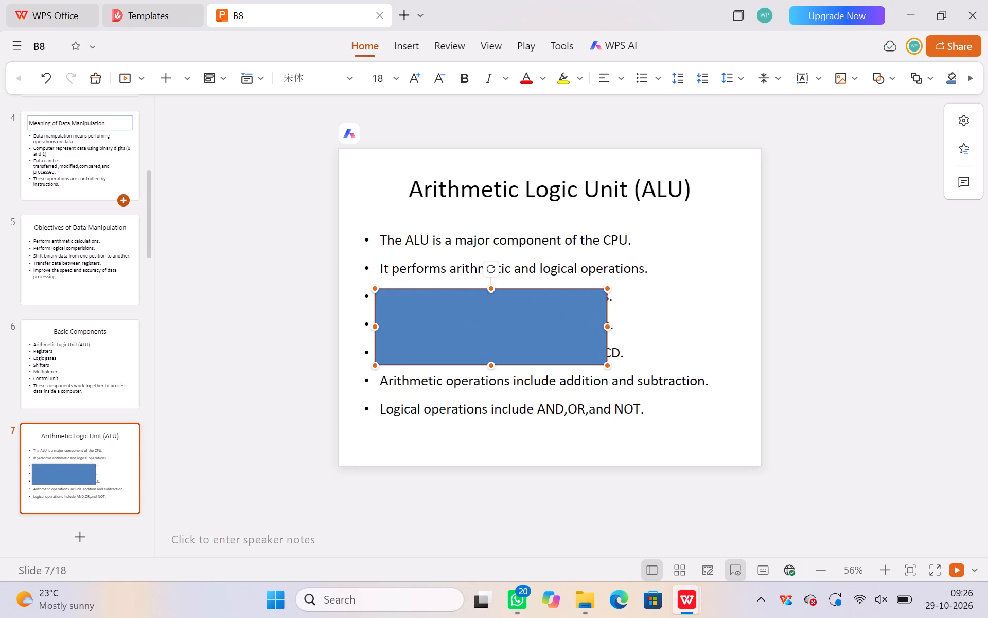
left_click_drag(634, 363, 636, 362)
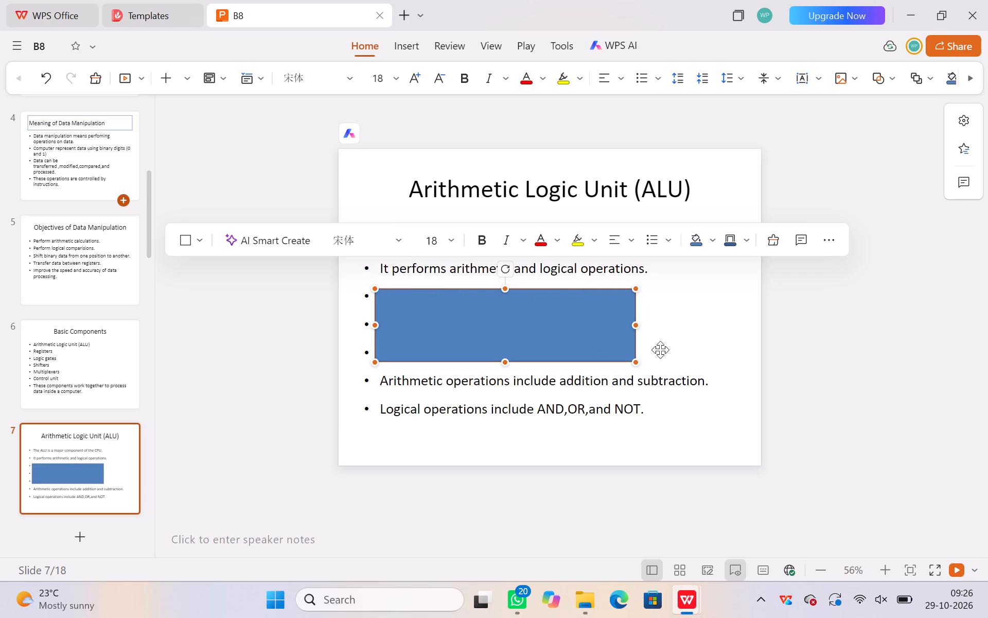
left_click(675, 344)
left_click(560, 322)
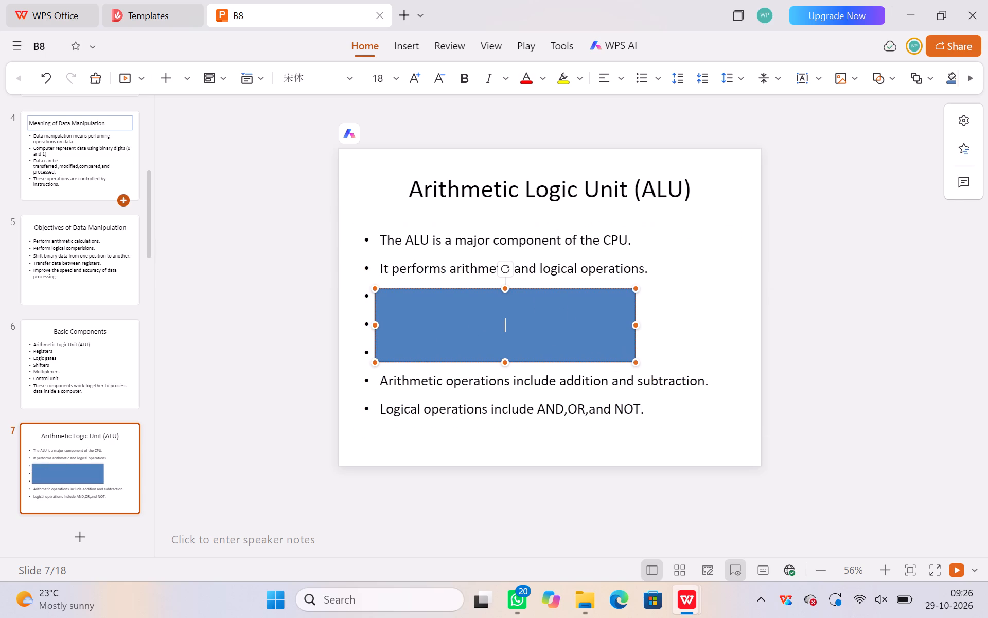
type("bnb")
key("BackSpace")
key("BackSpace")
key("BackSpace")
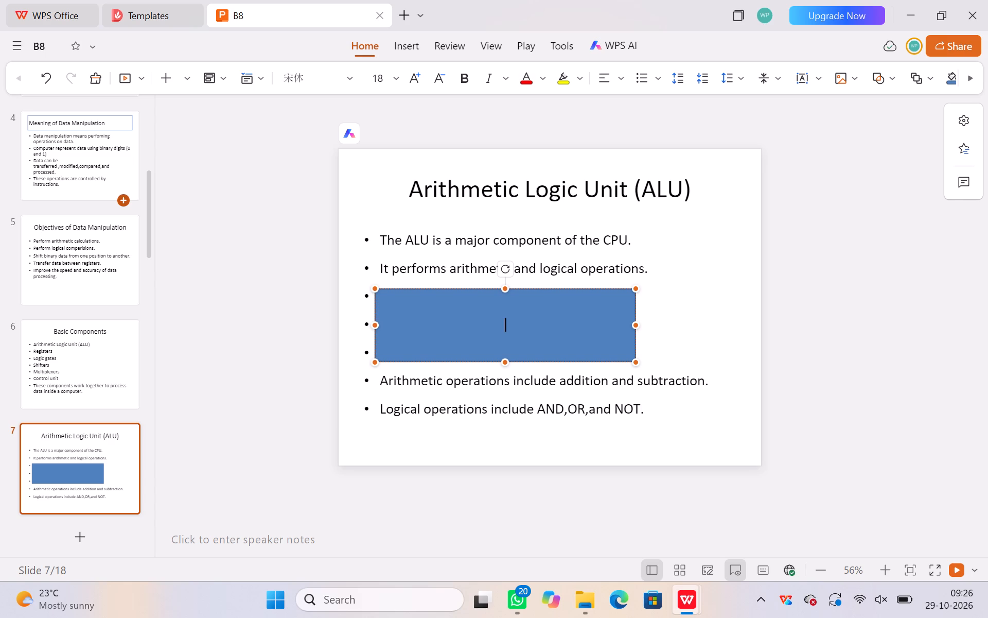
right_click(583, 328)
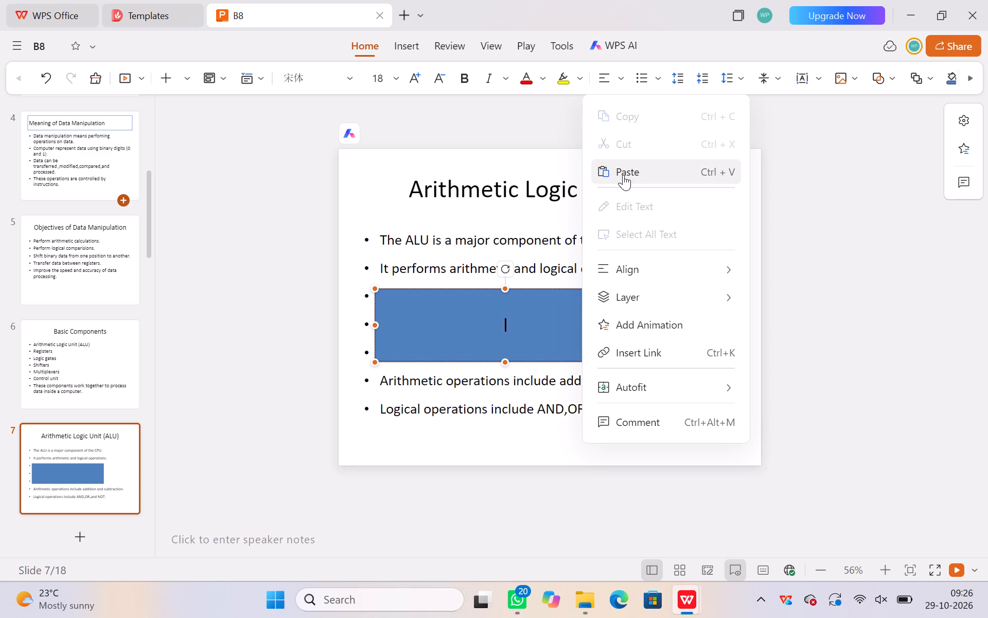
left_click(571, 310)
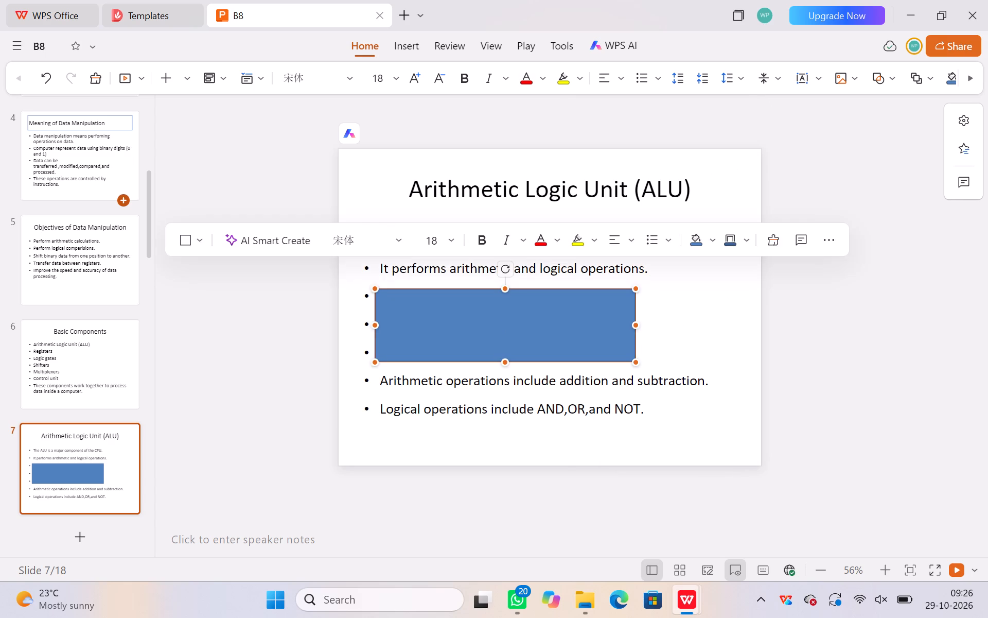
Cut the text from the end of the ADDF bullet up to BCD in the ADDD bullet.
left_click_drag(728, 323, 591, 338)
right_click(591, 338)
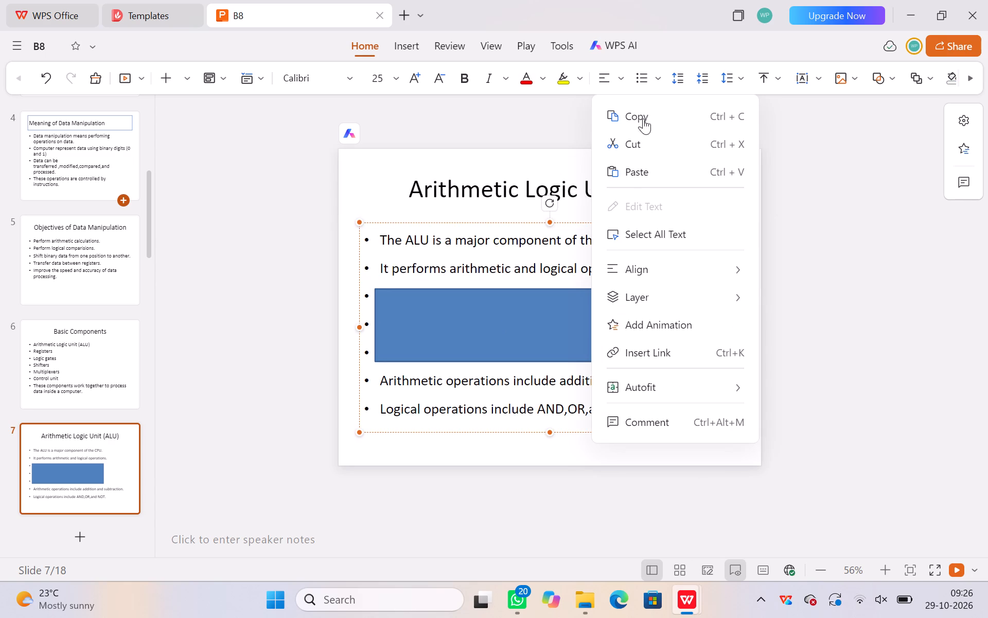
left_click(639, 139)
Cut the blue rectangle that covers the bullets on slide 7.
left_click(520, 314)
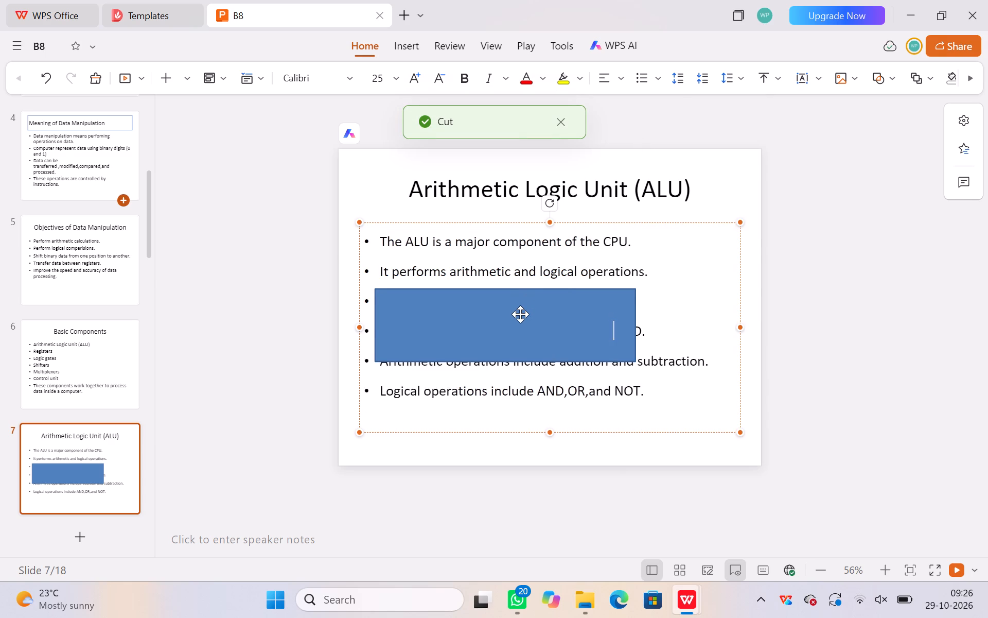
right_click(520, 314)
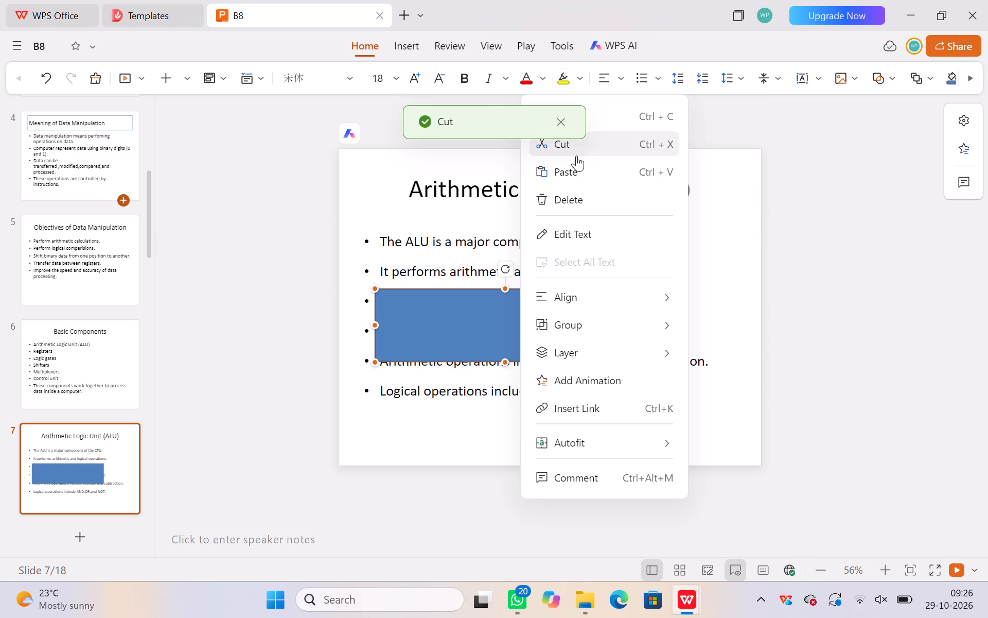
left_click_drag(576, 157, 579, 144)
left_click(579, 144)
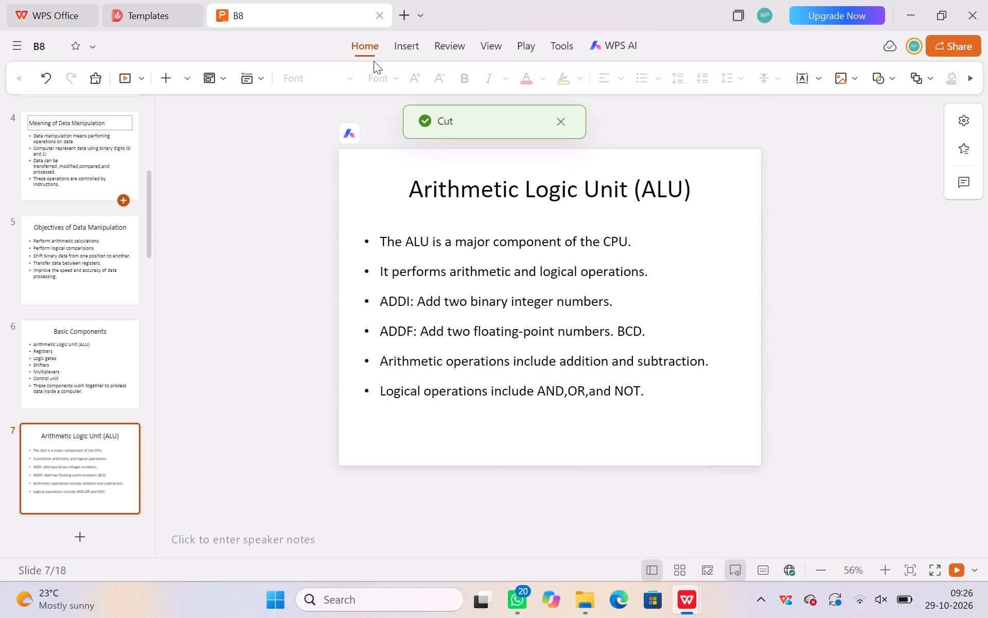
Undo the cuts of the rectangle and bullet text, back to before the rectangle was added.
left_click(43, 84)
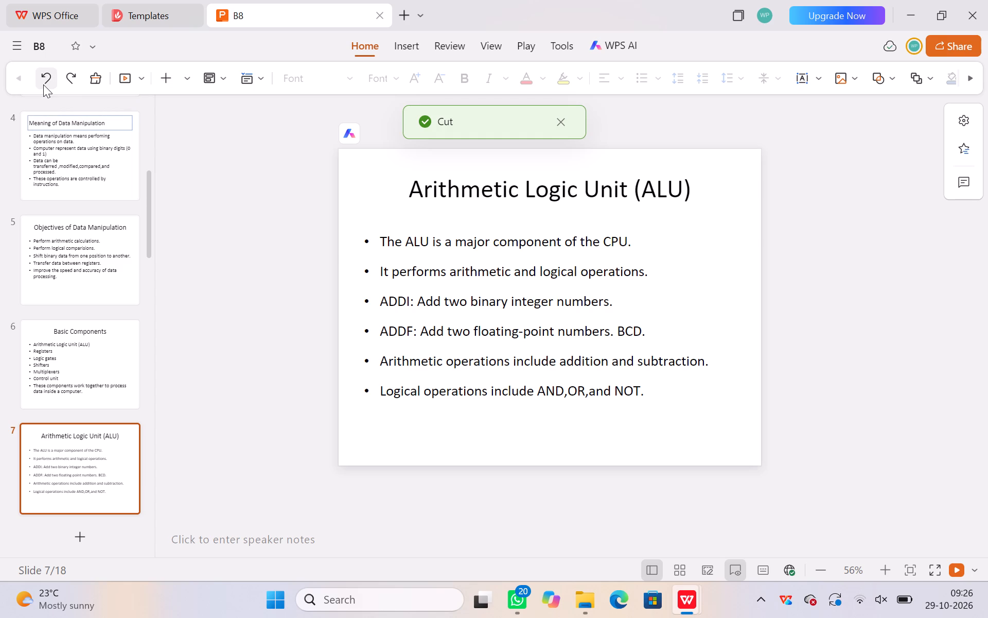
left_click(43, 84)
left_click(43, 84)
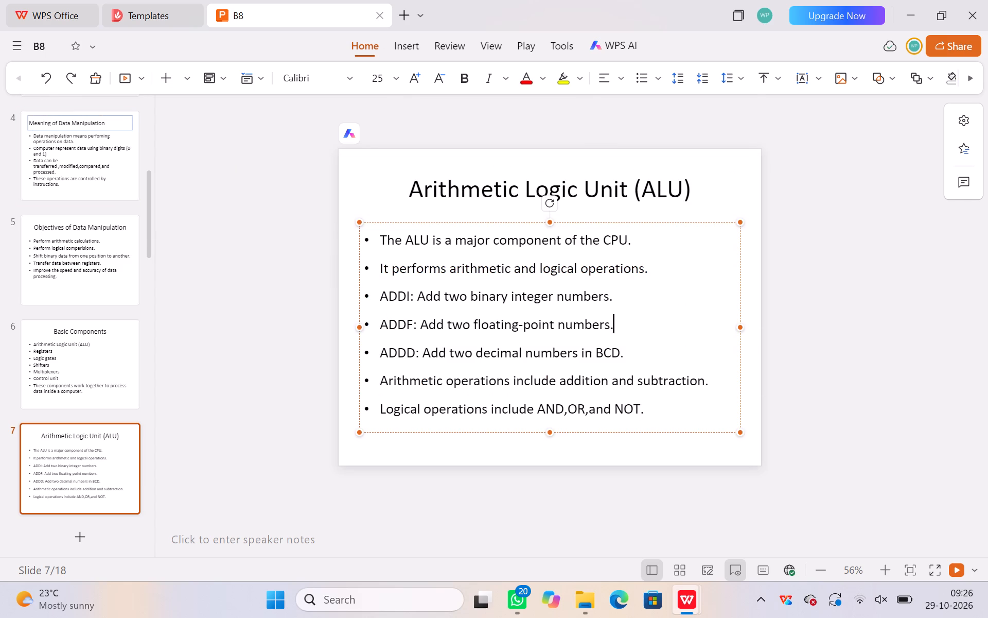
Copy the ADDI, ADDF and ADDD bullets on slide 7 and delete them from the body text.
left_click_drag(377, 295, 644, 351)
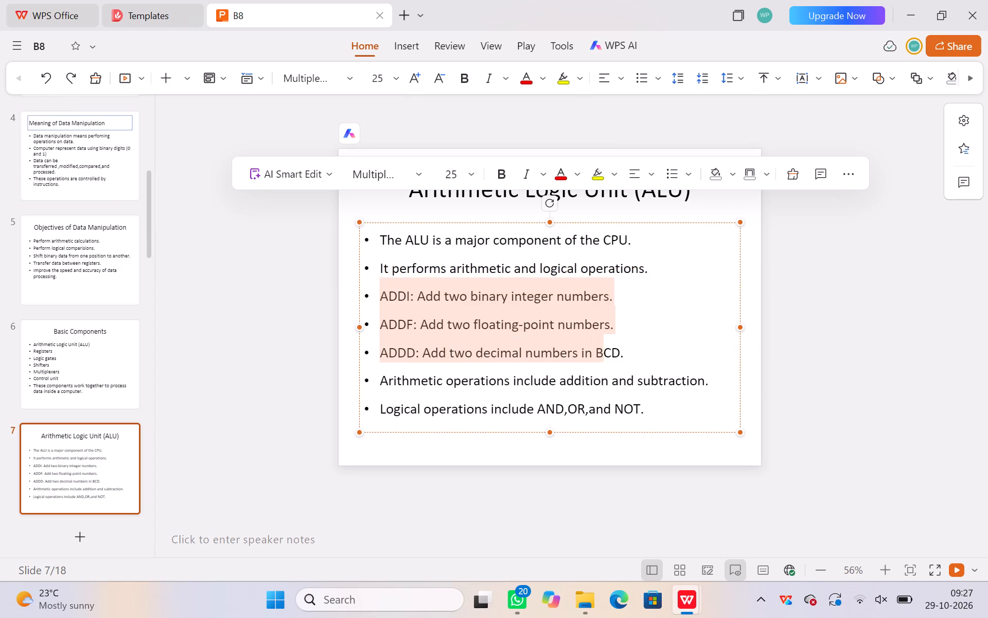
left_click_drag(644, 351, 756, 350)
key("ctrl+c")
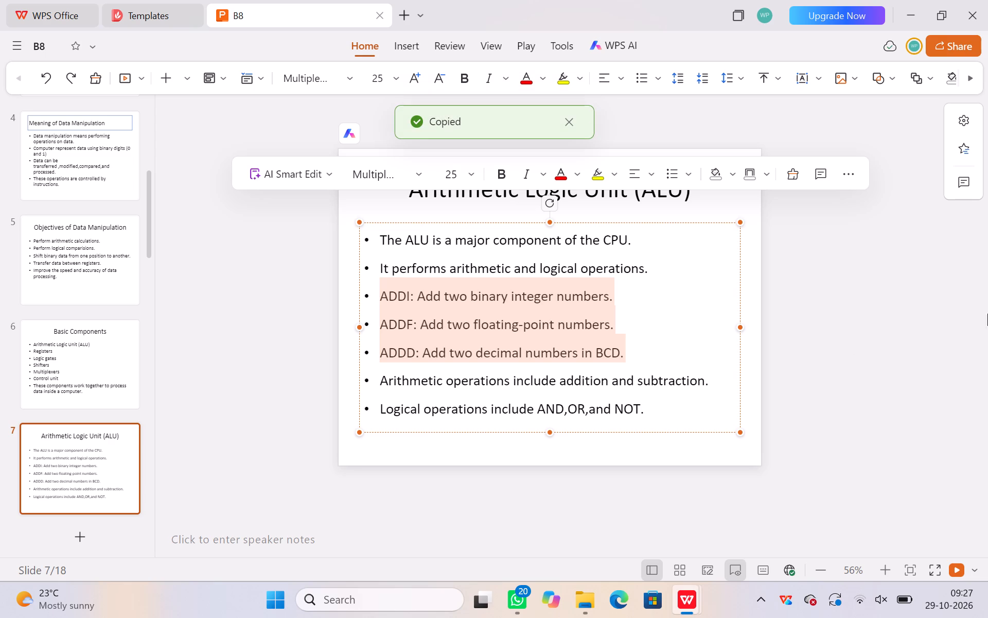
key("BackSpace")
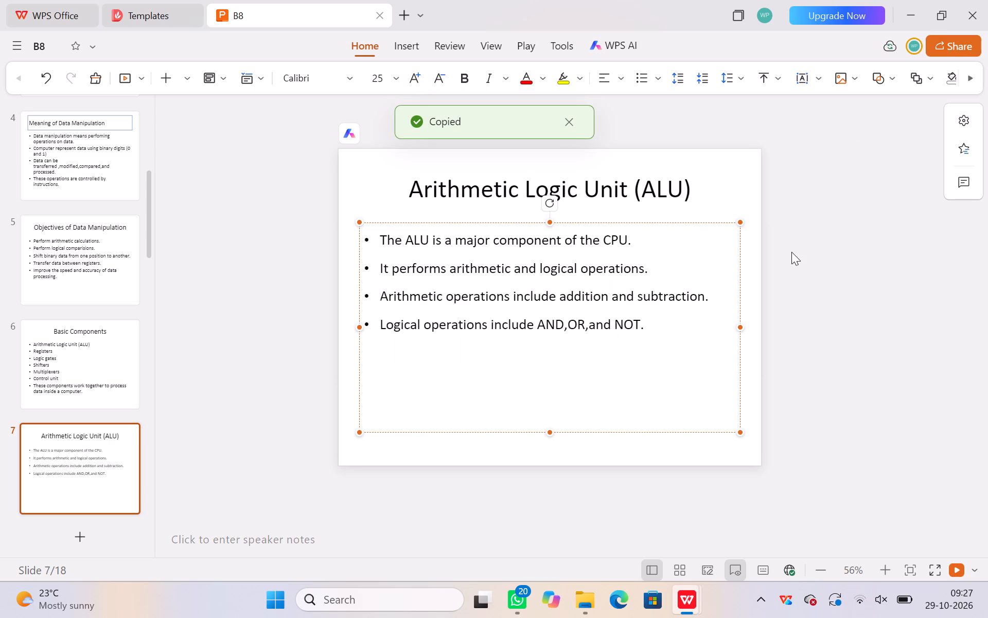
Add an empty bullet line after "It performs arithmetic and logical operations.".
left_click(687, 279)
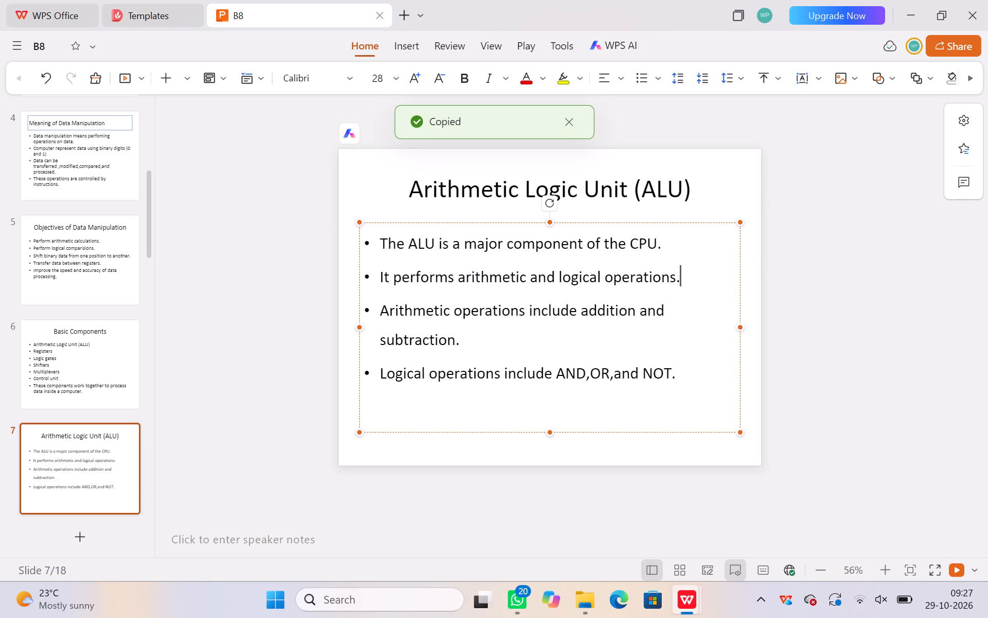
key("Return")
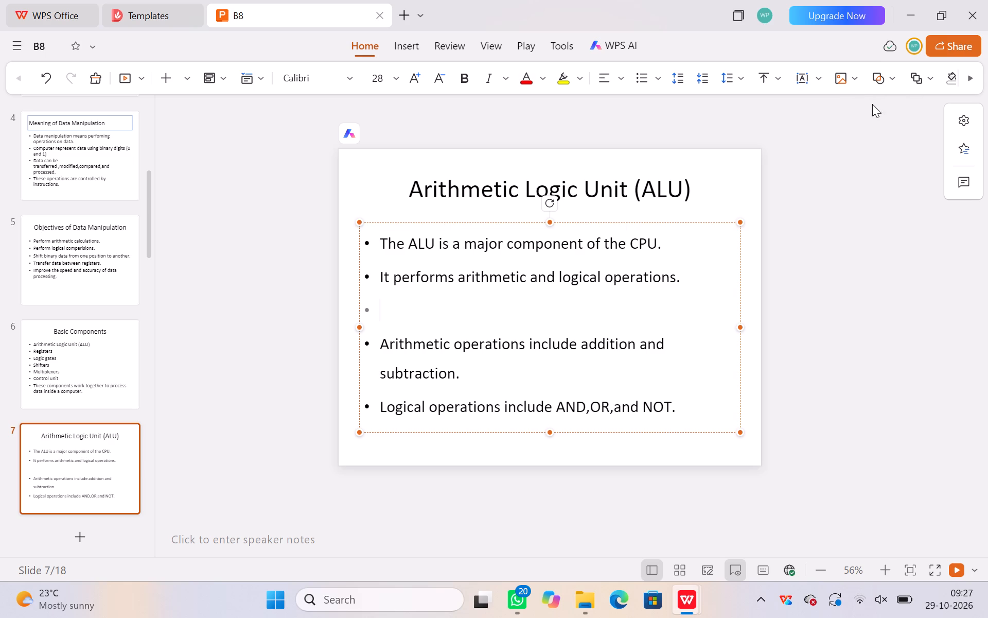
Draw a wide rounded rectangle starting at the empty bullet line and extending over the arithmetic operations bullet on slide 7.
left_click(893, 83)
left_click(893, 83)
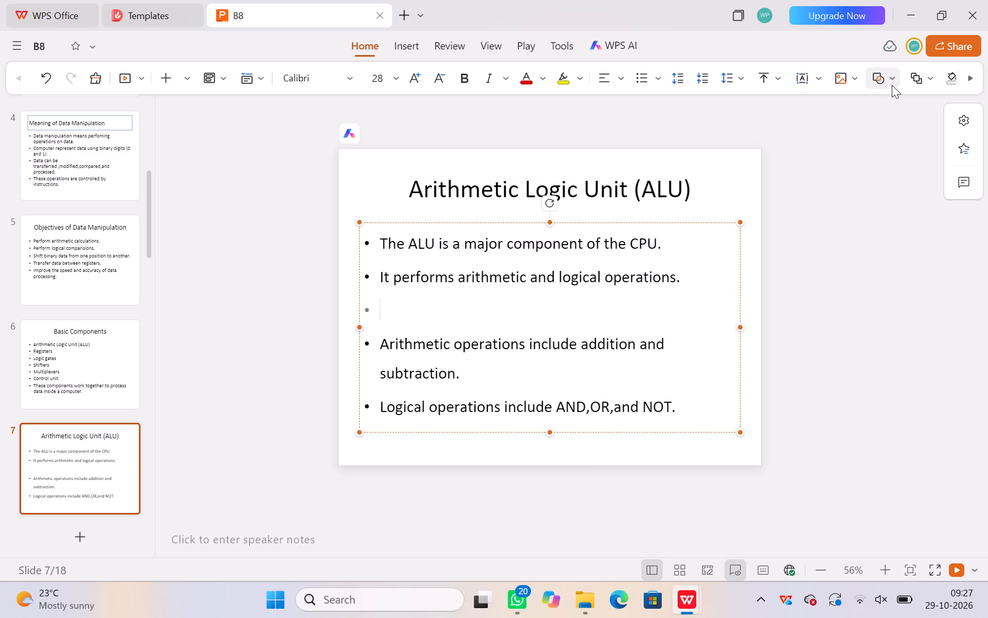
left_click(892, 85)
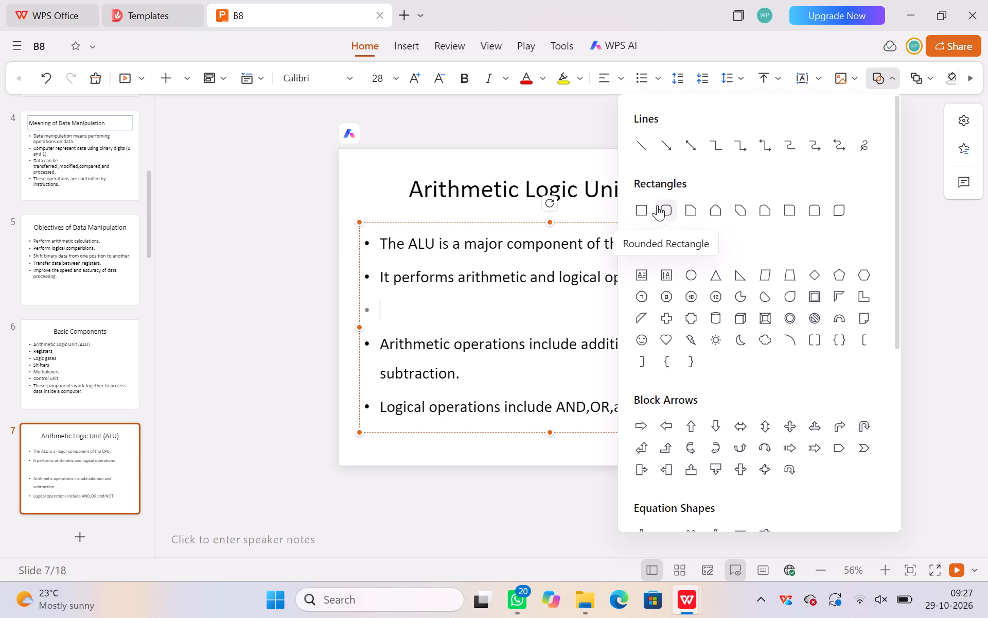
left_click(665, 207)
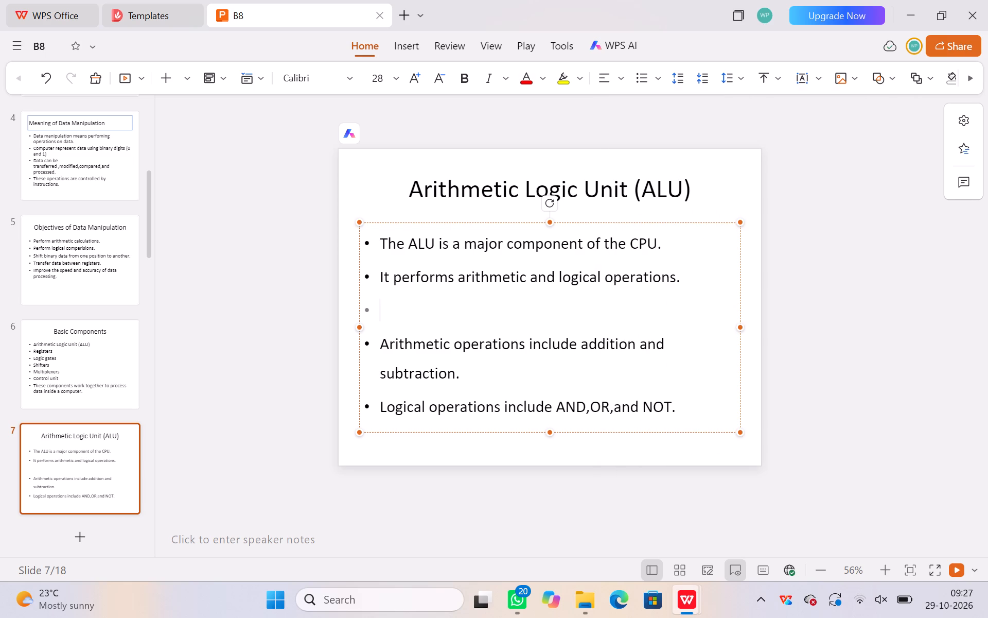
left_click_drag(390, 297, 450, 336)
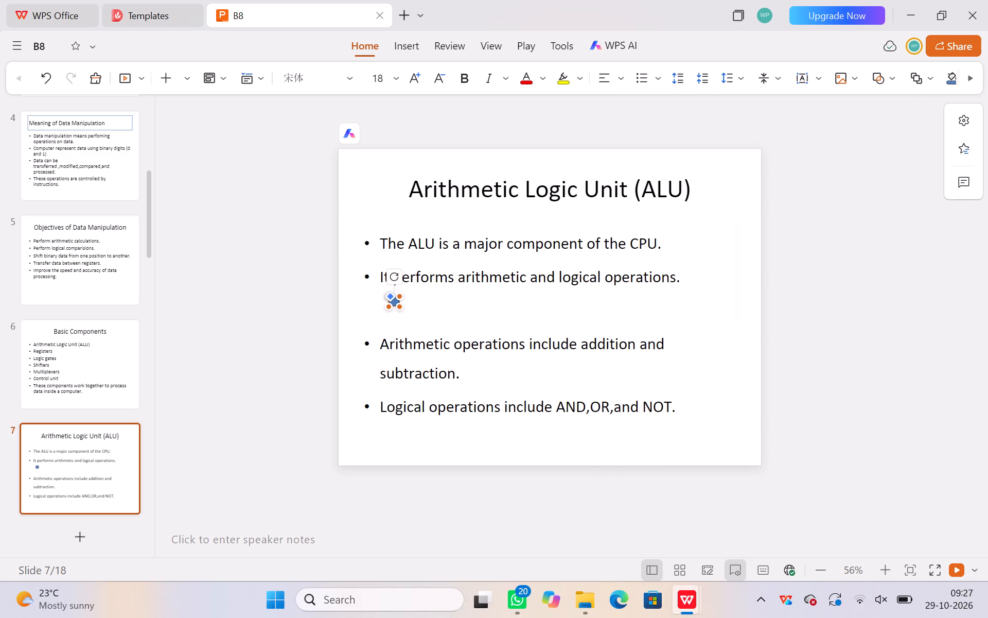
left_click_drag(450, 336, 537, 322)
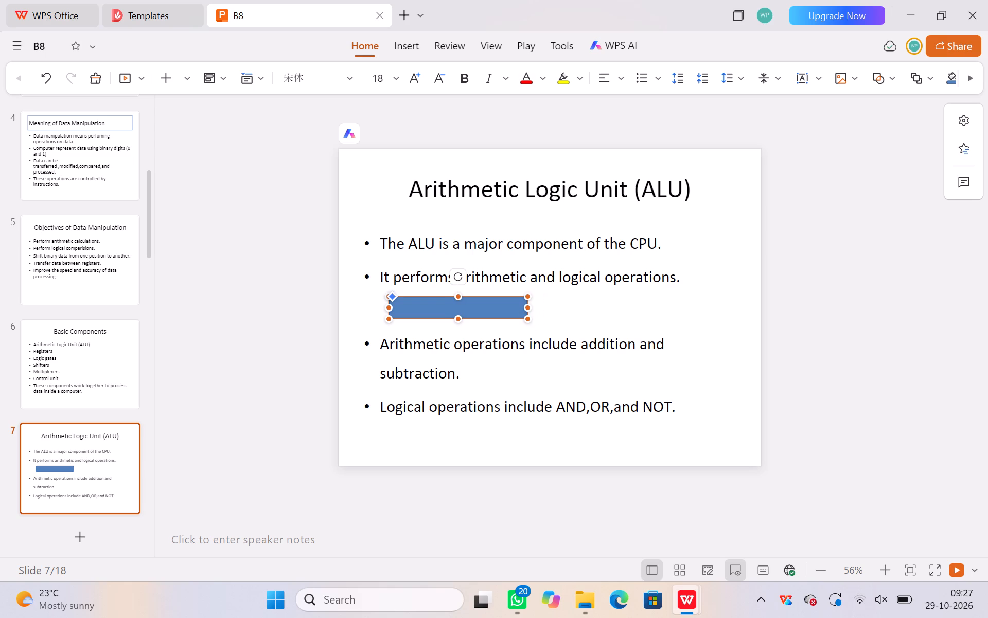
left_click_drag(537, 322, 734, 354)
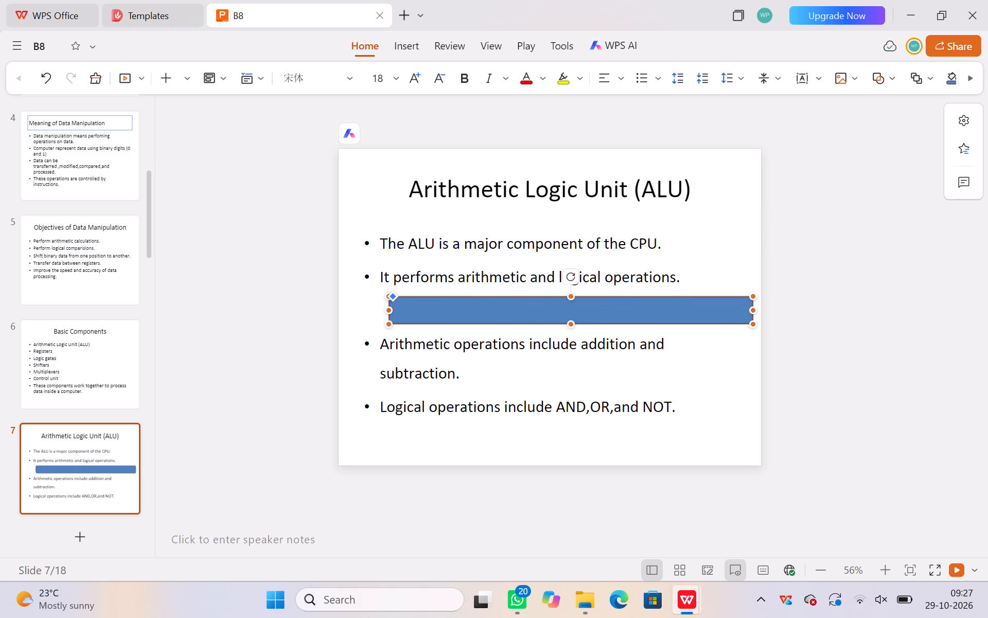
left_click_drag(734, 354, 615, 361)
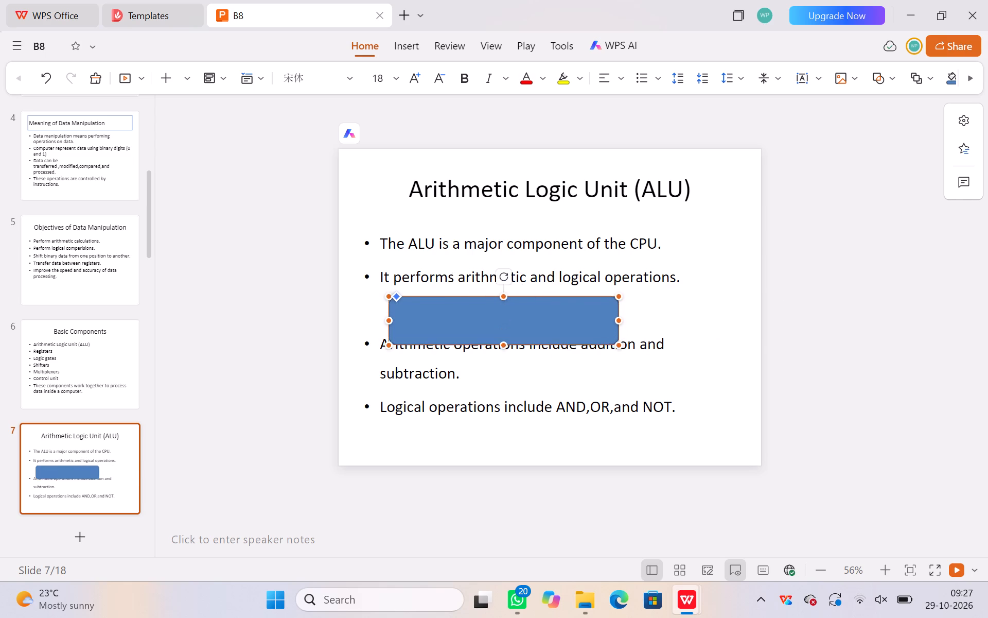
left_click_drag(615, 361, 624, 372)
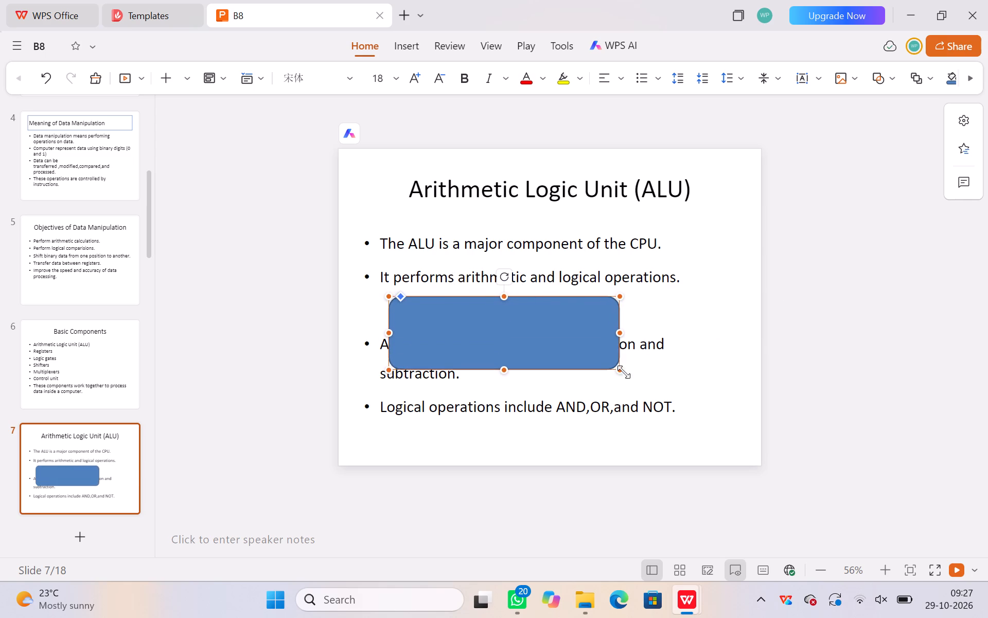
left_click_drag(624, 372, 680, 365)
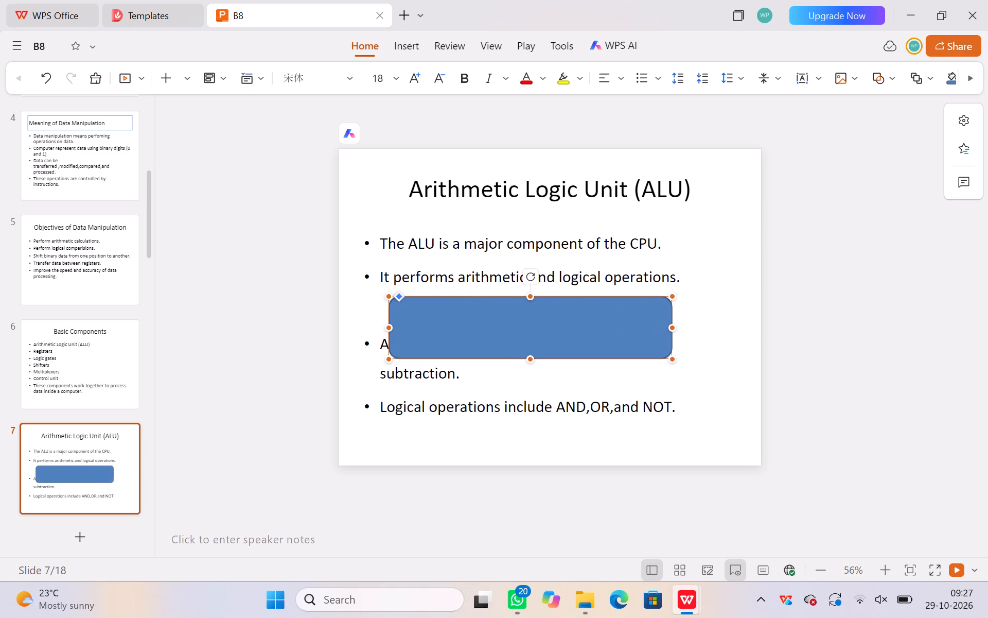
left_click_drag(680, 365, 678, 366)
left_click(631, 346)
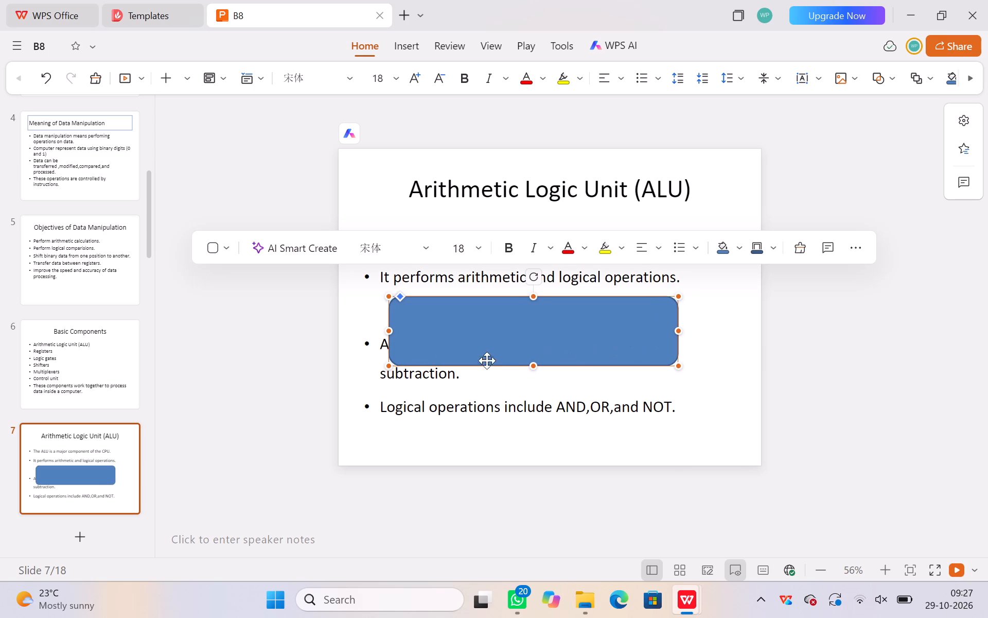
left_click(759, 377)
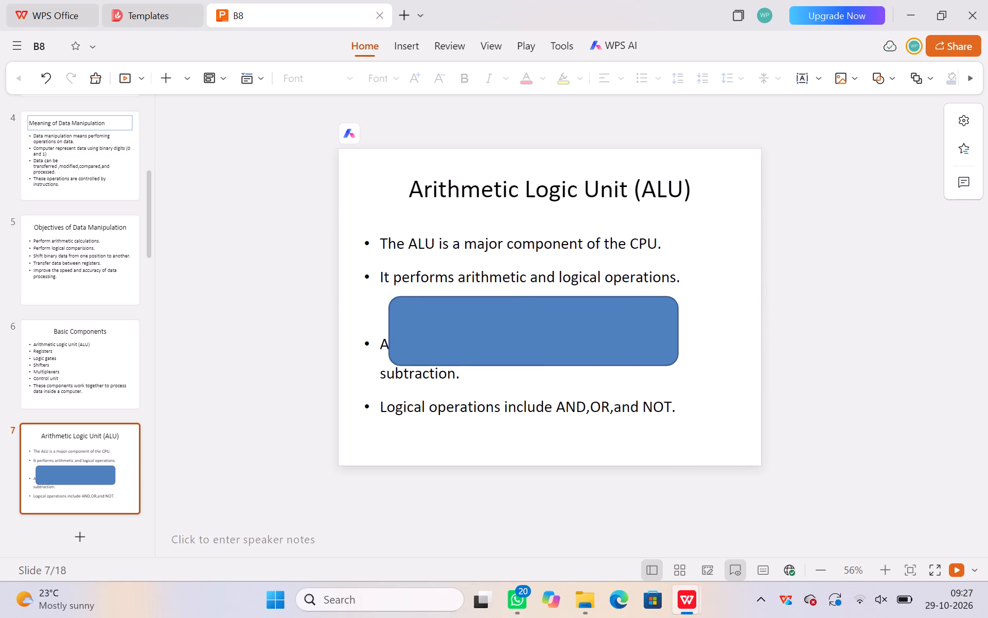
Insert two empty bullet lines before the "Arithmetic operations include addition and subtraction." bullet on slide 7, moving it below the rectangle.
left_click(671, 384)
left_click(378, 340)
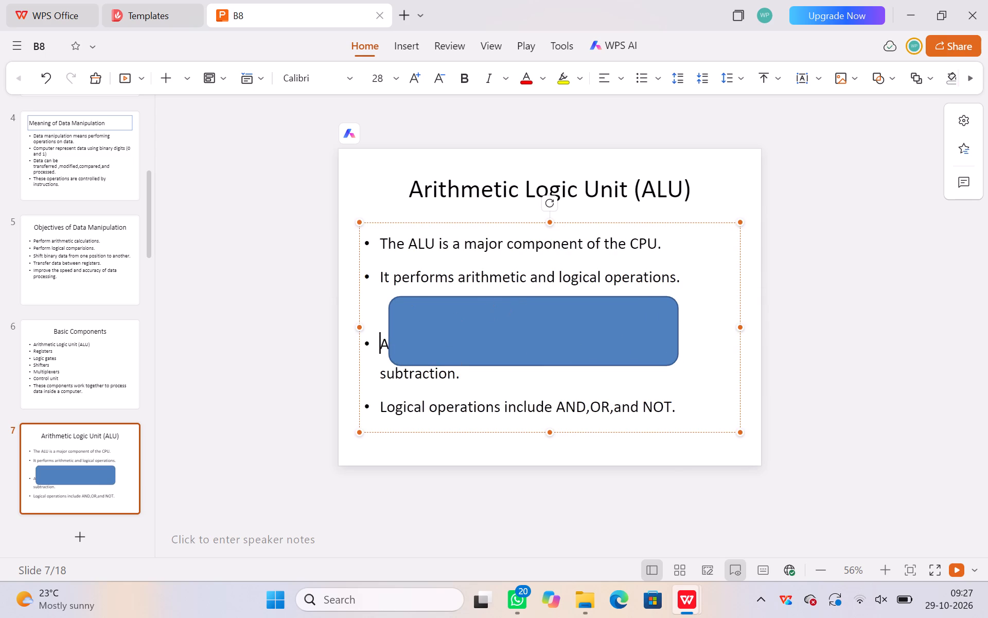
left_click(370, 315)
key("Return")
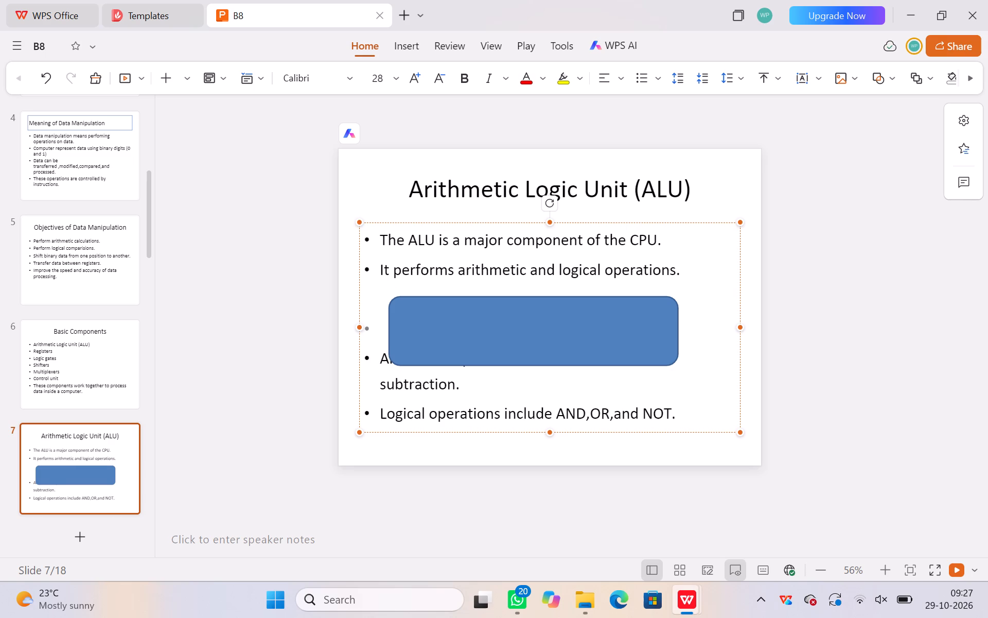
key("Return")
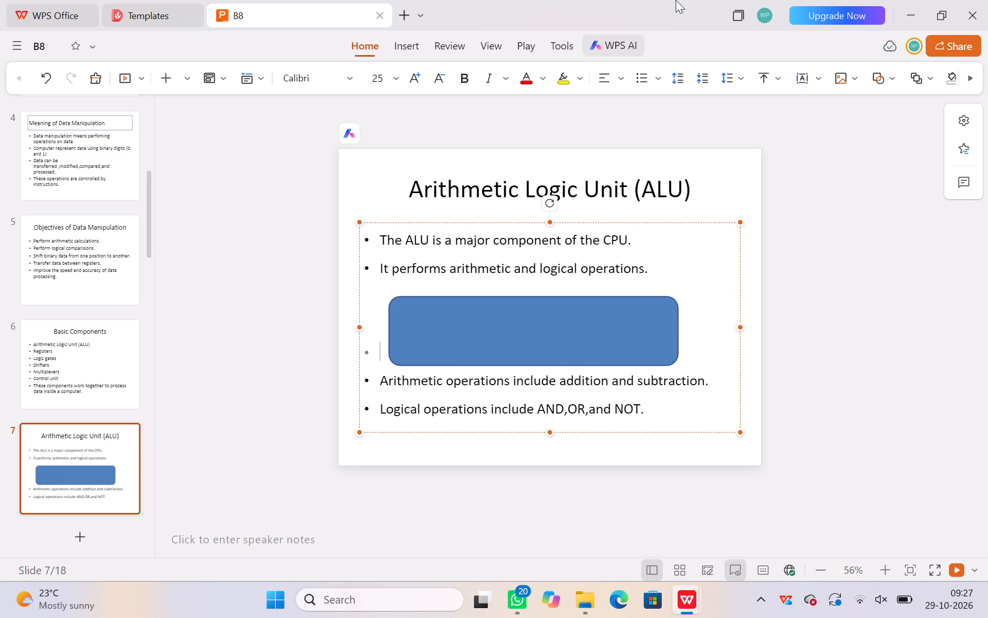
left_click(680, 71)
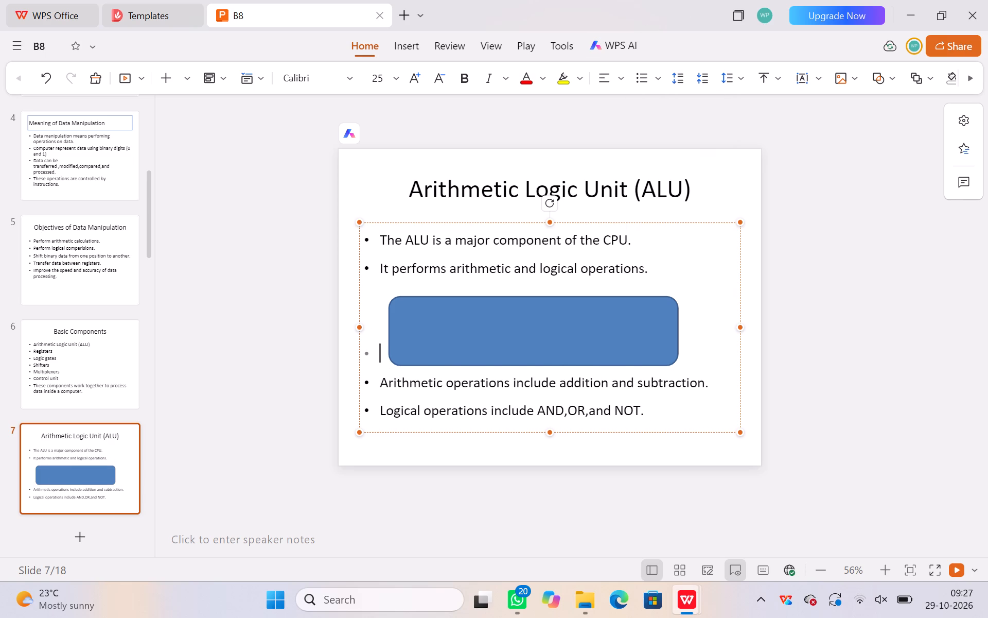
Adjust the corner rounding of the blue rectangle on slide 7, making its corners rounder than before.
left_click(428, 328)
left_click(428, 328)
left_click_drag(428, 328, 402, 301)
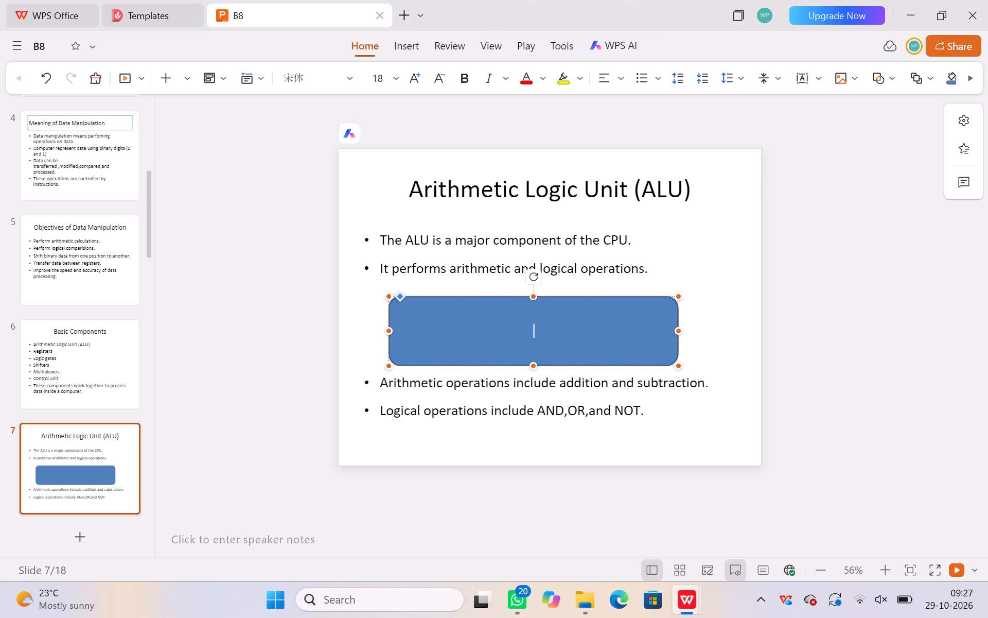
left_click_drag(402, 301, 401, 296)
left_click_drag(399, 296, 392, 292)
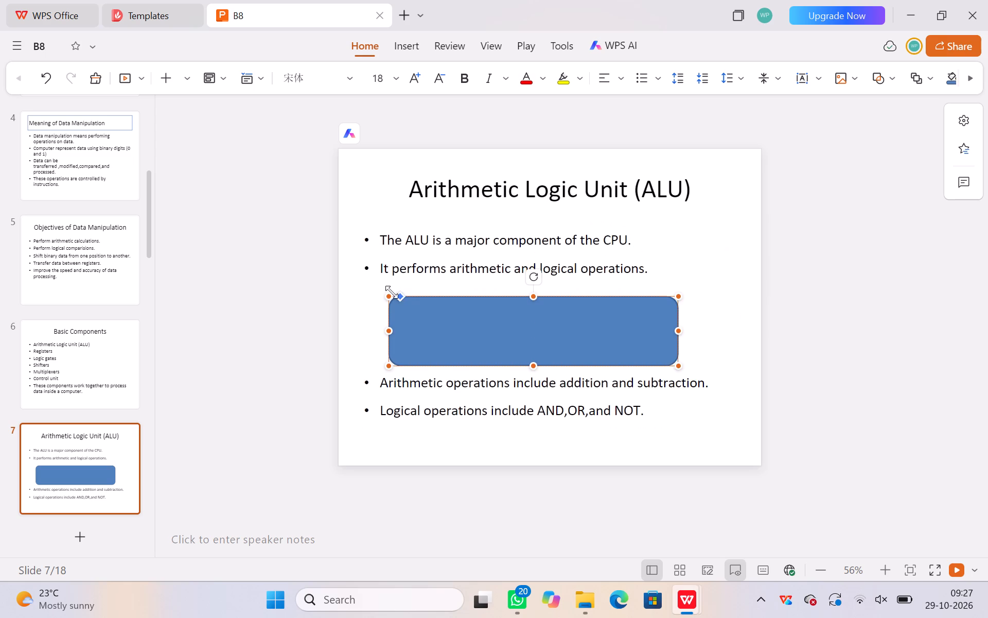
left_click_drag(392, 292, 382, 285)
left_click_drag(390, 295, 377, 281)
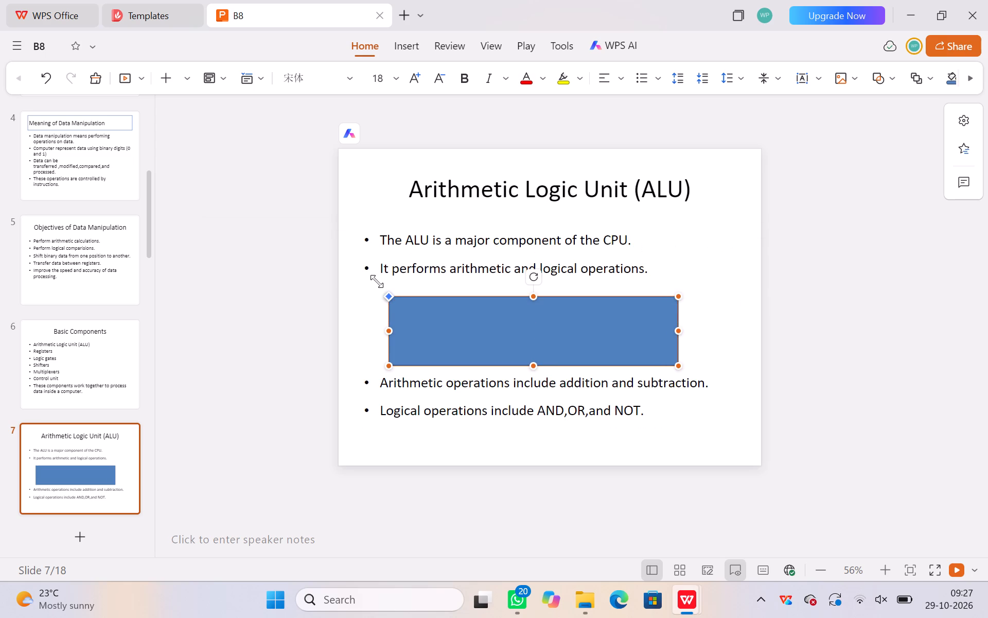
left_click_drag(377, 281, 407, 308)
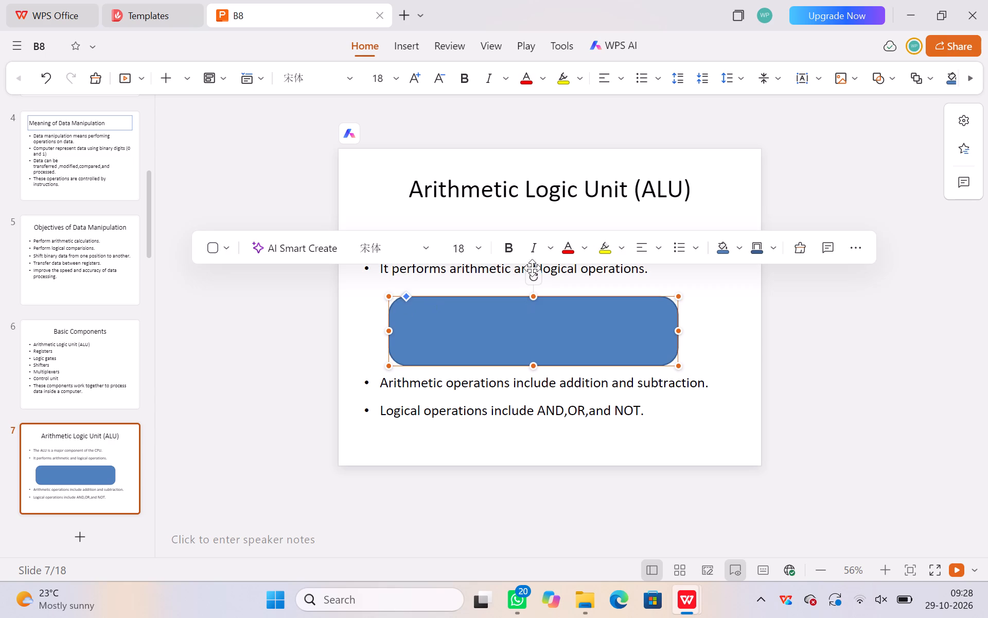
Move the rounded rectangle to about X 27, Y 177, aligned with the left edge of the body text box.
left_click(710, 302)
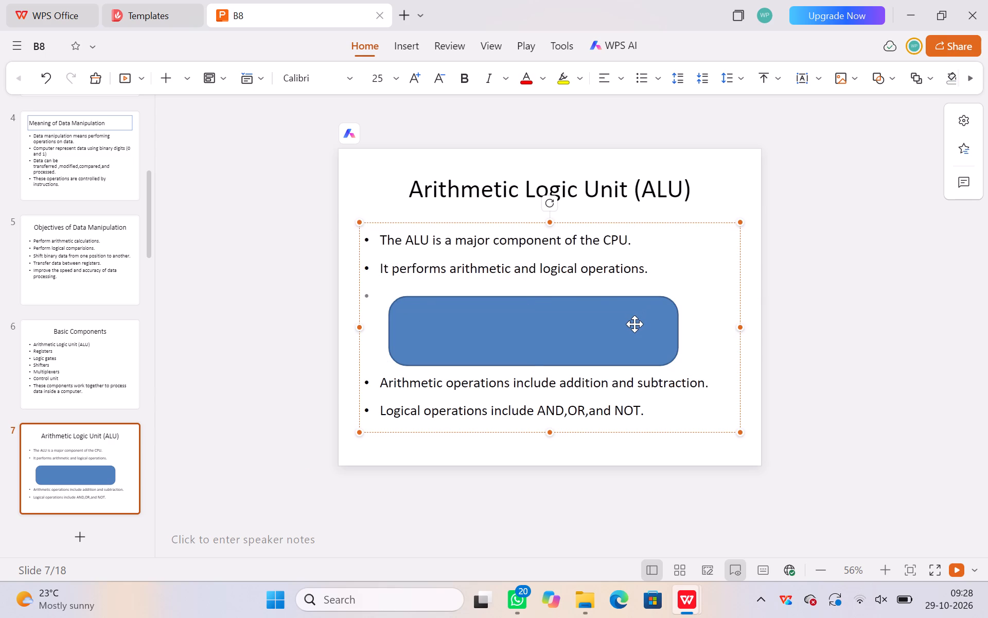
left_click(634, 324)
left_click_drag(648, 324, 622, 313)
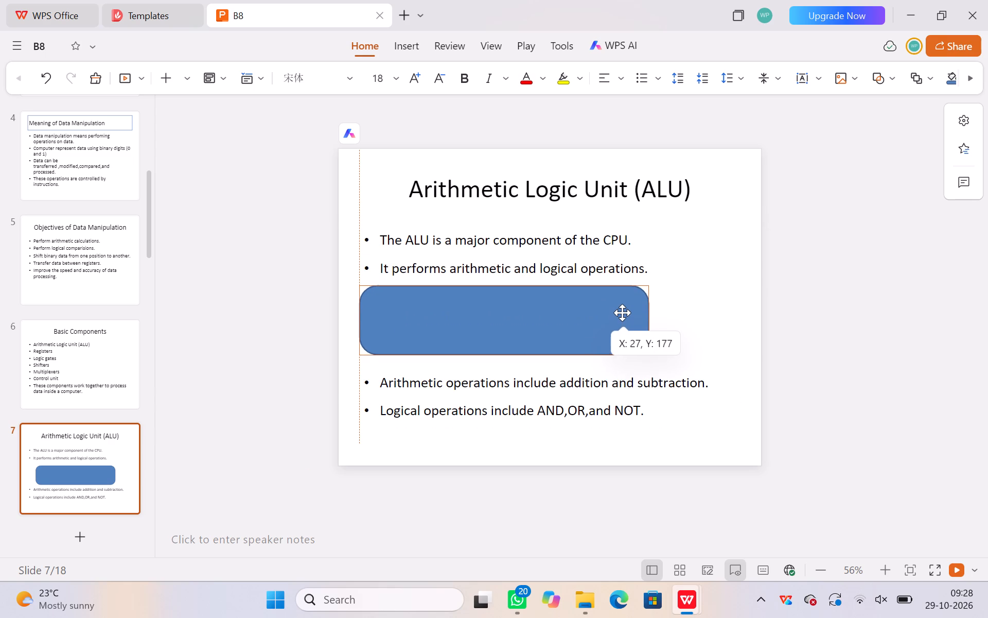
left_click_drag(622, 313, 622, 313)
Paste the copied ADDI, ADDF and ADDD lines as text inside the rounded rectangle.
left_click(542, 328)
left_click(528, 326)
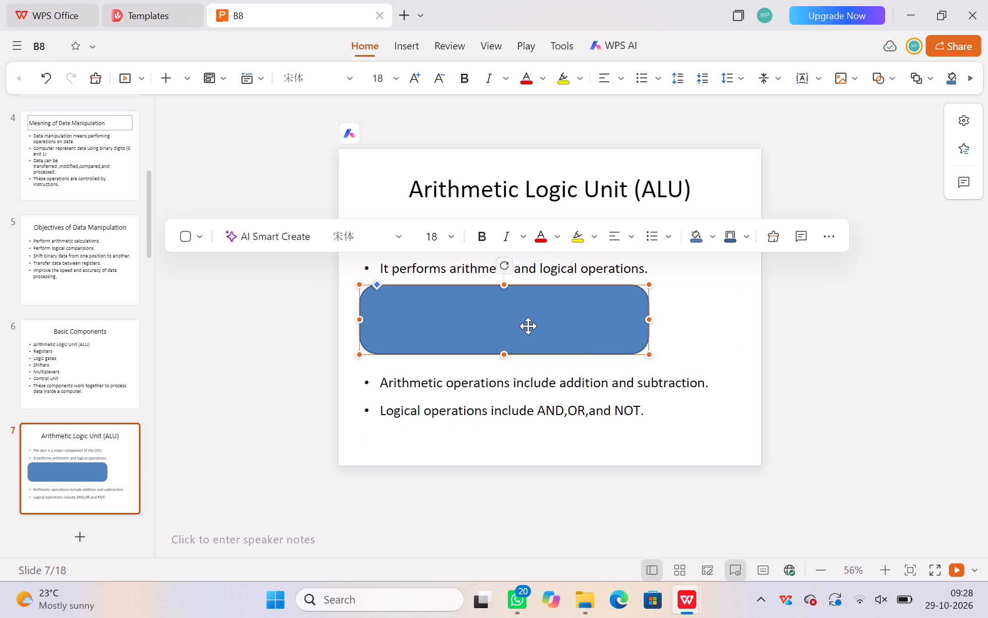
left_click(426, 318)
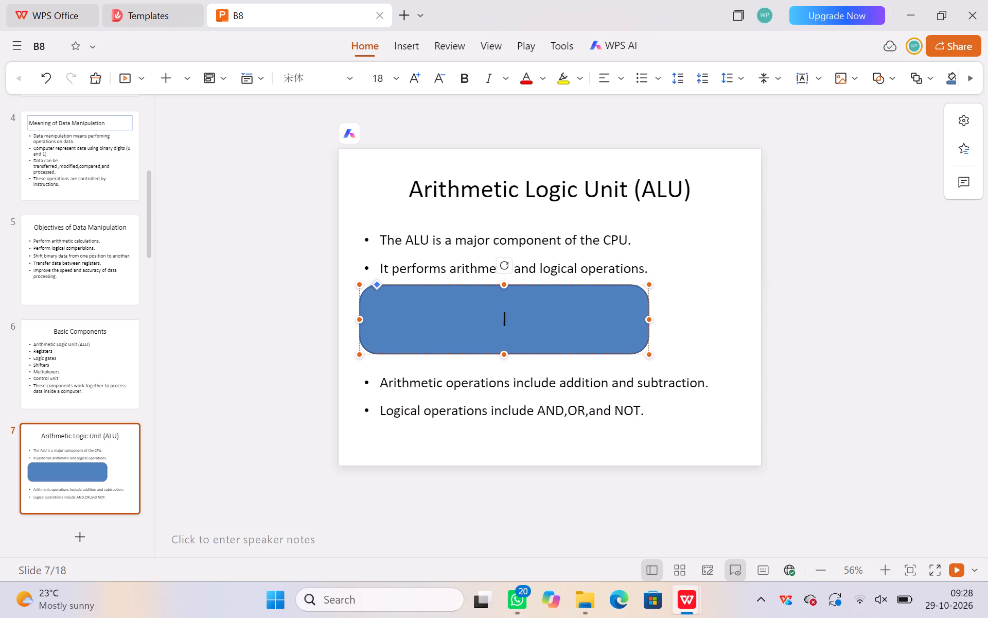
key("ctrl+v")
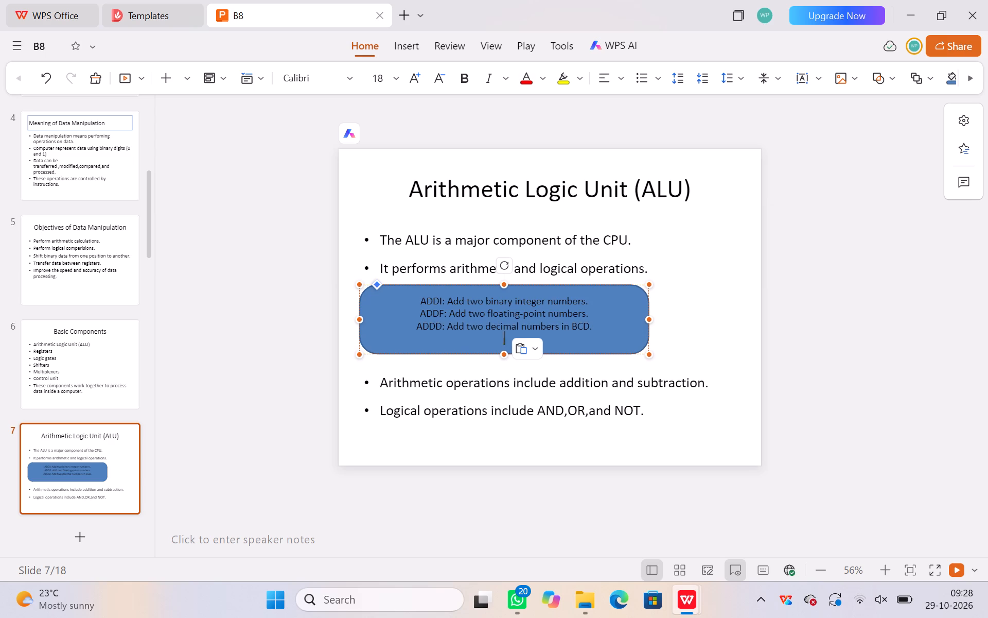
Set the font size of the ADDI, ADDF and ADDD lines in the rectangle to 24.
left_click_drag(421, 299, 519, 329)
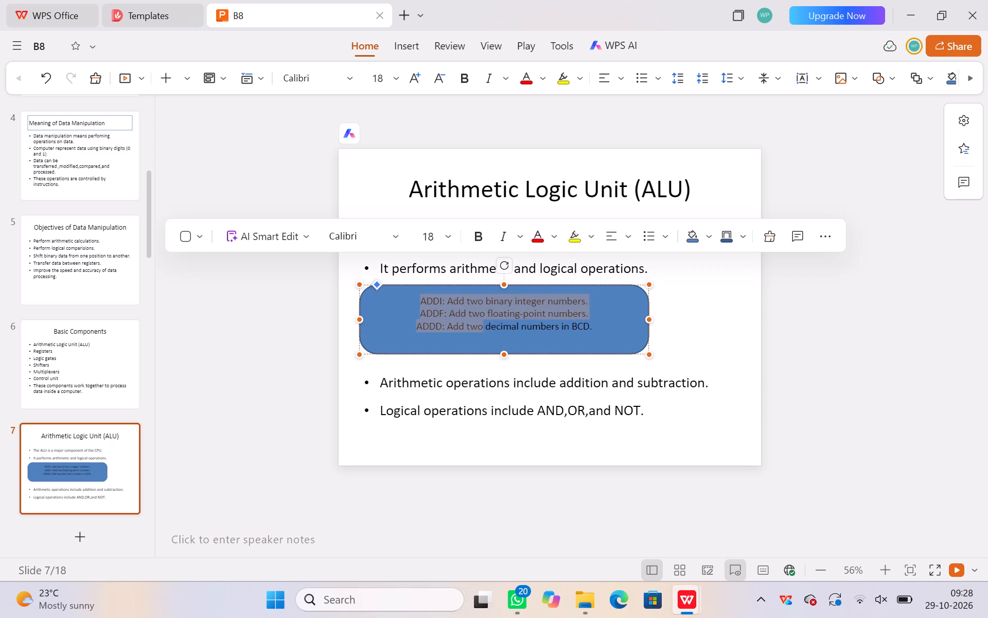
left_click_drag(519, 329, 594, 328)
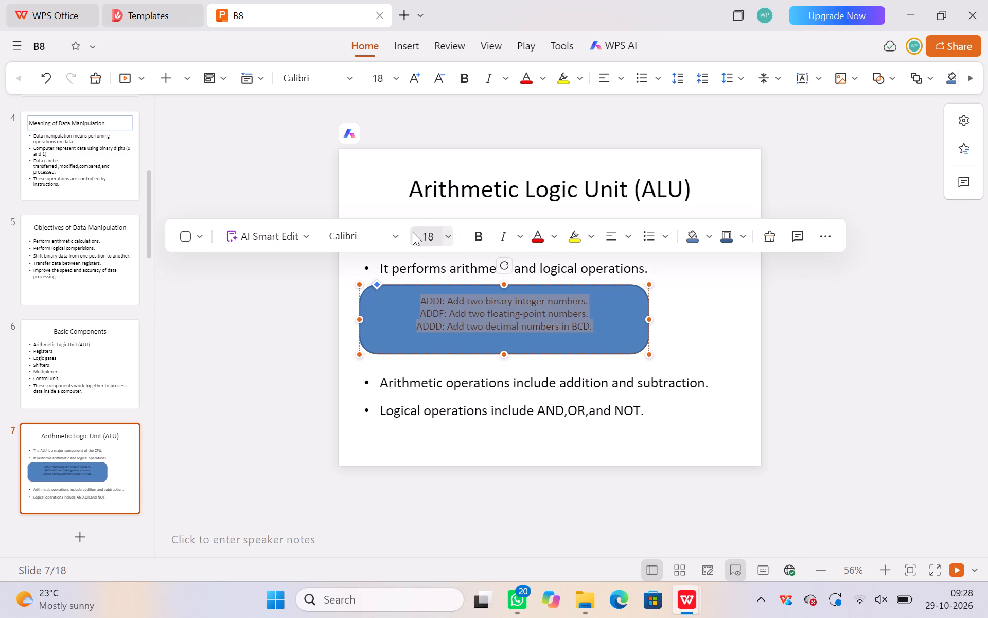
left_click(435, 233)
key("BackSpace")
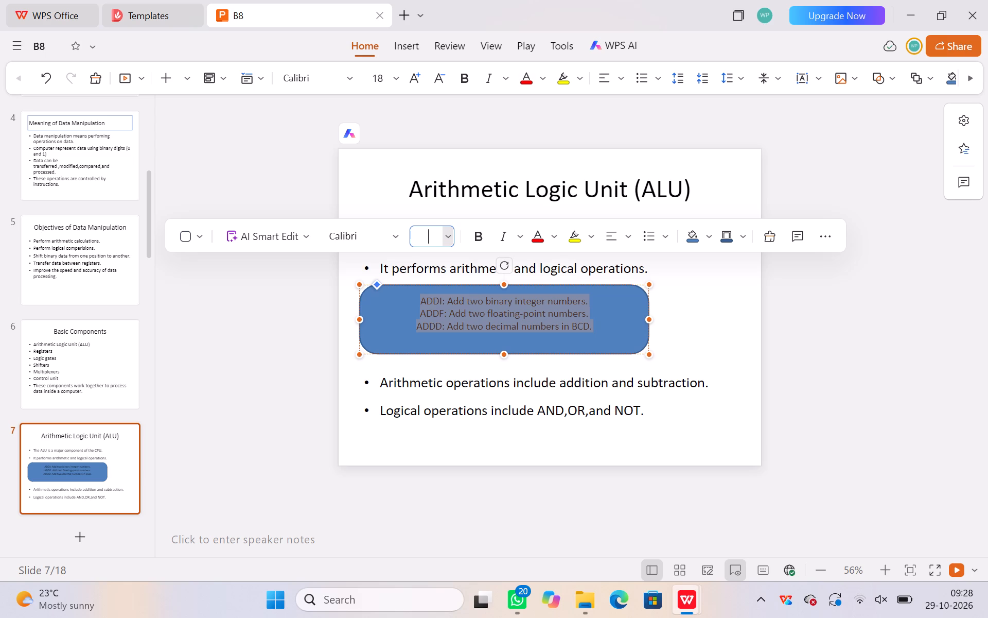
type("24")
key("Return")
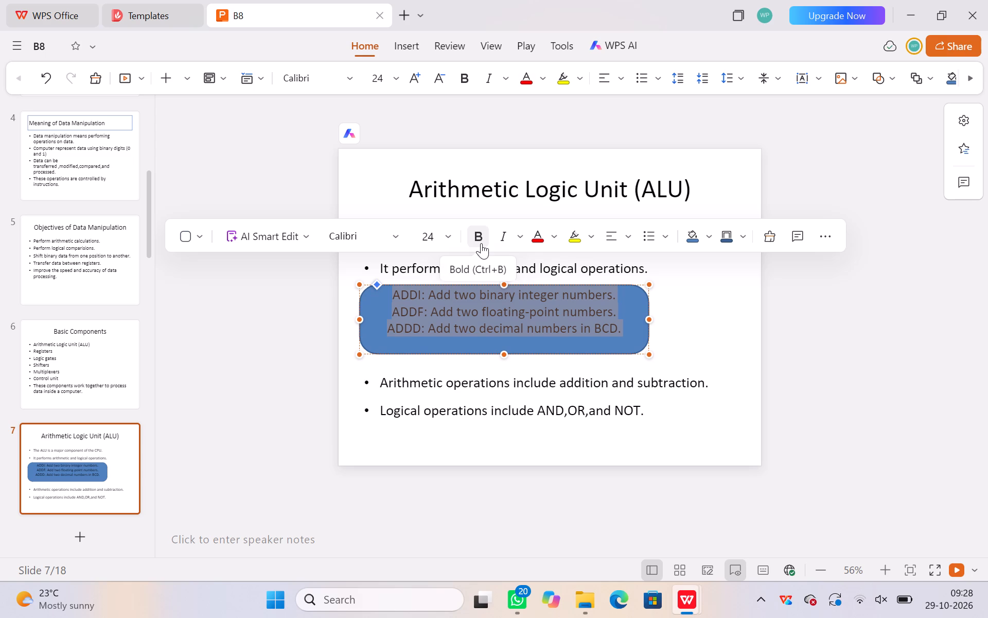
left_click(539, 127, "ctrl")
key("ctrl+b")
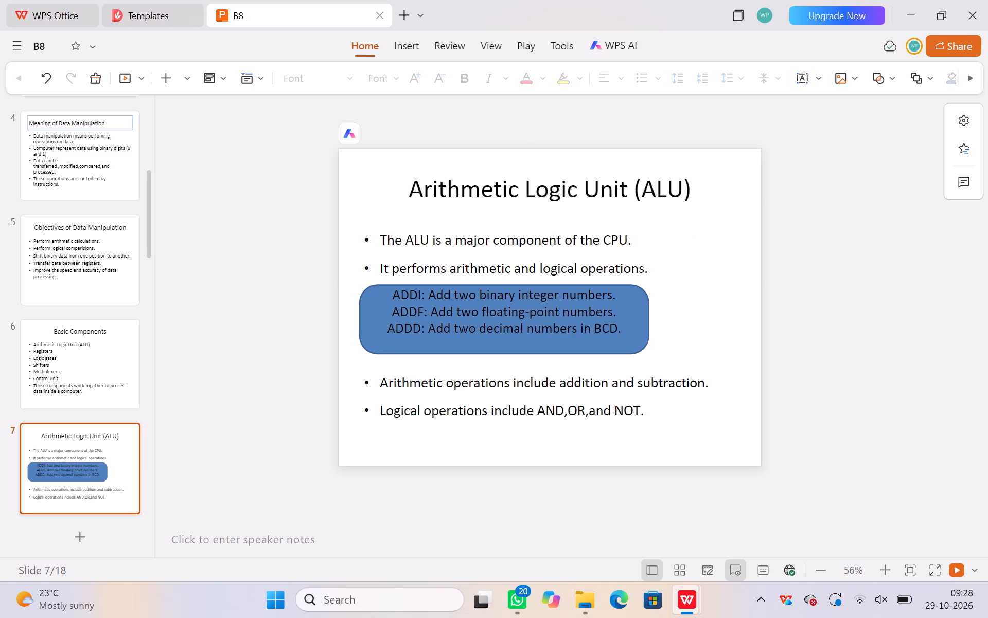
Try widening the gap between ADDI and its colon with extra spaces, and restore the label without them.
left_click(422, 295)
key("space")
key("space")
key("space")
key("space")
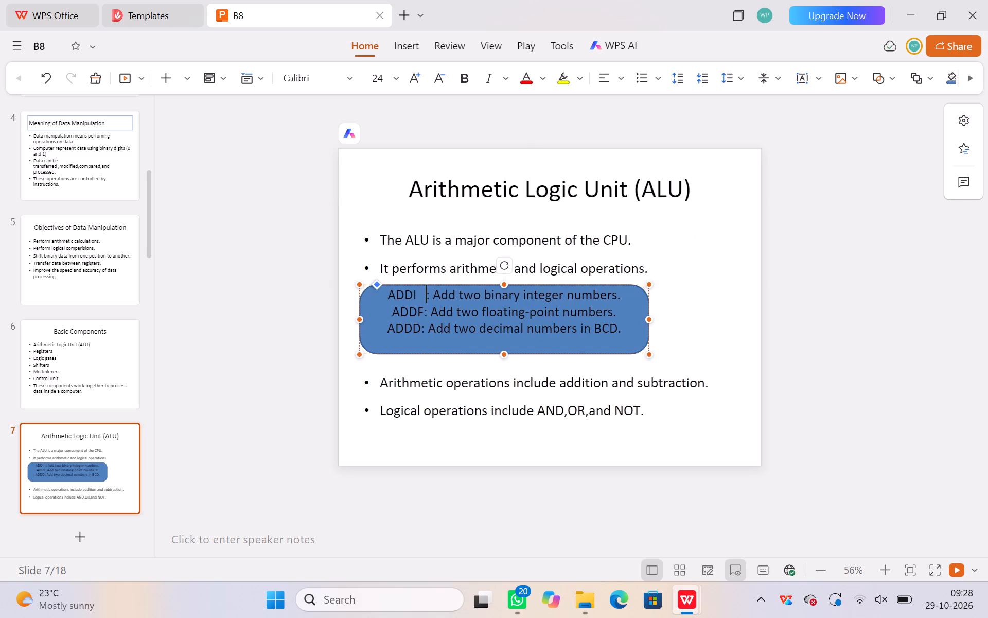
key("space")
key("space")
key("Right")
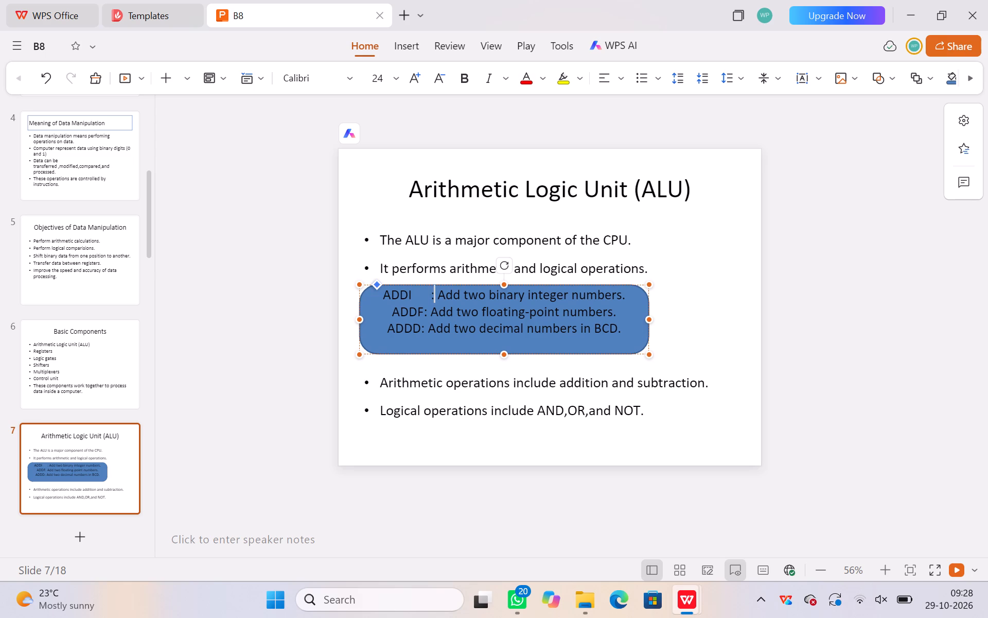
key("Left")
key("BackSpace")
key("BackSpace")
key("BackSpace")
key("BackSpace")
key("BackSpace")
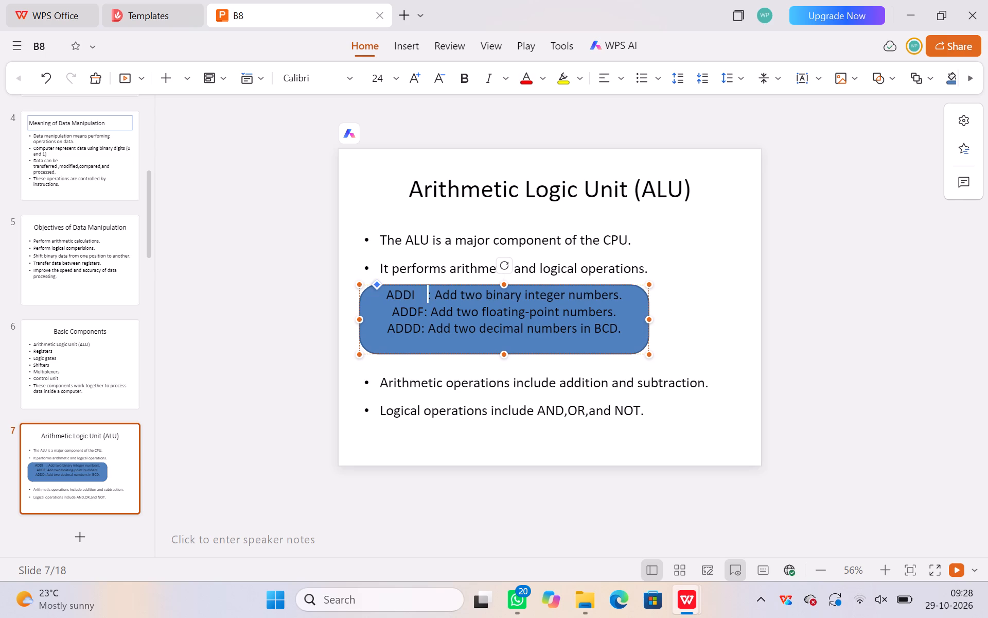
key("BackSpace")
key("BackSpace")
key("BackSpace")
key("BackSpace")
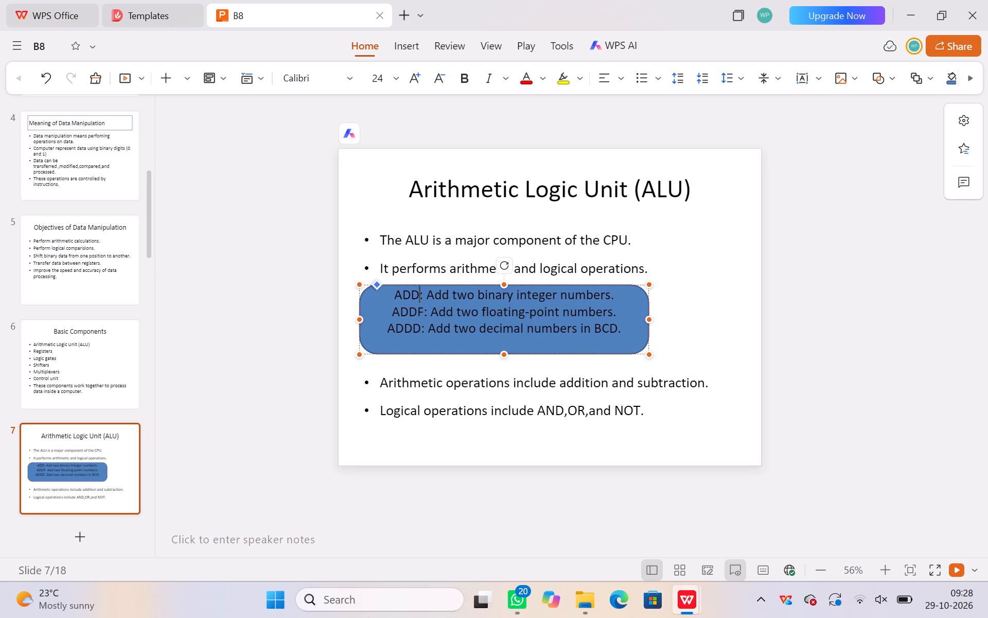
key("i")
Add one space before the colon and four spaces after it on the ADDI line.
key("space")
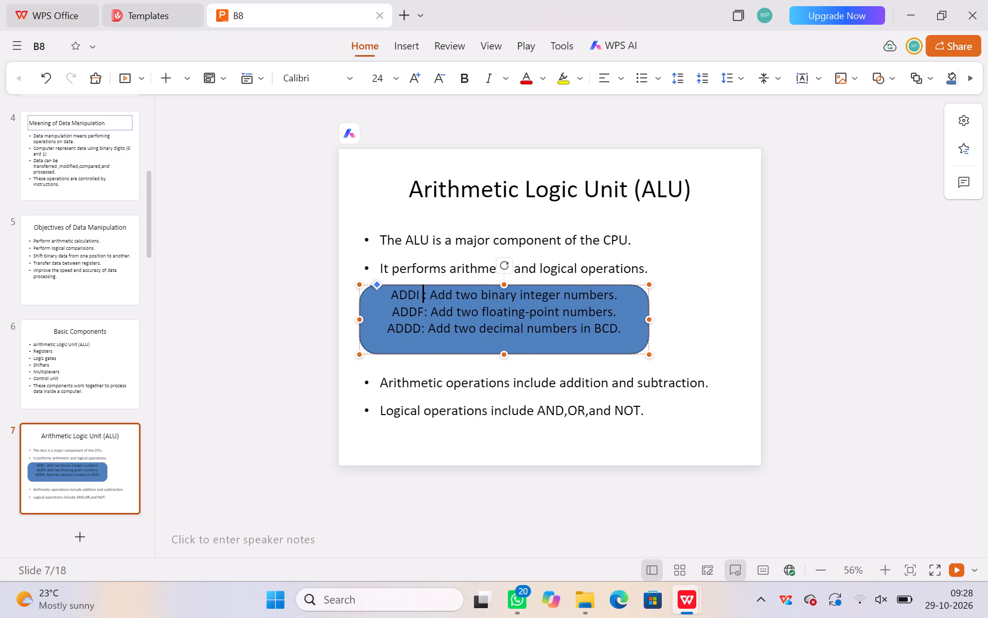
key("Right")
key("space")
key("space")
key("space")
key("space")
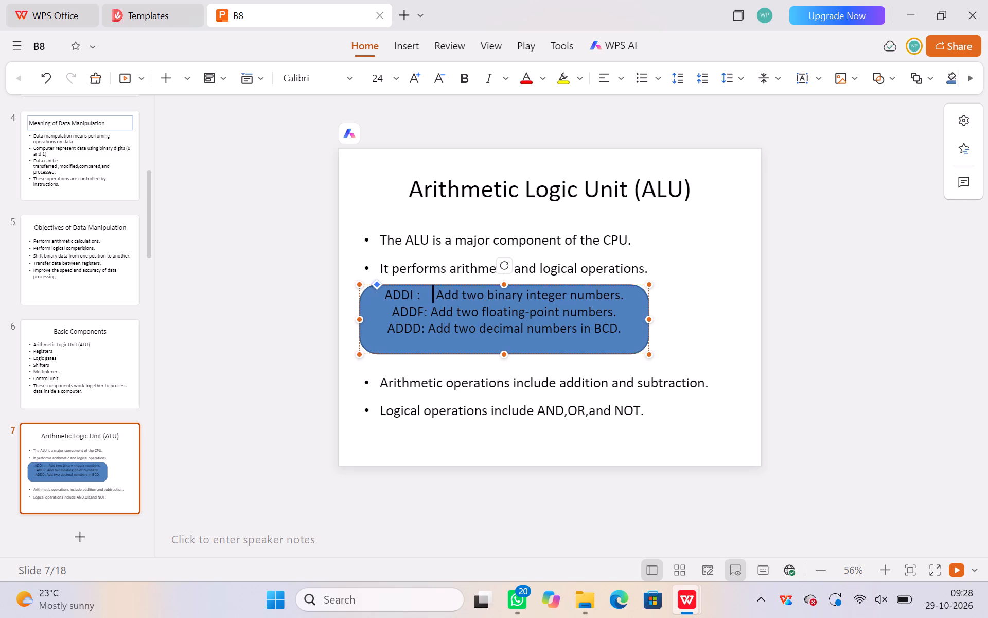
Add one space before the colon and four extra spaces before "Add" on the ADDF line.
left_click(426, 313)
key("space")
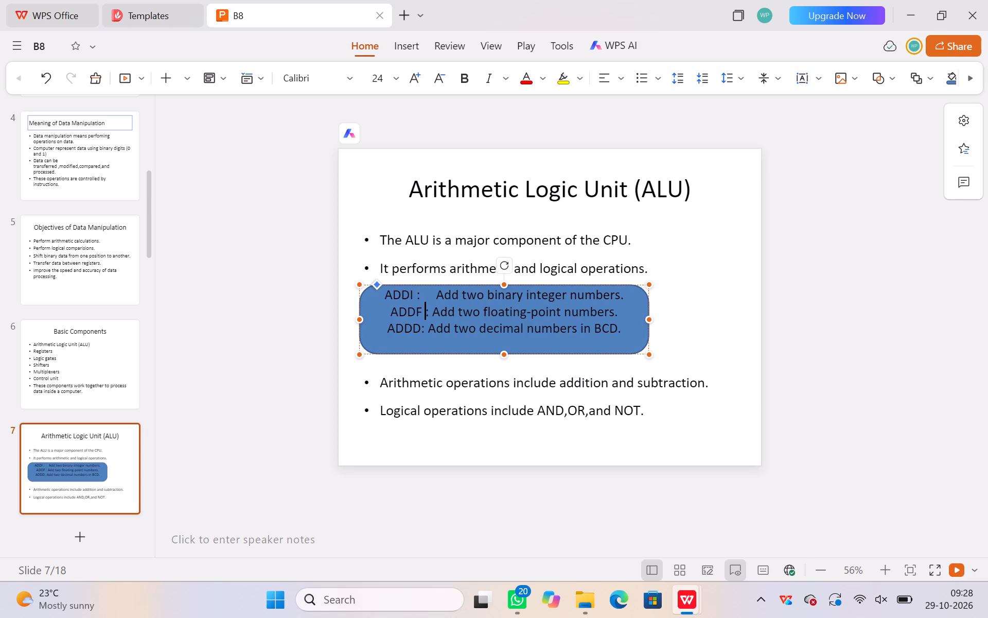
key("Right")
key("Right")
key("space")
key("space")
key("space")
key("space")
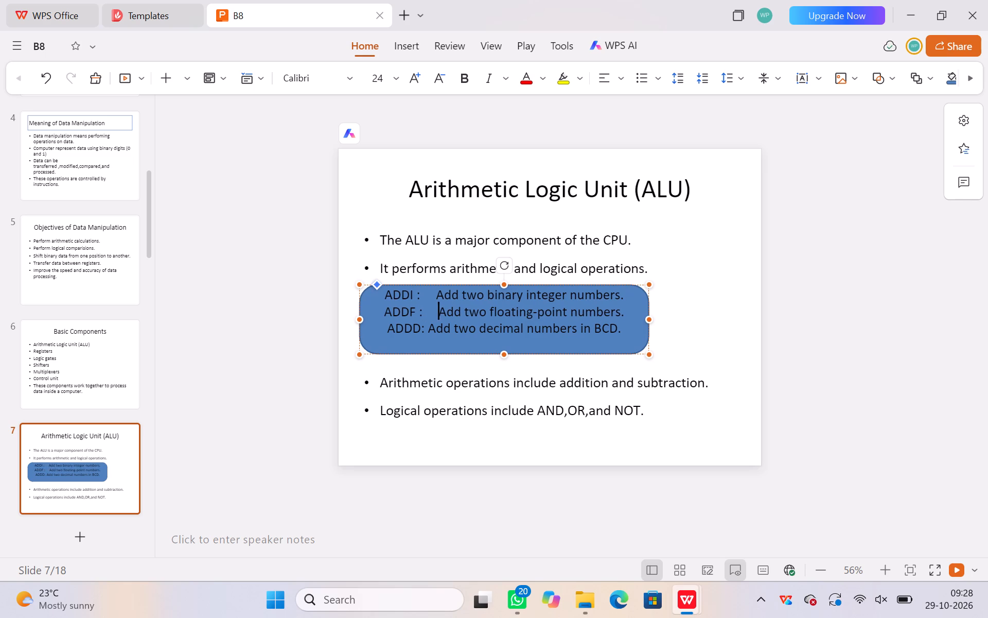
Add one space before the colon and five spaces after it on the ADDD line.
left_click(420, 334)
key("space")
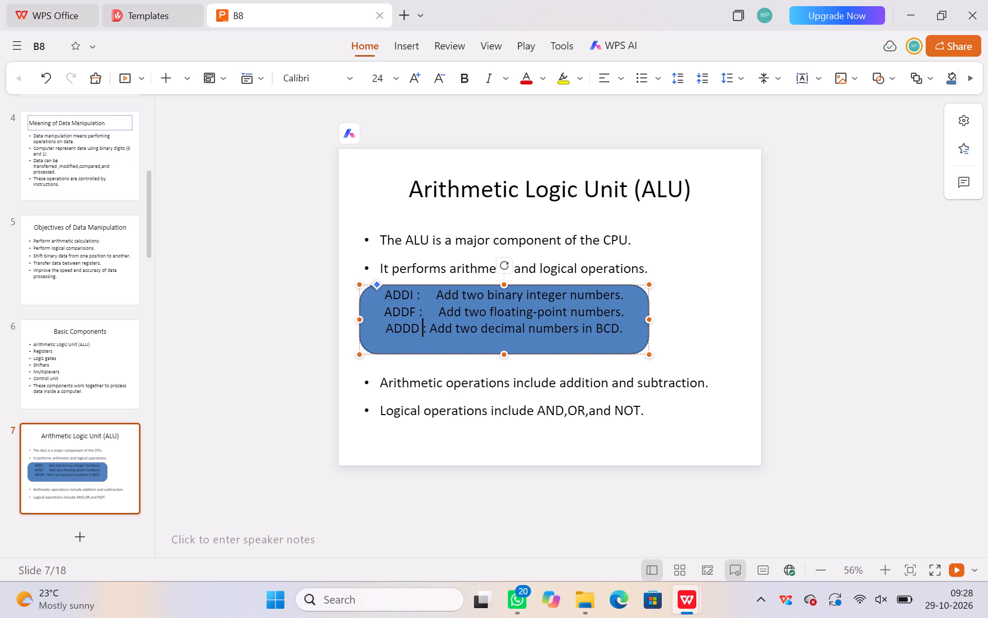
key("Right")
key("space")
key("space")
key("space")
key("space")
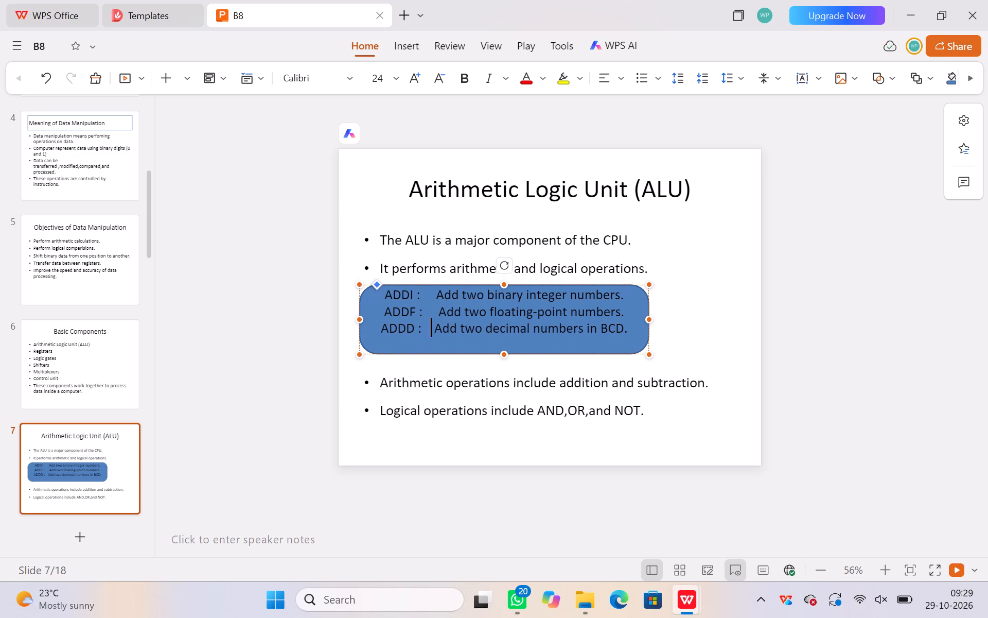
key("space")
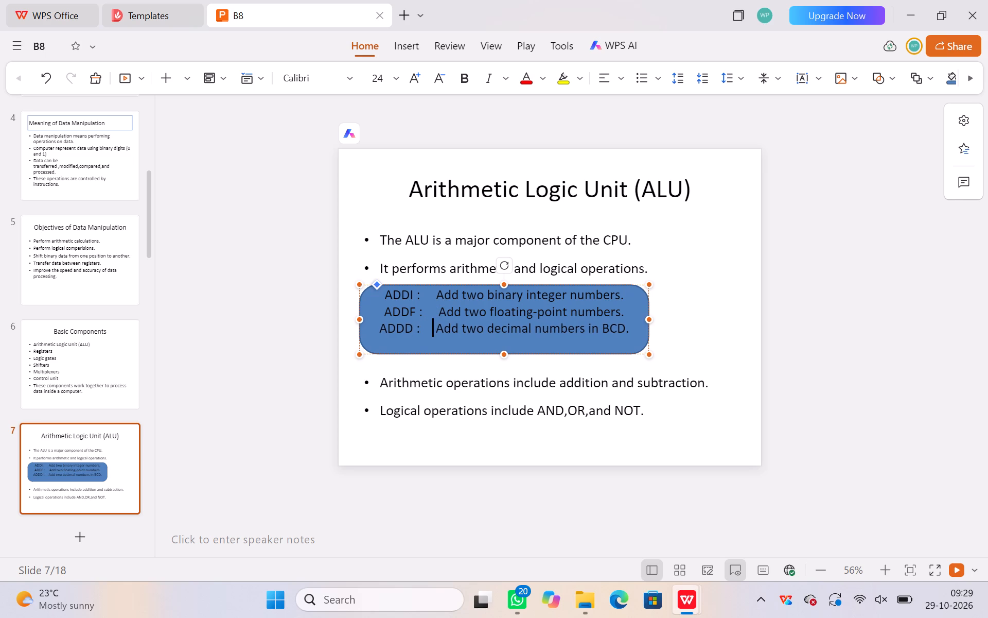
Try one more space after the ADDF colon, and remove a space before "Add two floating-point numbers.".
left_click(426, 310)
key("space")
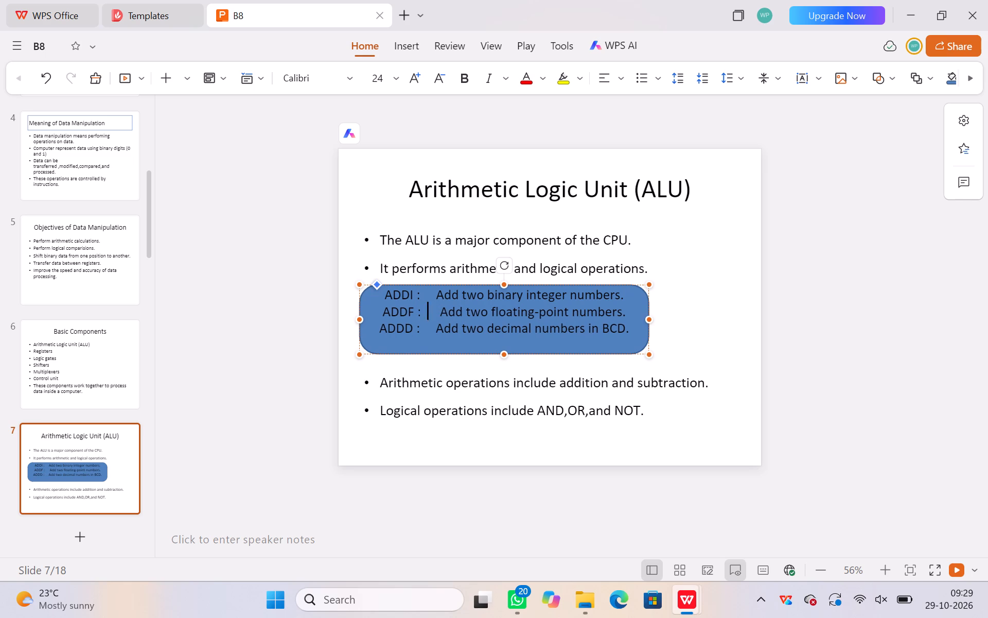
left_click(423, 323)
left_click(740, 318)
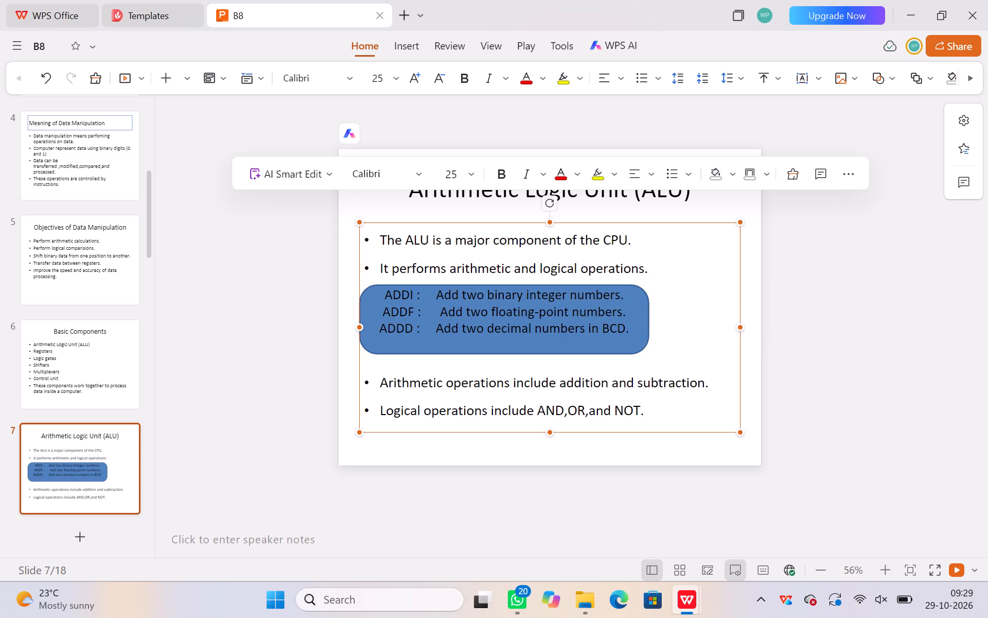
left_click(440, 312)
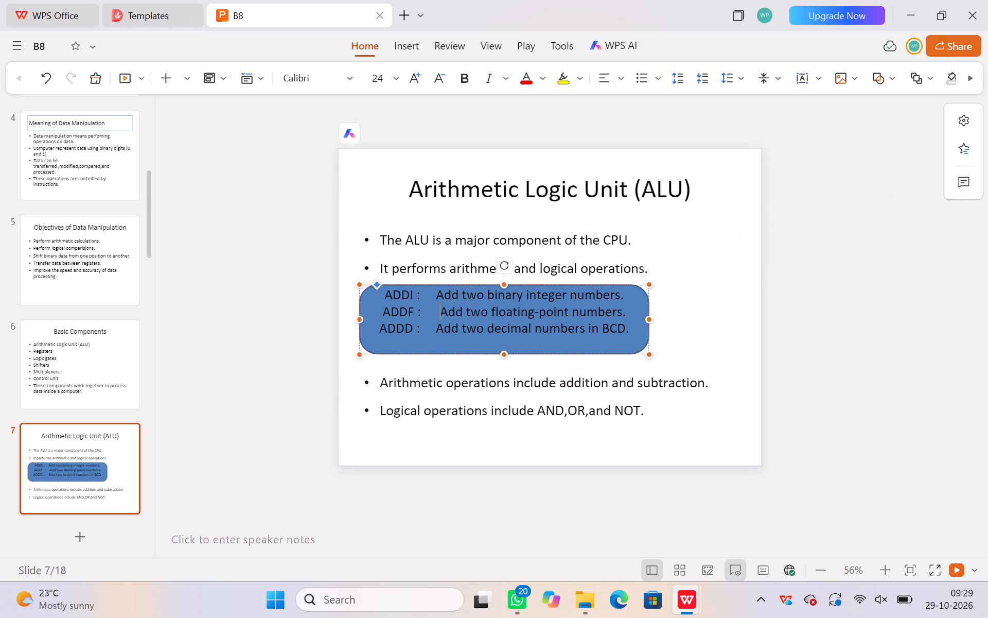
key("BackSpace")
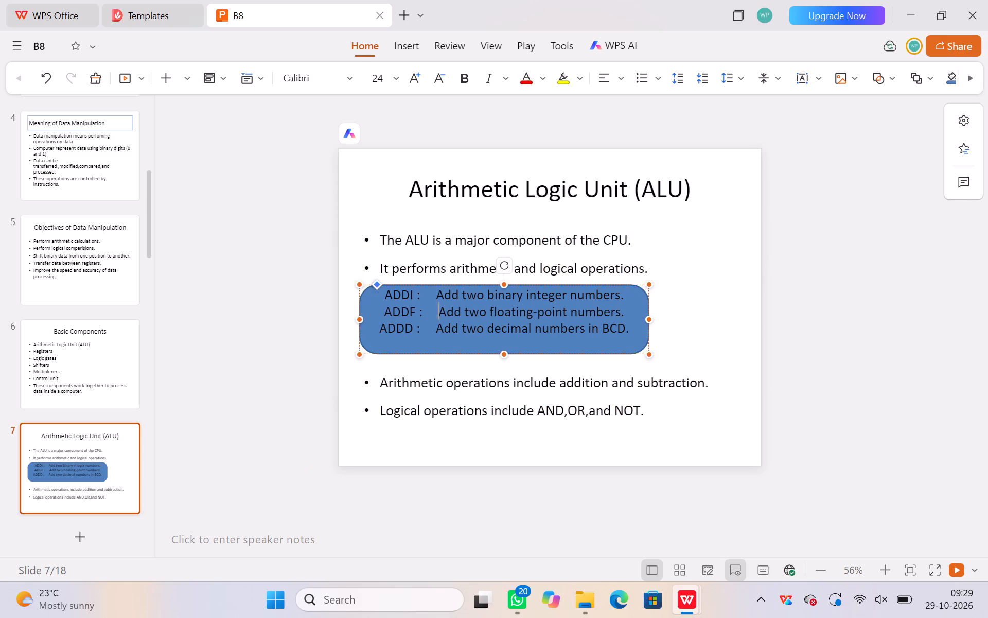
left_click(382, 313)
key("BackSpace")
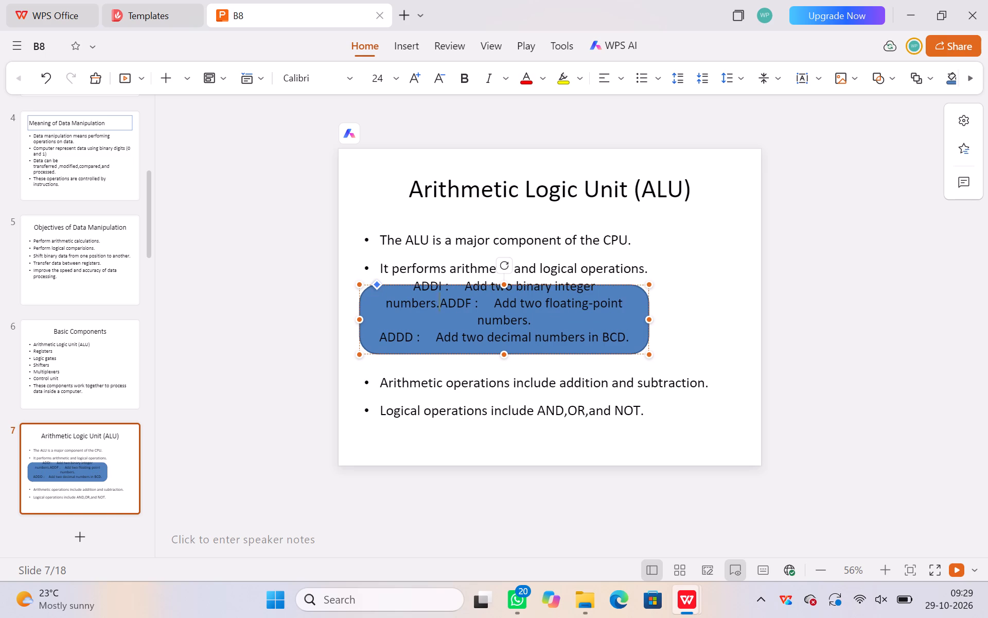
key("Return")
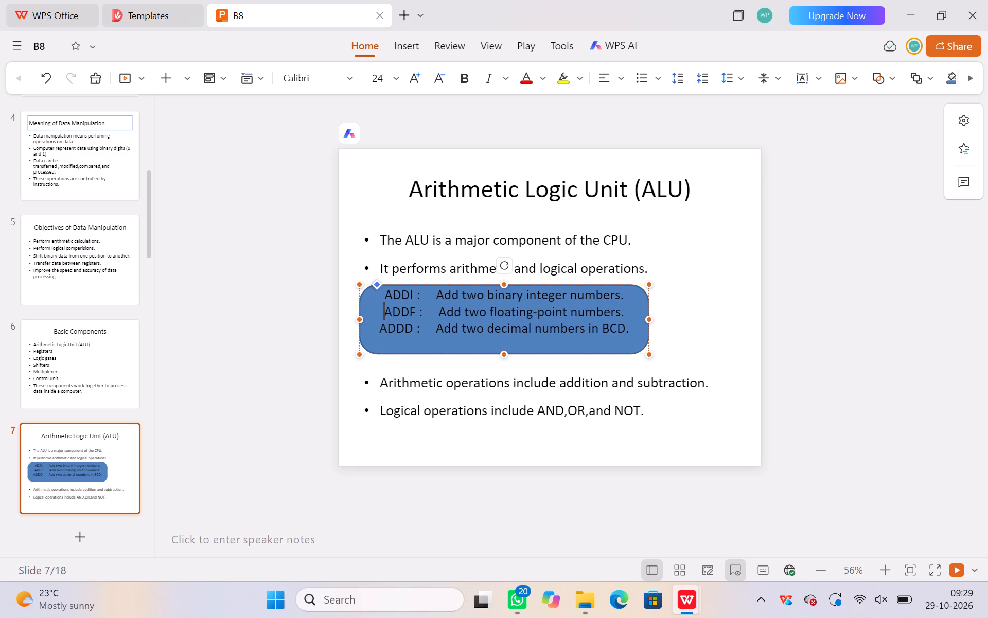
Add two spaces at the end of the ADDF line and two more spaces after its colon.
left_click(627, 314)
key("space")
key("space")
left_click(423, 312)
key("space")
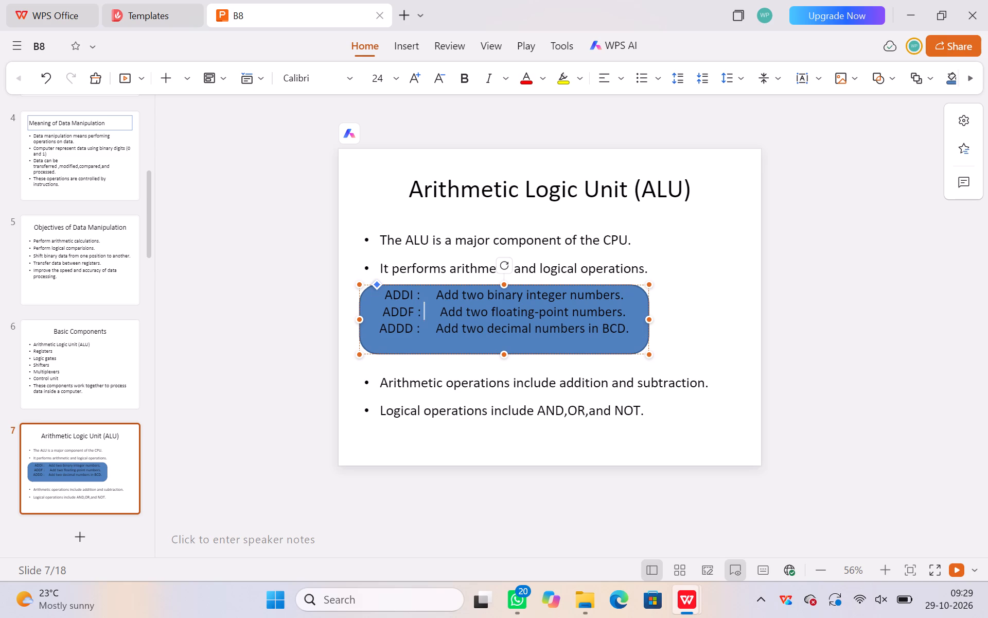
key("space")
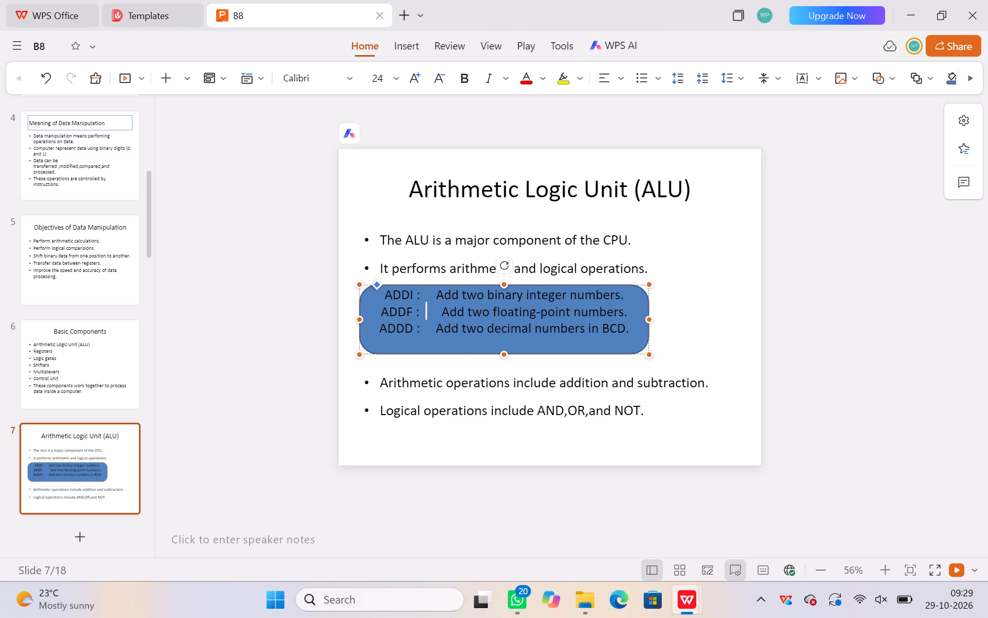
Add two more spaces after the colon on the ADDI line in the rounded rectangle.
left_click(418, 298)
key("space")
key("space")
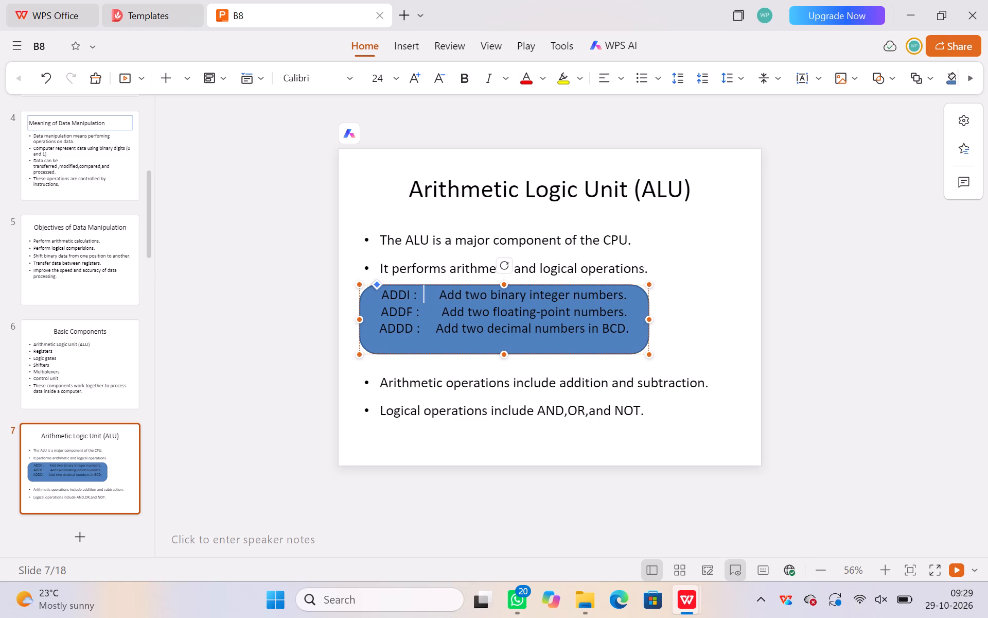
Add one extra space after the word "Add" on the ADDF line.
left_click(463, 294)
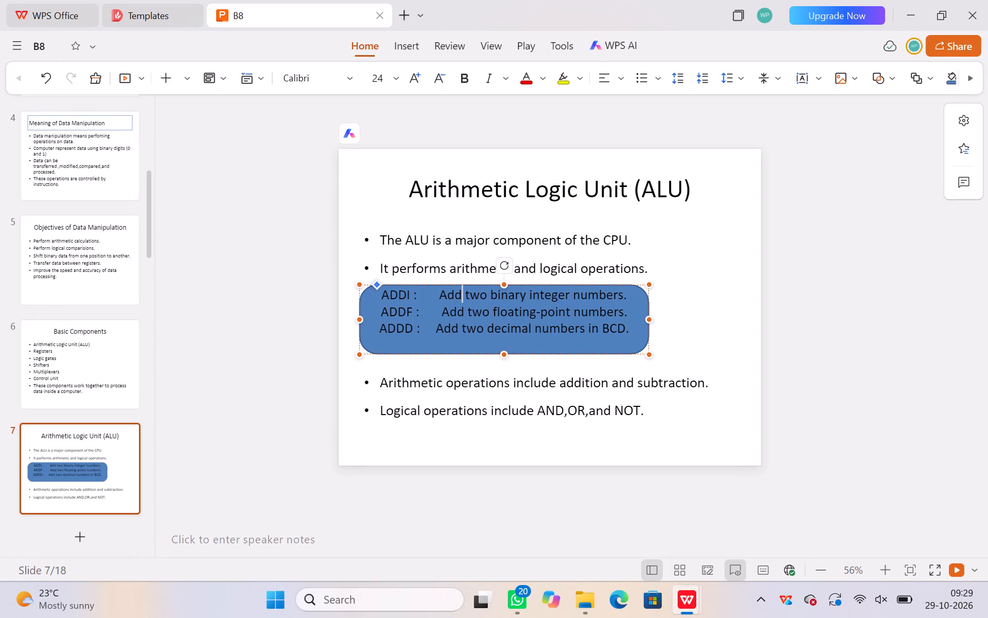
left_click(465, 314)
key("space")
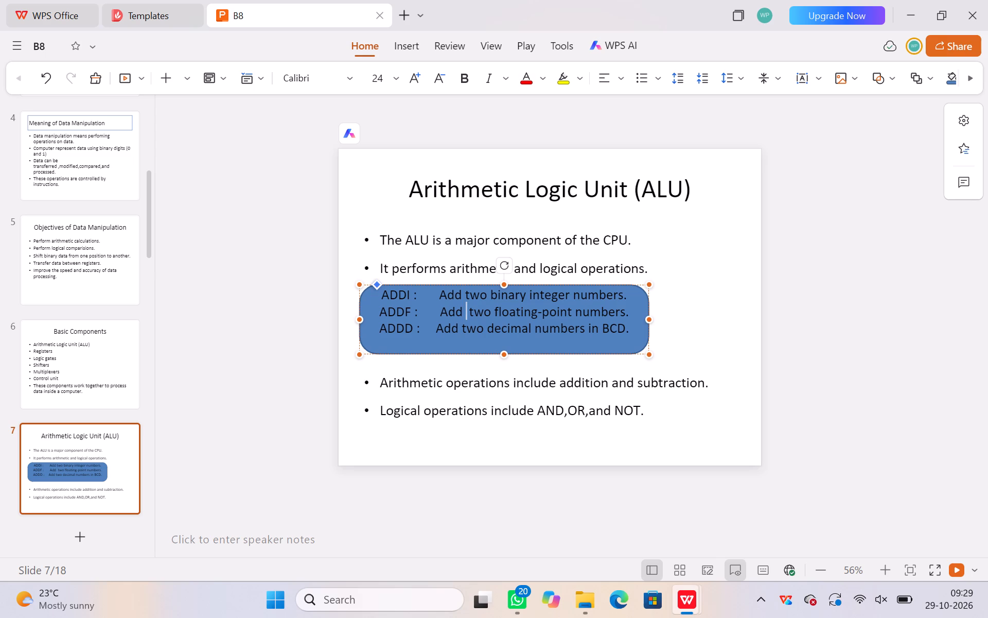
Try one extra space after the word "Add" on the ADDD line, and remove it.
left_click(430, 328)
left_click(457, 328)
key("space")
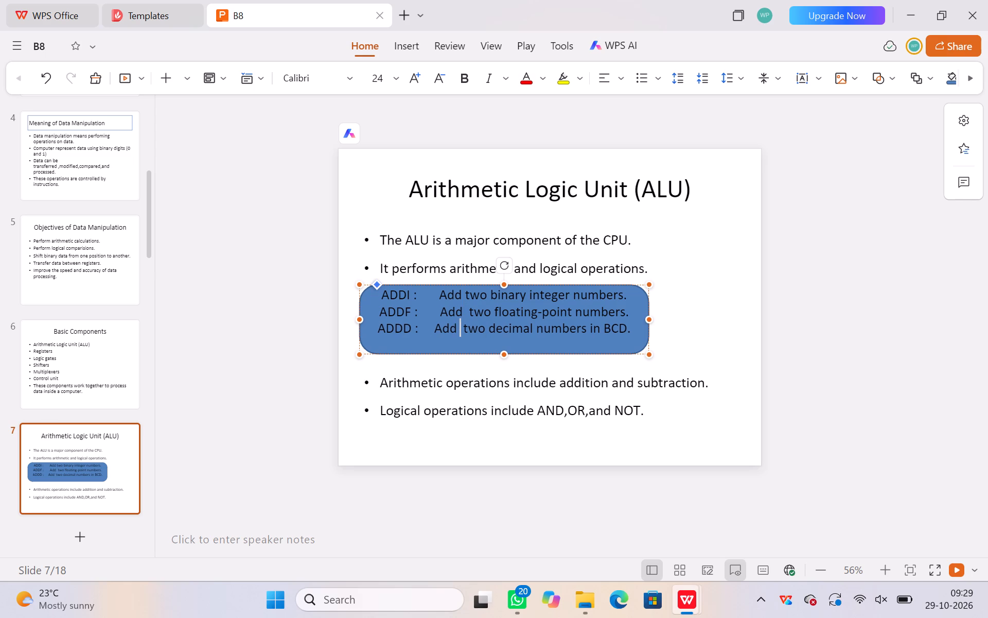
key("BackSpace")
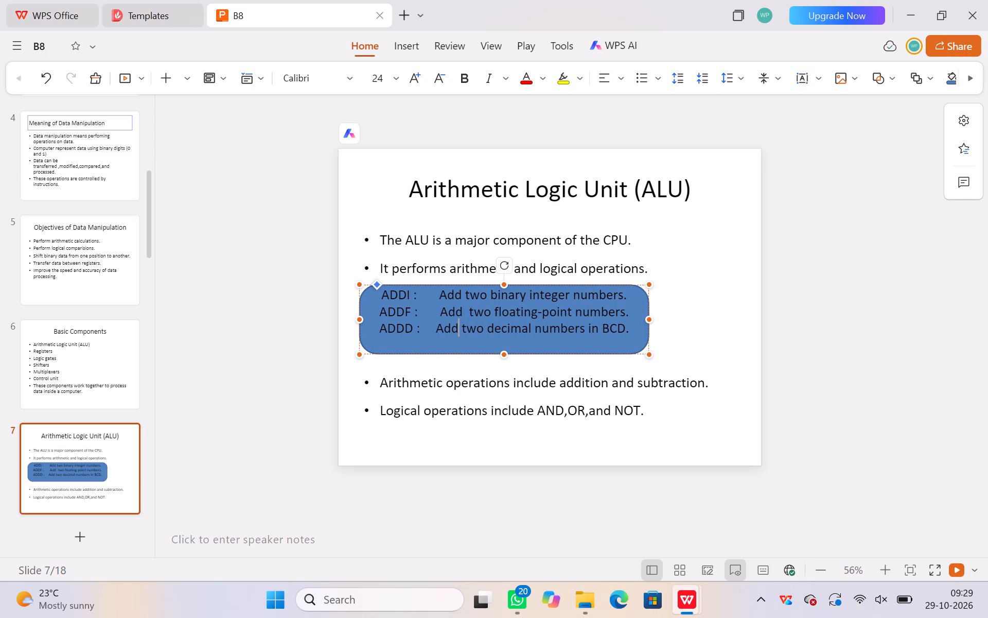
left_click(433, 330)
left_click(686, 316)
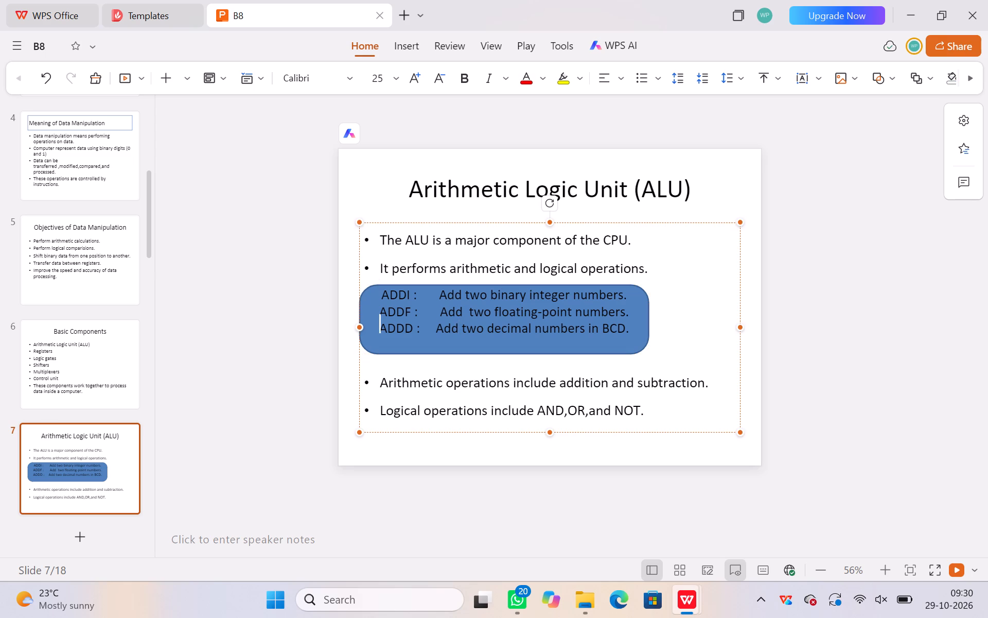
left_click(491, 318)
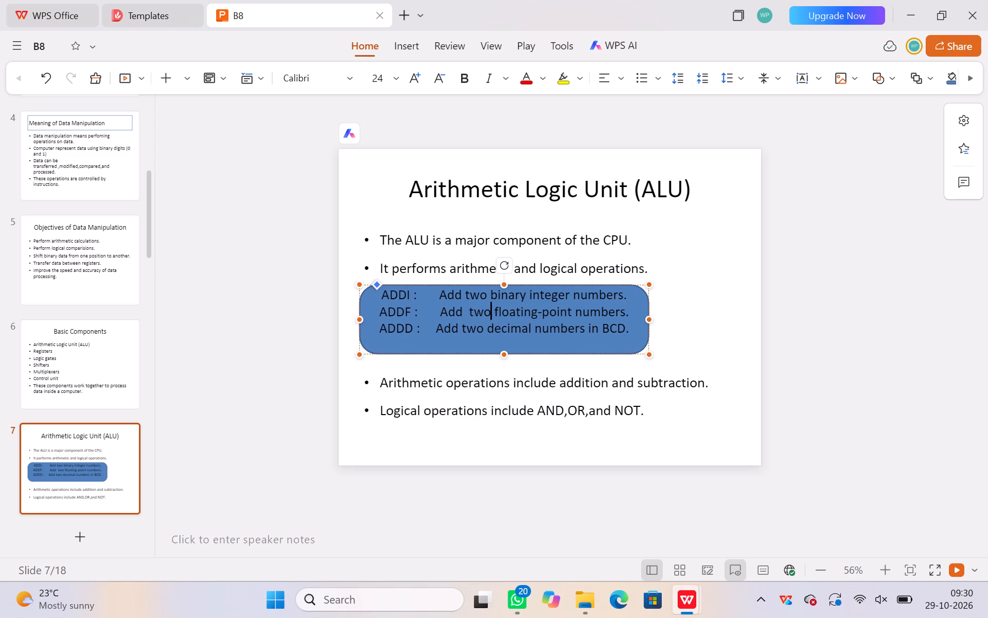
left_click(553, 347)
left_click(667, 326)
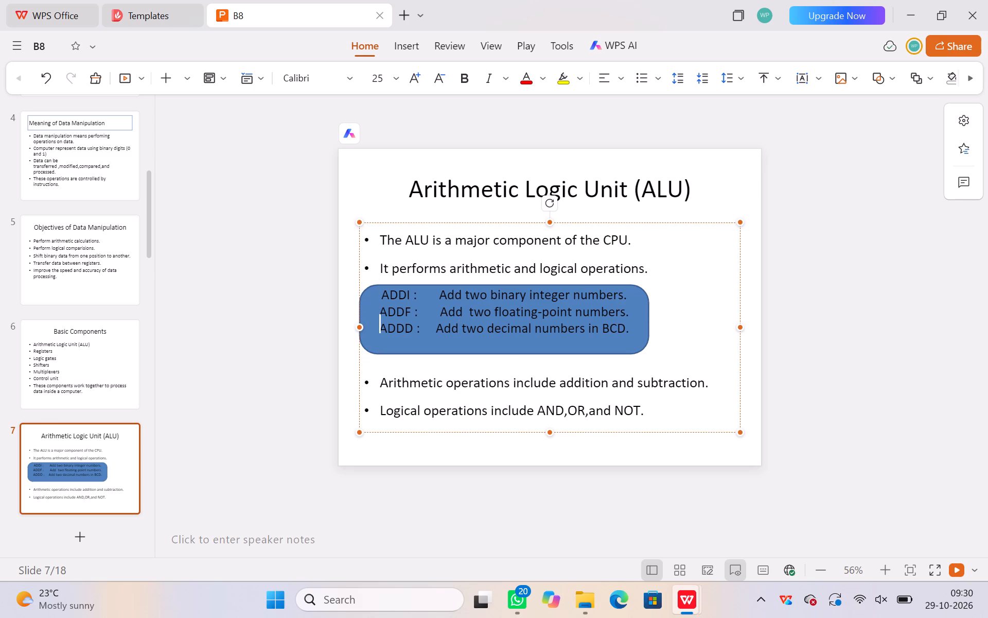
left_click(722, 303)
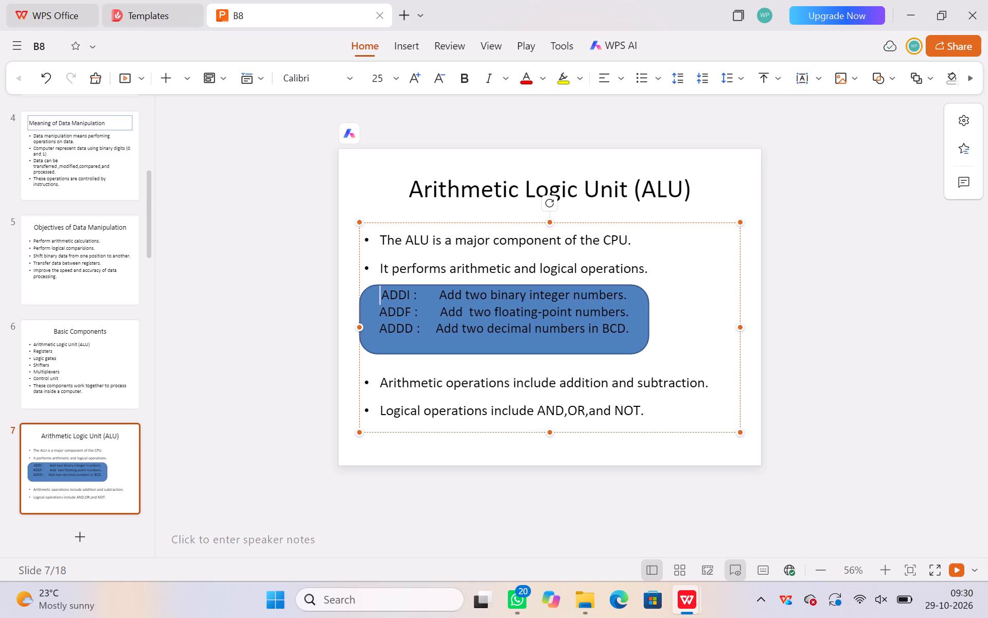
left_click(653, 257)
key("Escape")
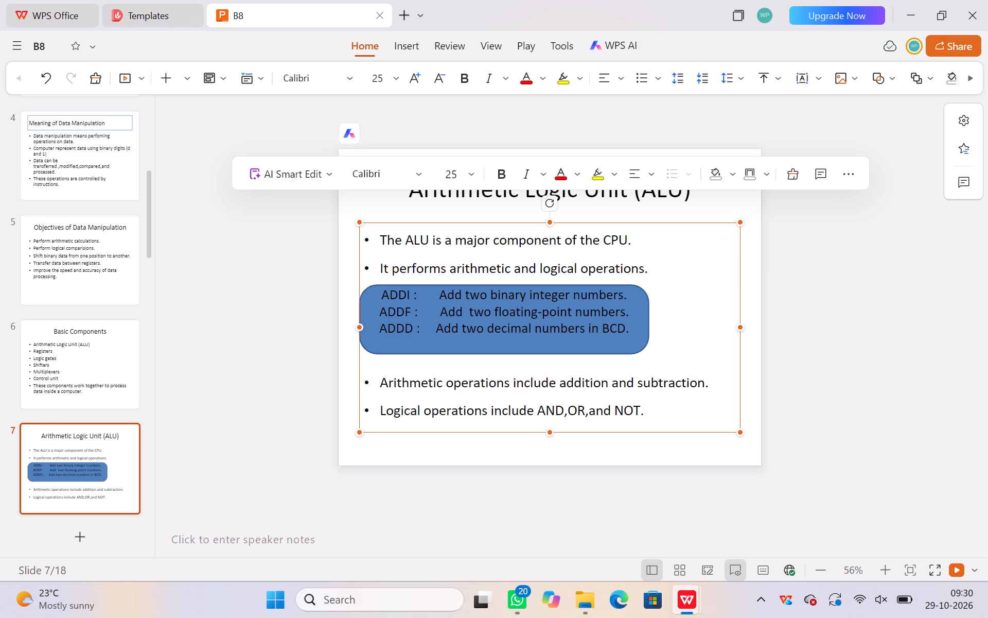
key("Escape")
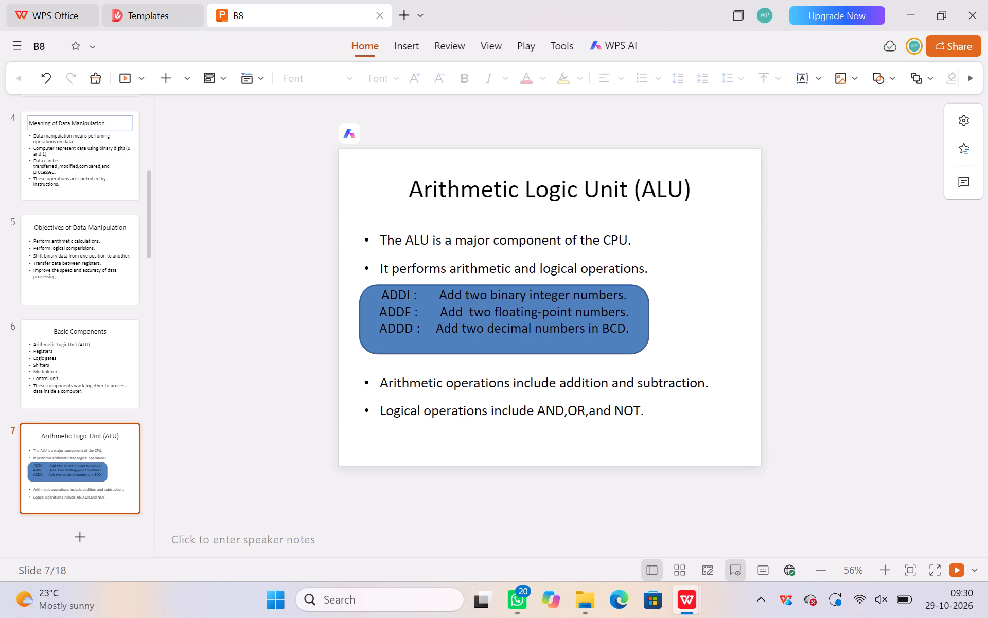
Move the rounded rectangle so it sits indented just below the "It performs arithmetic and logical operations." bullet.
left_click_drag(565, 282, 588, 296)
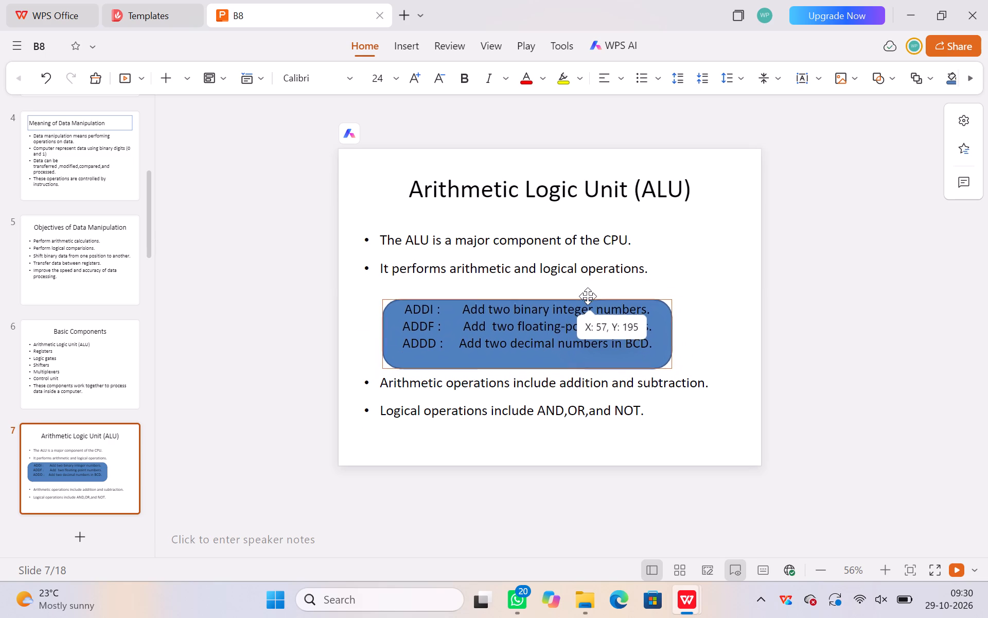
left_click_drag(588, 296, 590, 286)
left_click(720, 331)
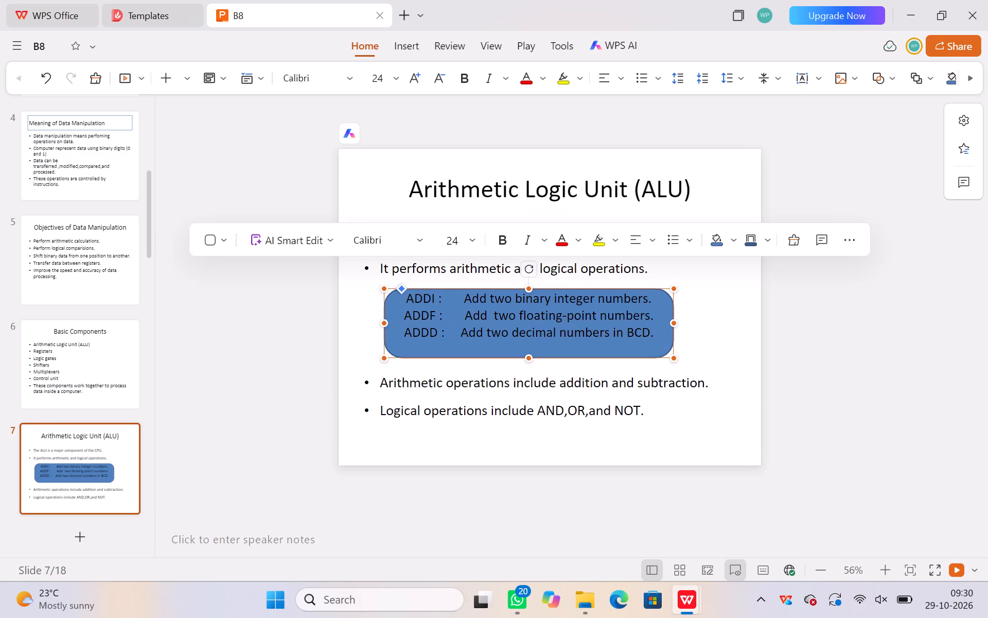
left_click(273, 439)
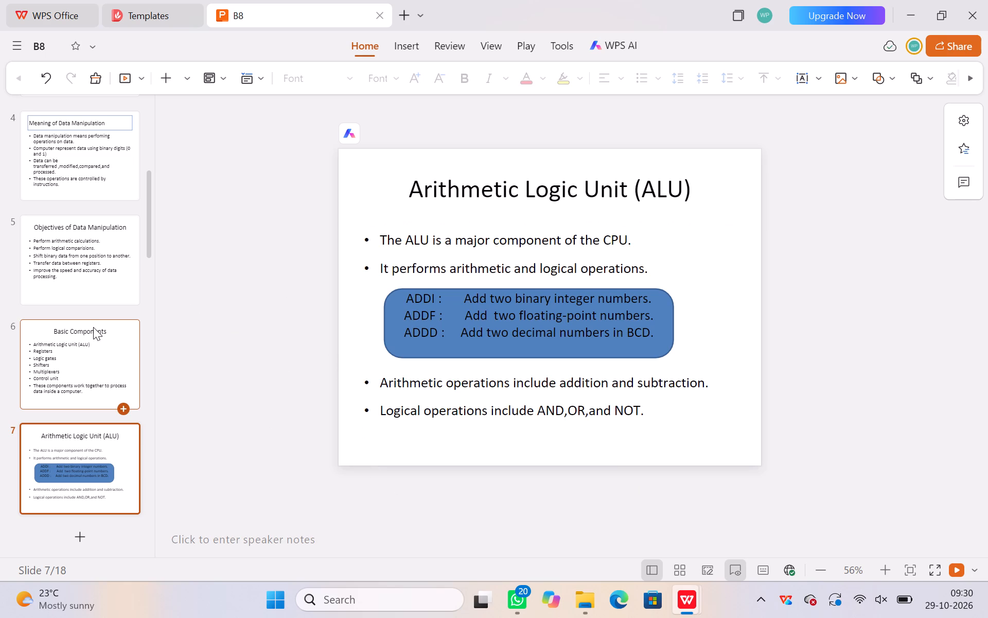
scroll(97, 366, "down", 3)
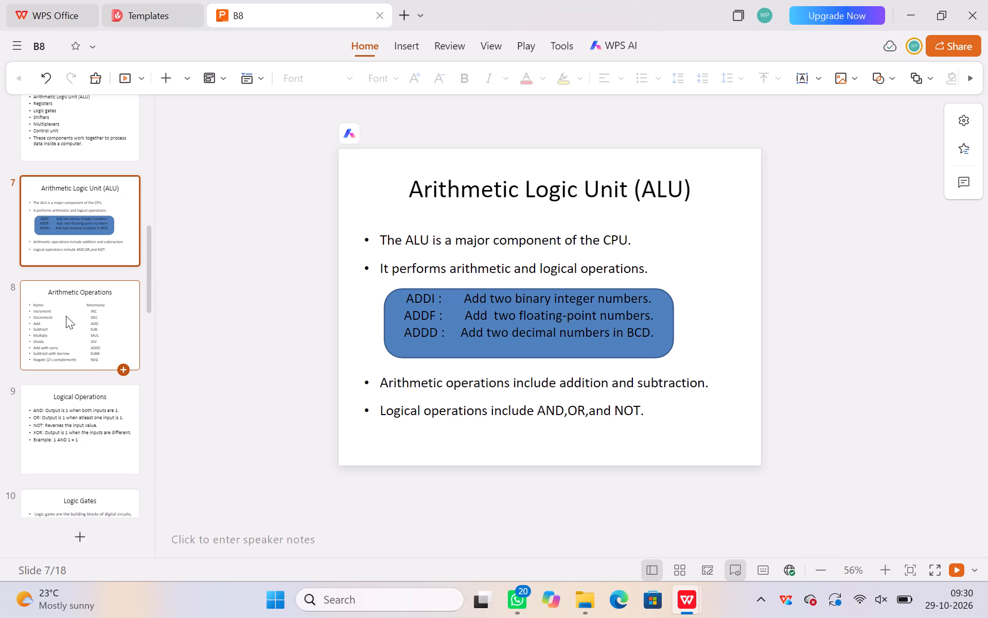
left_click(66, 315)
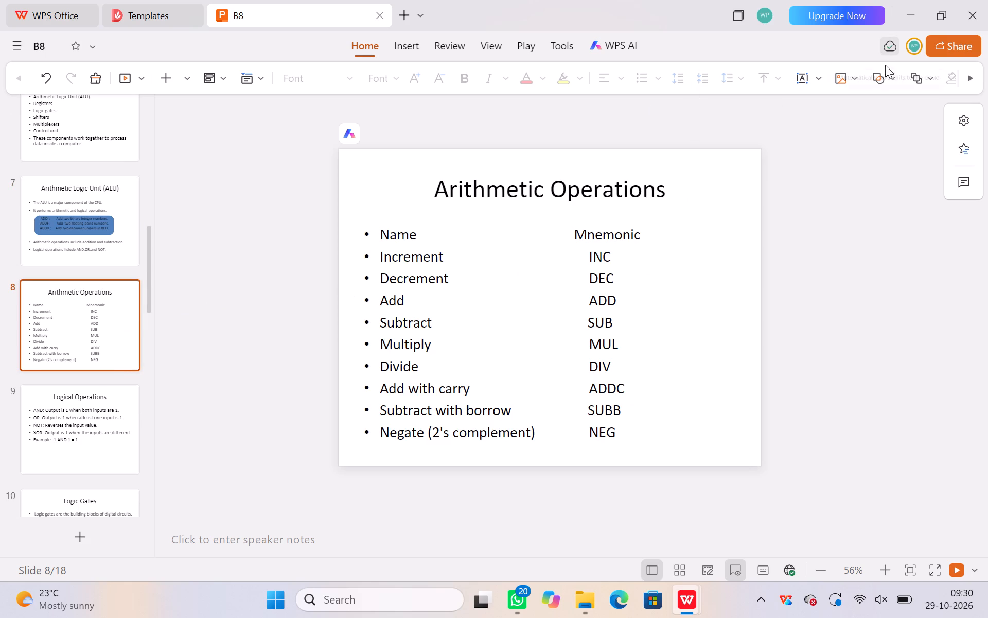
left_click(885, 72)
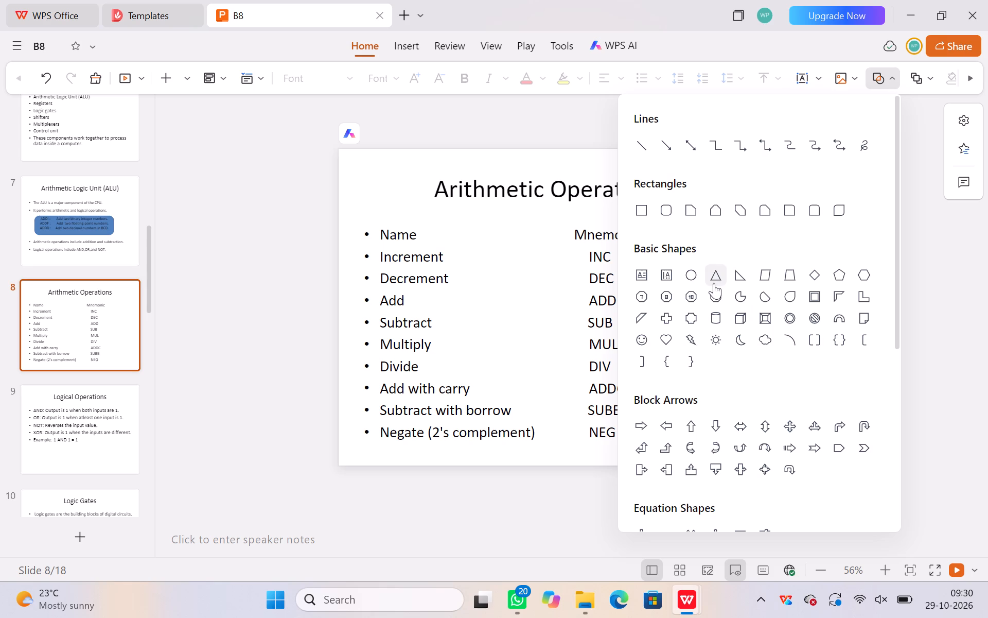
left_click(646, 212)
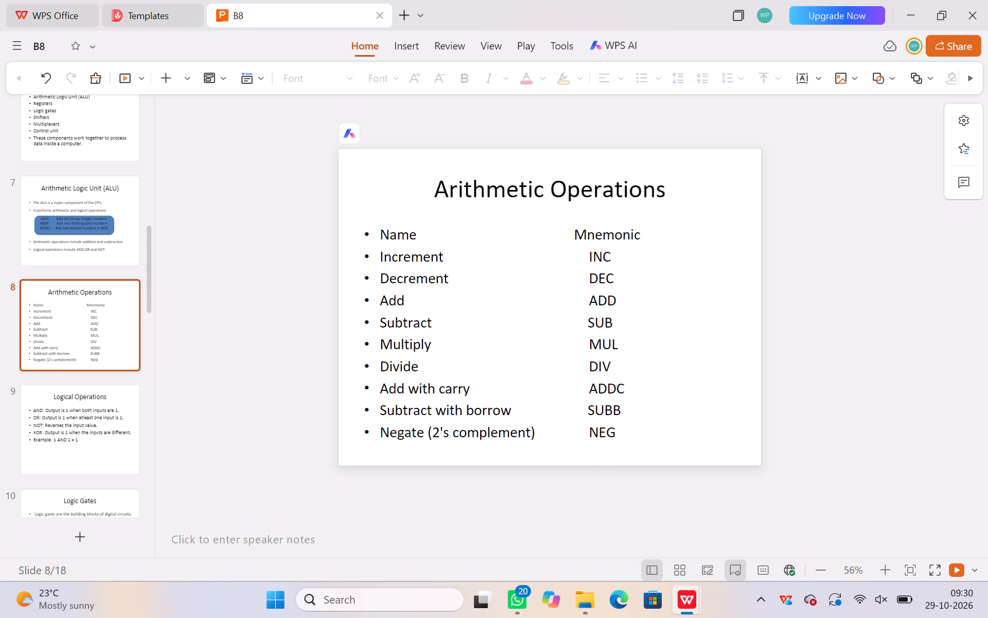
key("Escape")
Move the Logic Gates slide ahead of the Logical Operations slide, making it slide 9.
scroll(509, 228, "down", 1)
scroll(125, 469, "down", 1)
left_click_drag(90, 487, 105, 440)
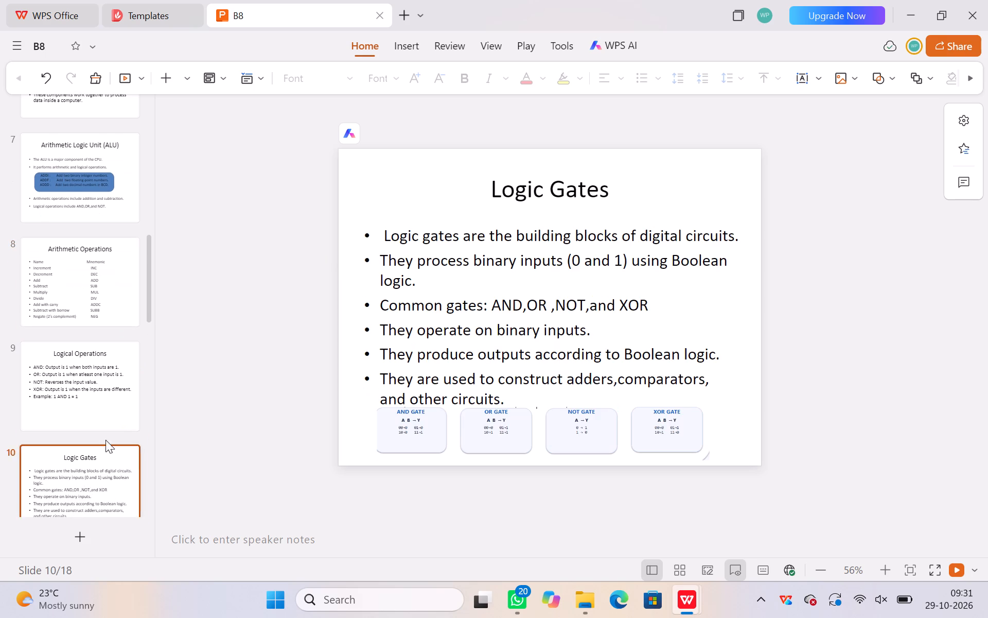
left_click_drag(105, 440, 95, 295)
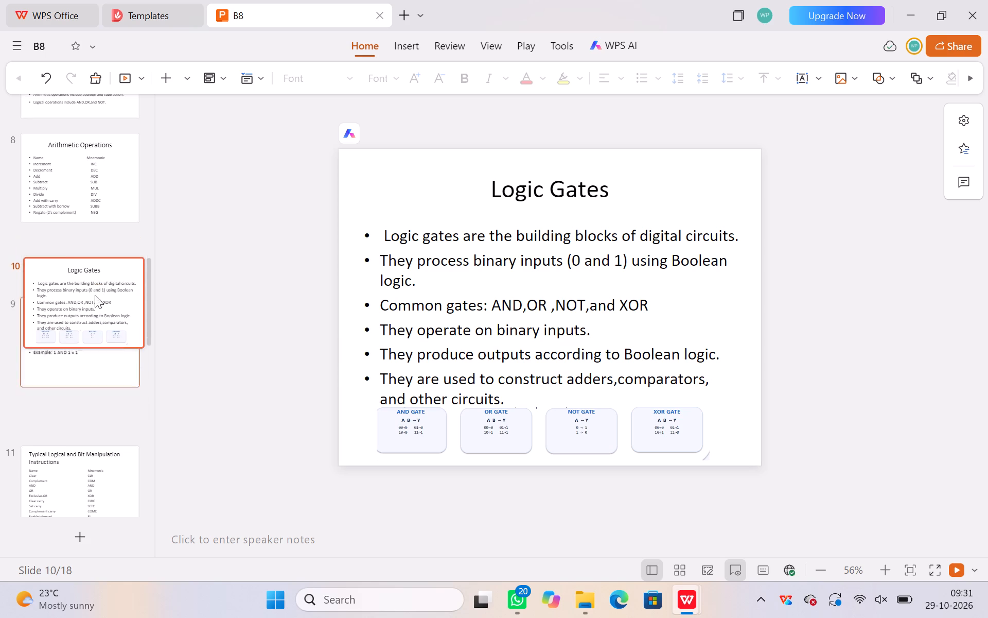
left_click_drag(95, 295, 95, 281)
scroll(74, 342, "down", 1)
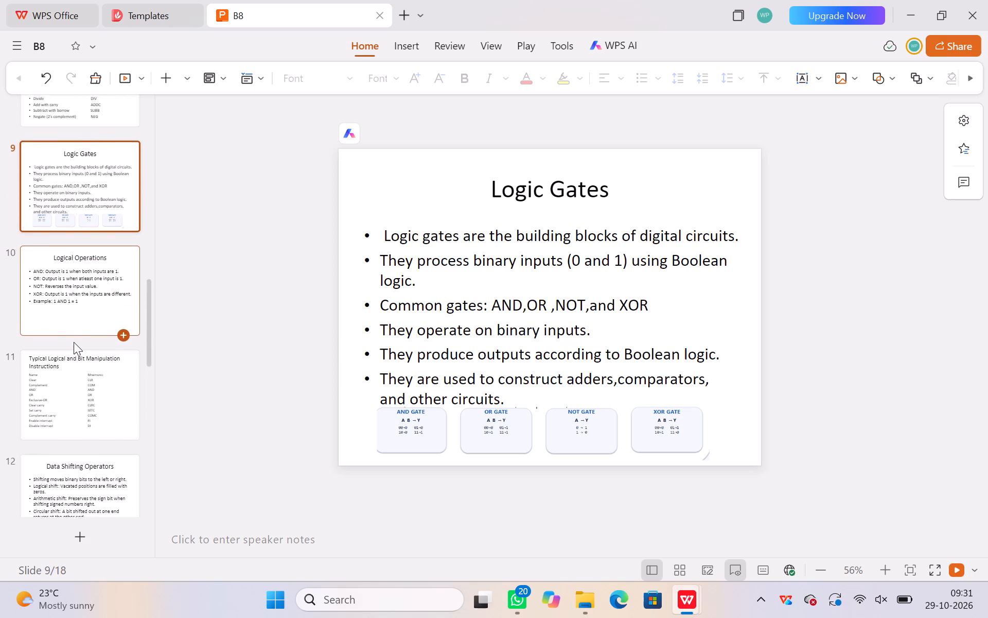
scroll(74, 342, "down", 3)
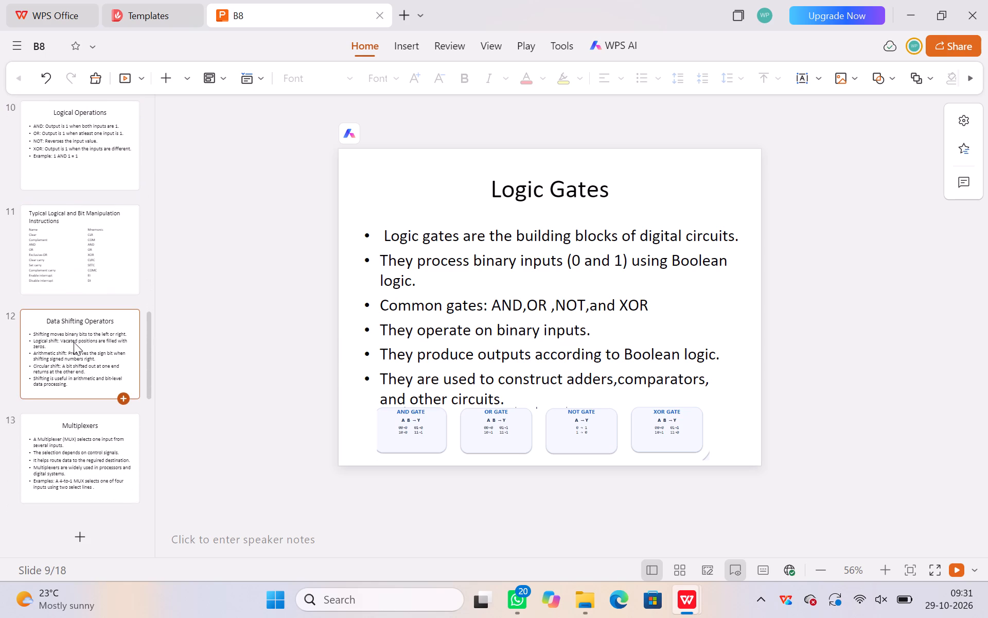
Cut the Multiplexers slide, slide 13, out of the presentation.
scroll(74, 342, "down", 1)
left_click(76, 313)
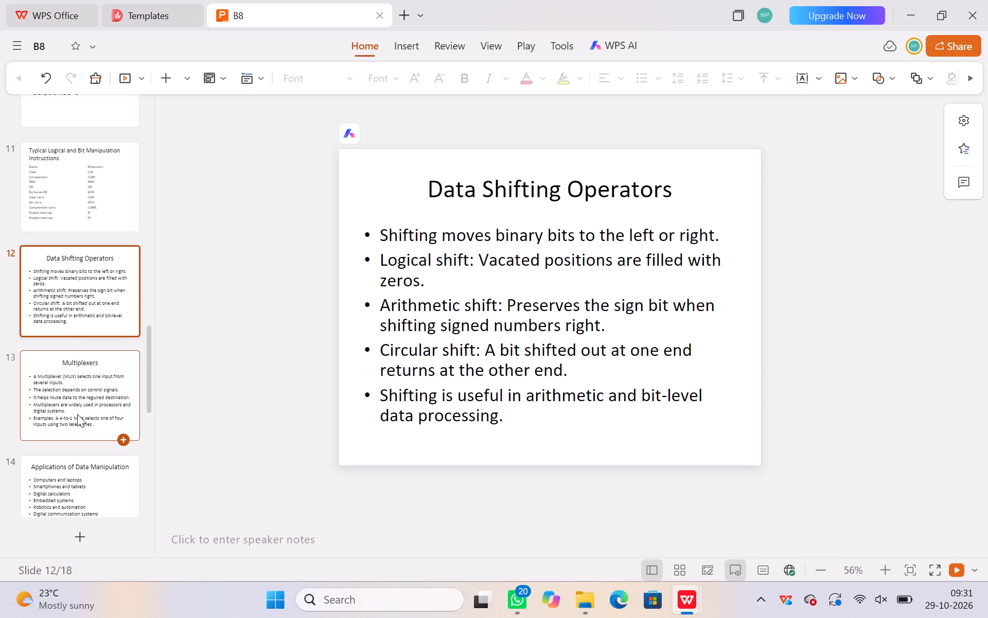
scroll(77, 414, "down", 3)
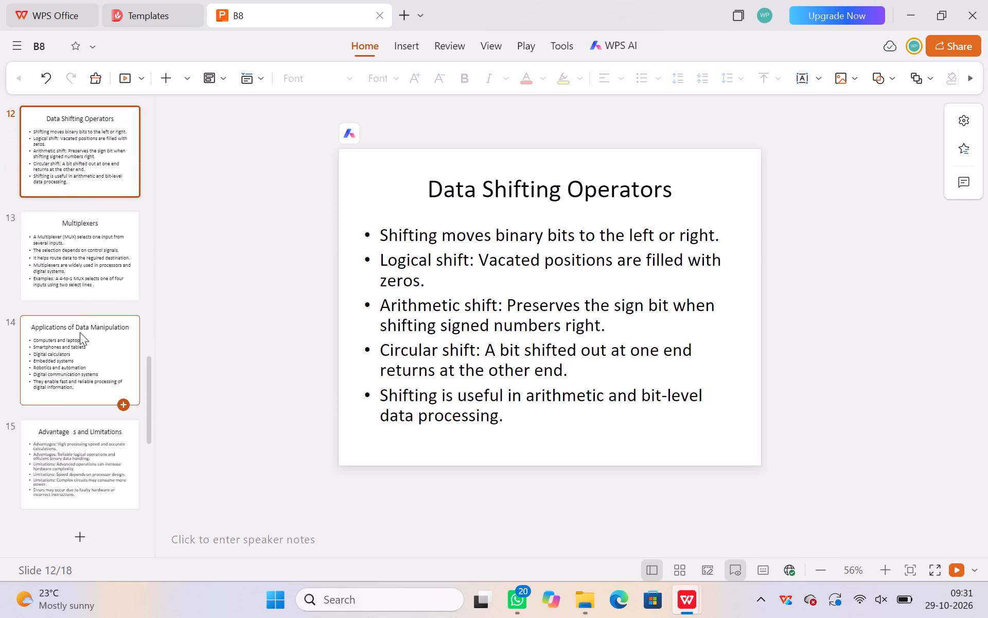
left_click(82, 277)
right_click(82, 277)
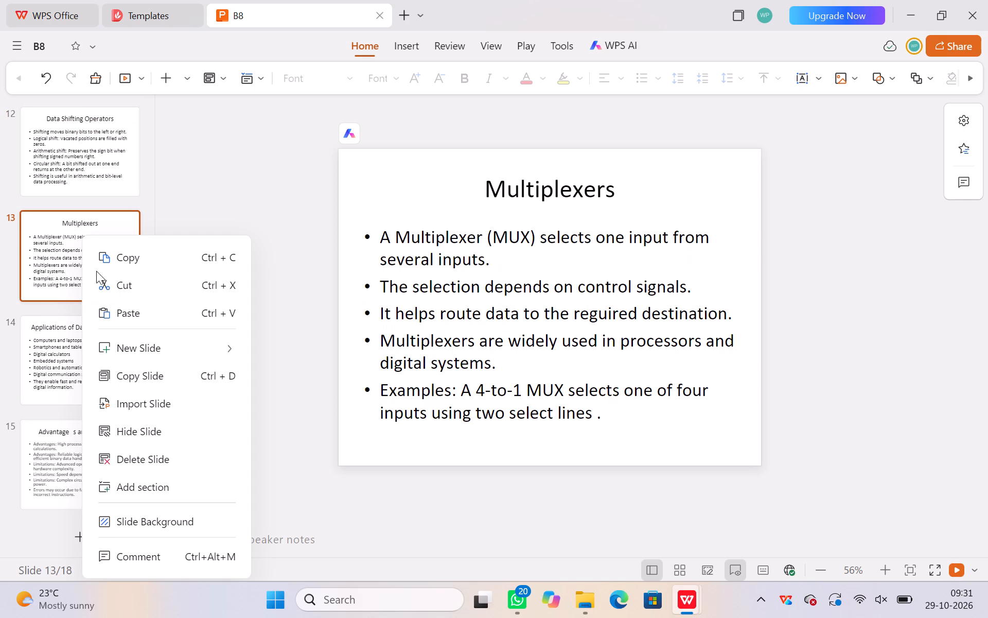
left_click(120, 274)
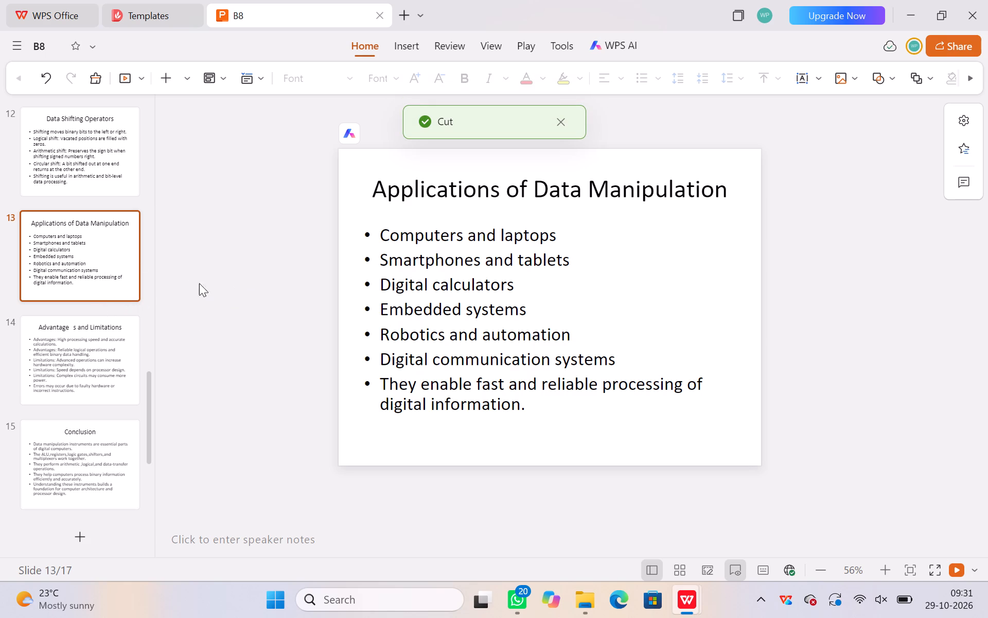
Review the order and content of the remaining slides, from the opening slides through to the References slide.
scroll(111, 365, "down", 3)
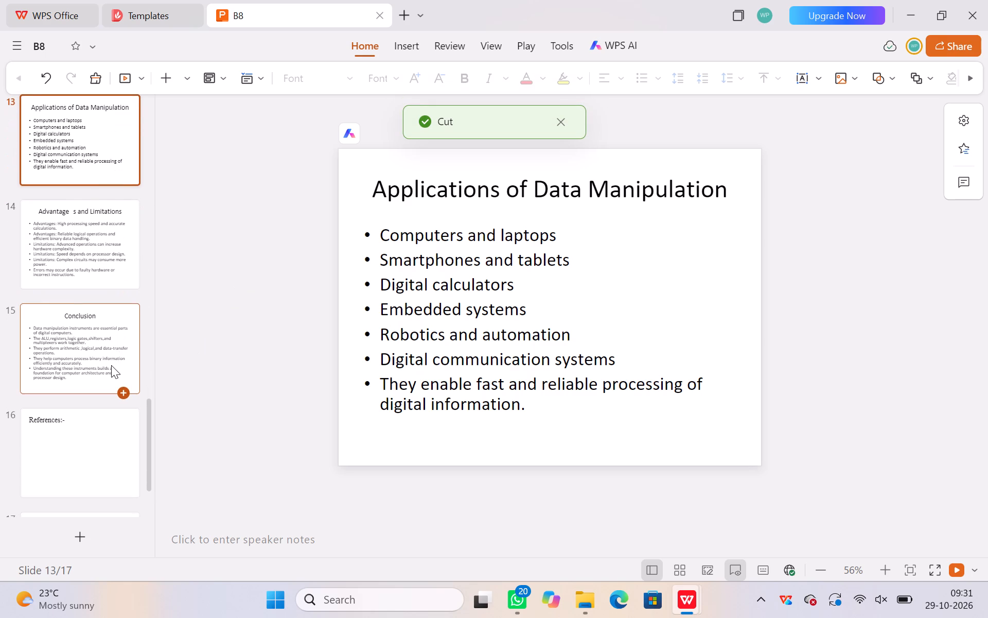
scroll(111, 365, "up", 11)
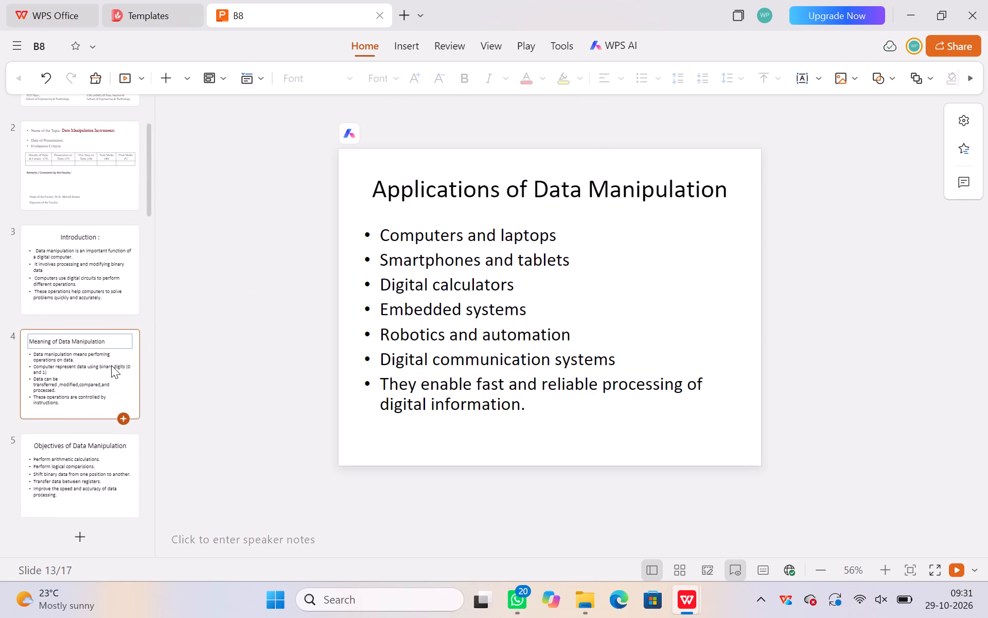
scroll(66, 398, "up", 1)
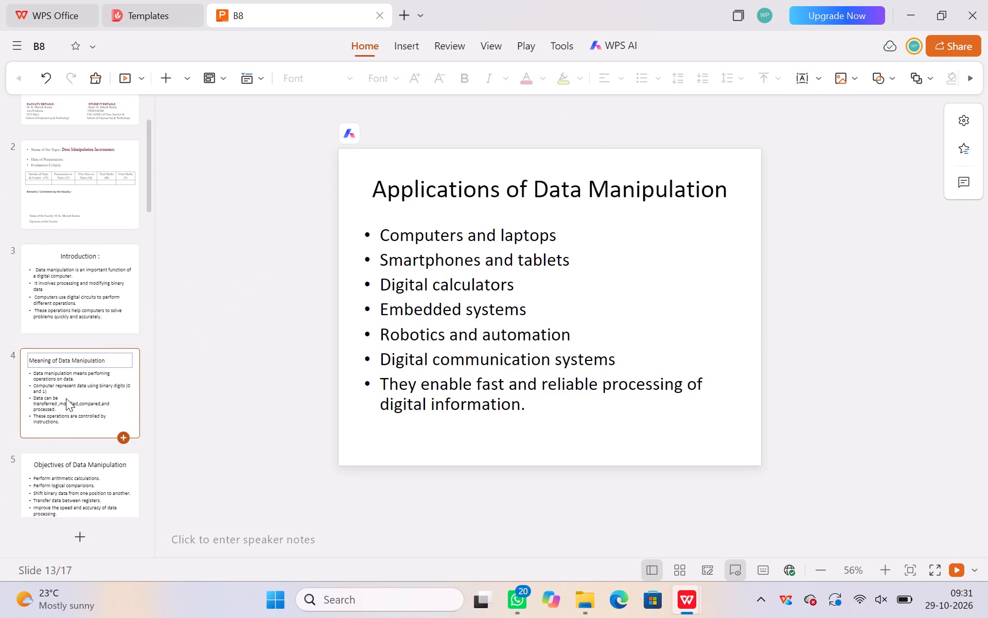
scroll(66, 398, "up", 1)
scroll(66, 398, "down", 7)
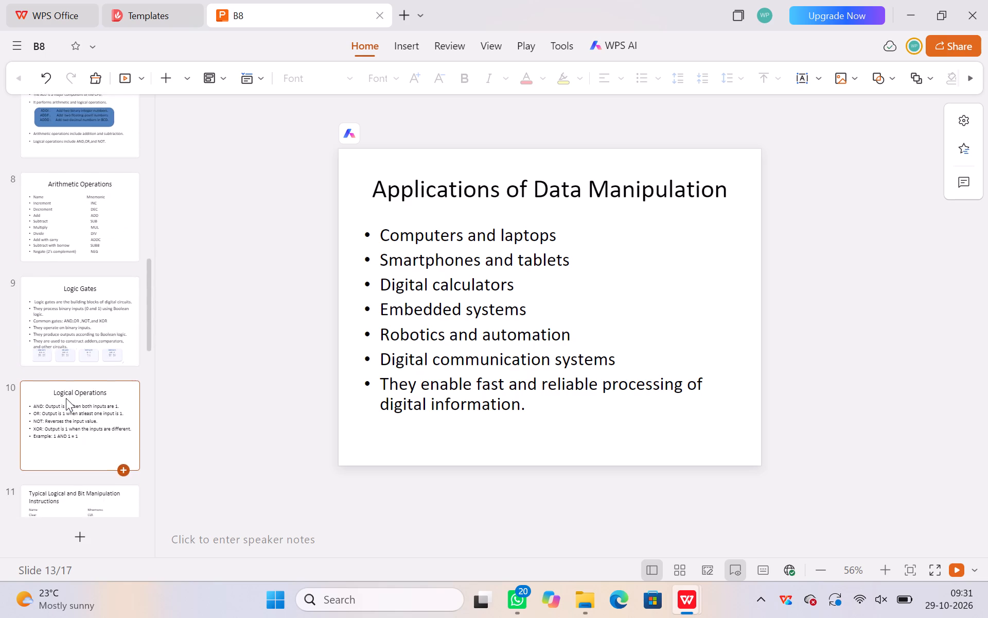
scroll(66, 398, "down", 10)
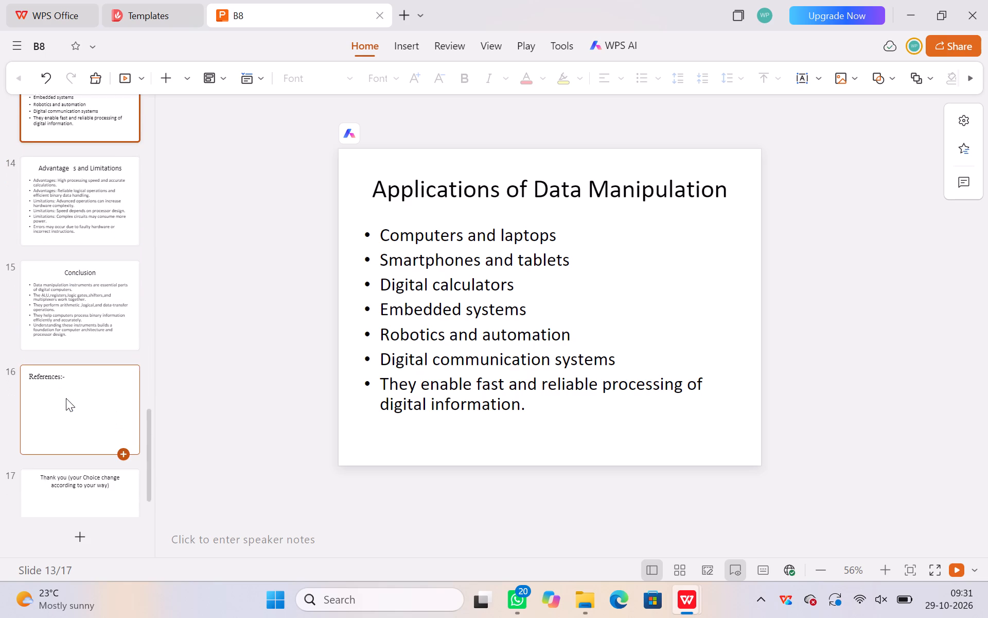
Open the empty body text placeholder on the References slide for text entry.
left_click(66, 398)
left_click(60, 412)
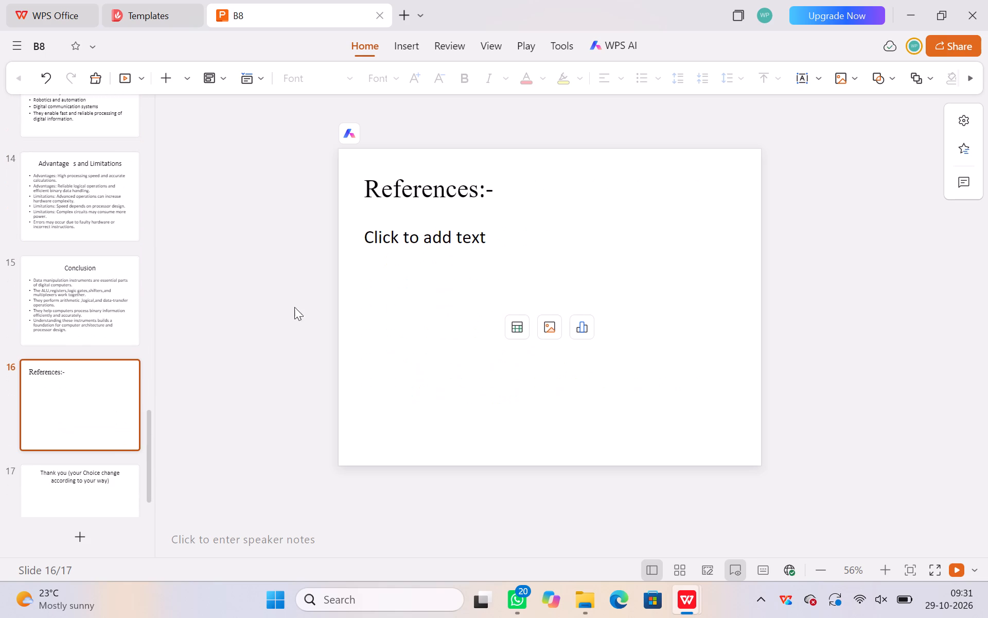
left_click(380, 289)
left_click(407, 269)
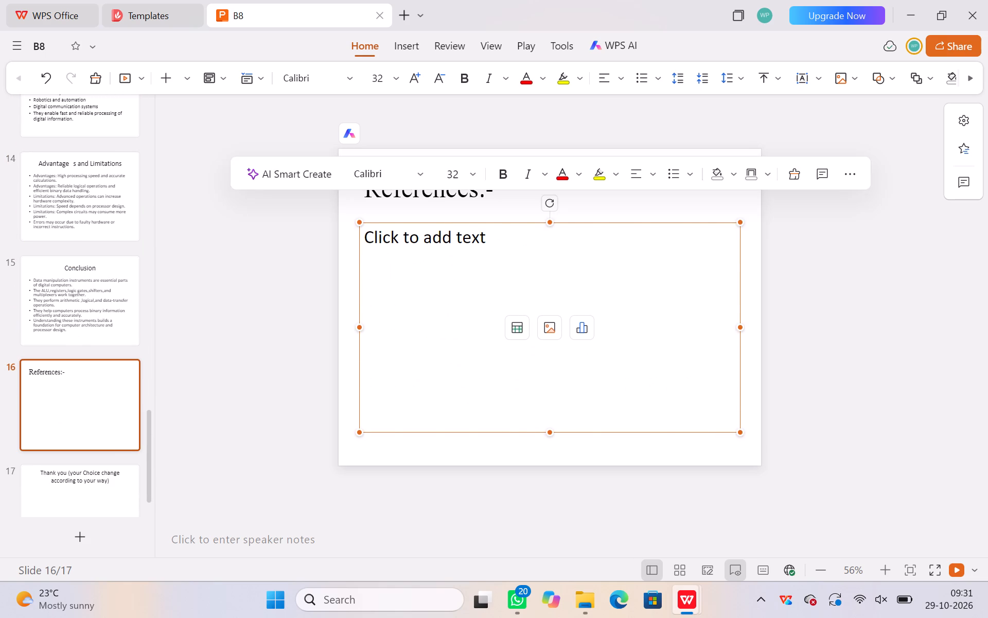
left_click(479, 241)
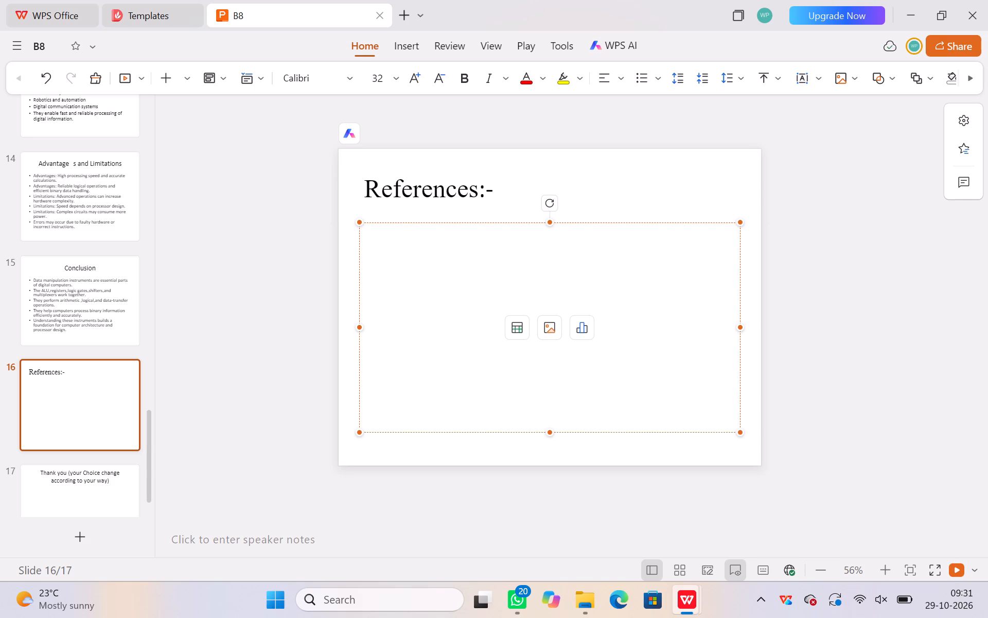
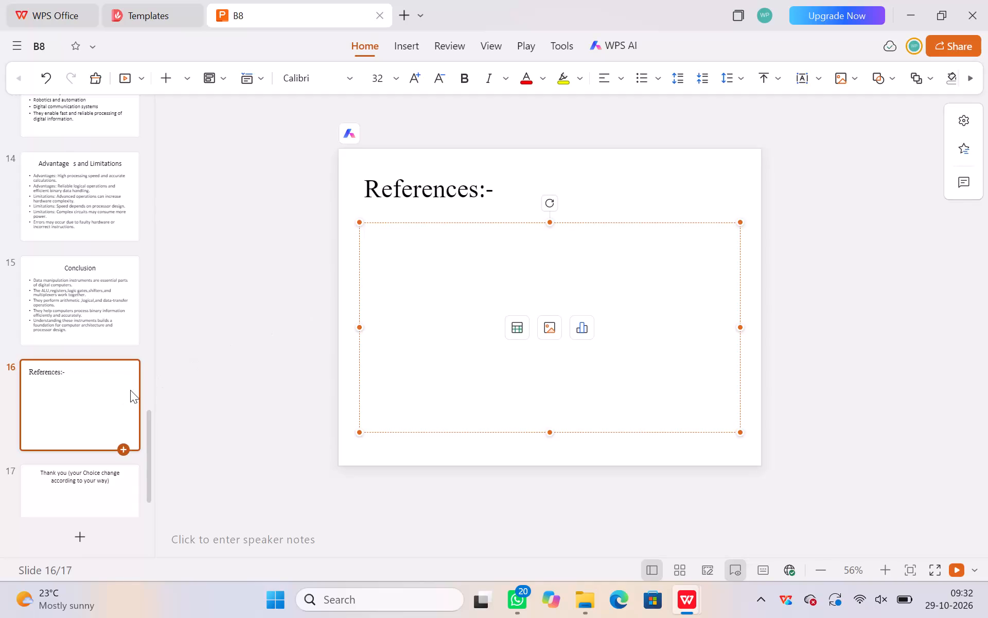
Try to cut the title text out of the Thank you slide, slide 17.
scroll(130, 390, "down", 1)
left_click(51, 471)
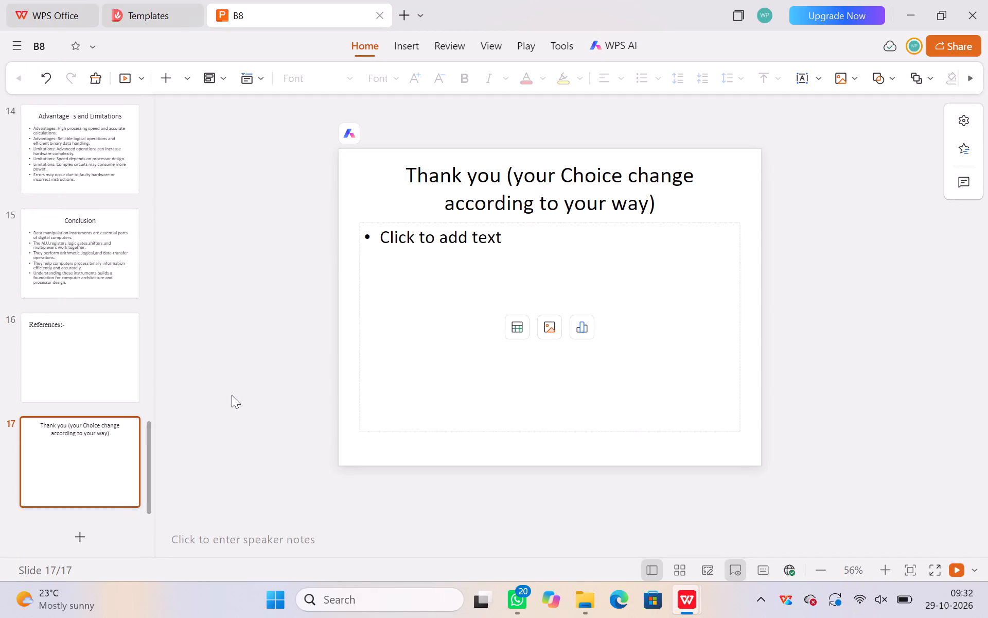
left_click(505, 200)
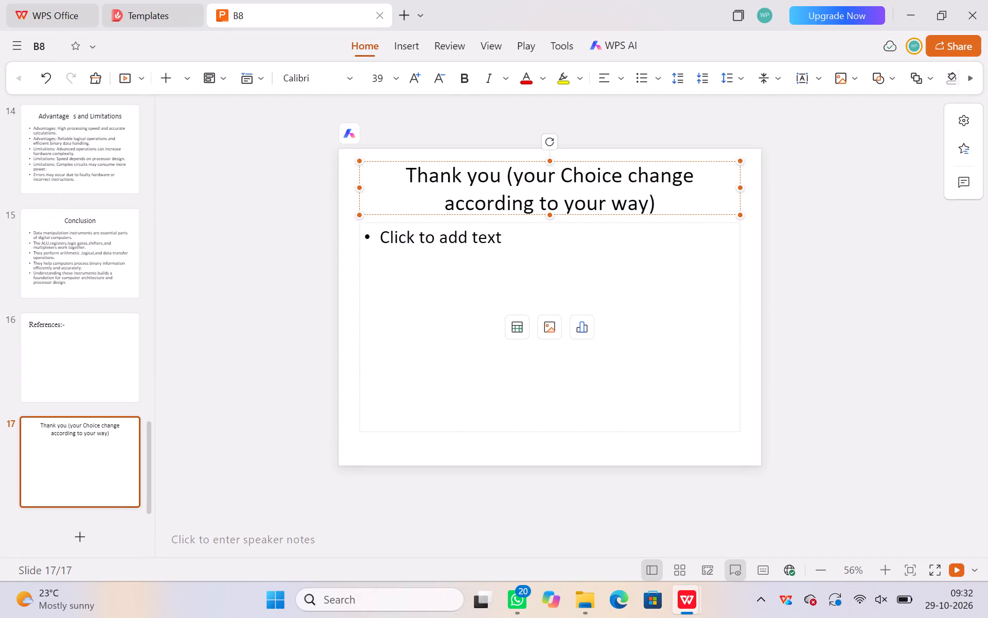
right_click(570, 182)
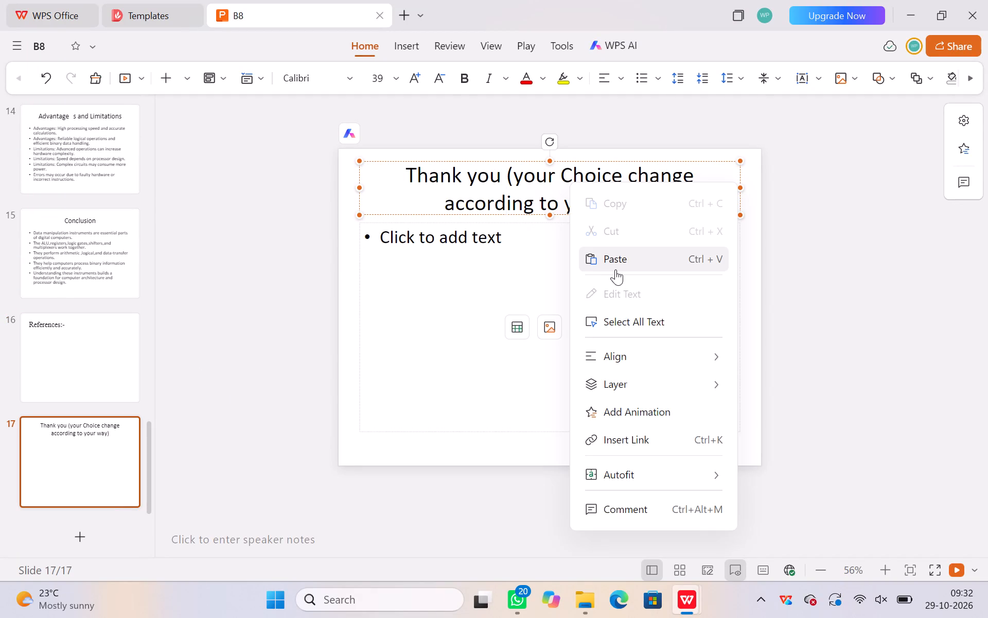
left_click(471, 186)
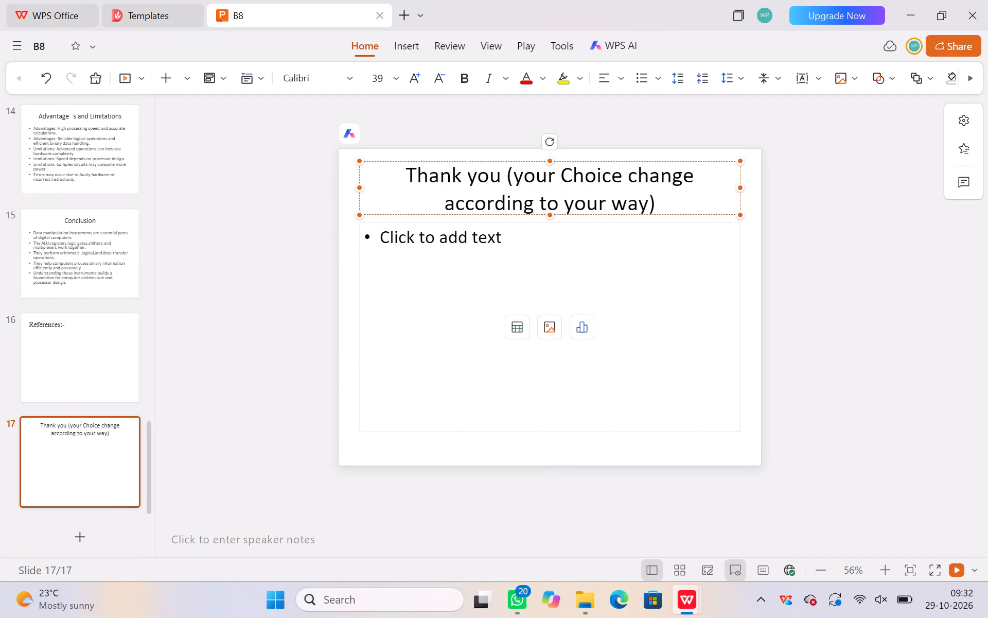
right_click(360, 166)
triple_click(554, 194)
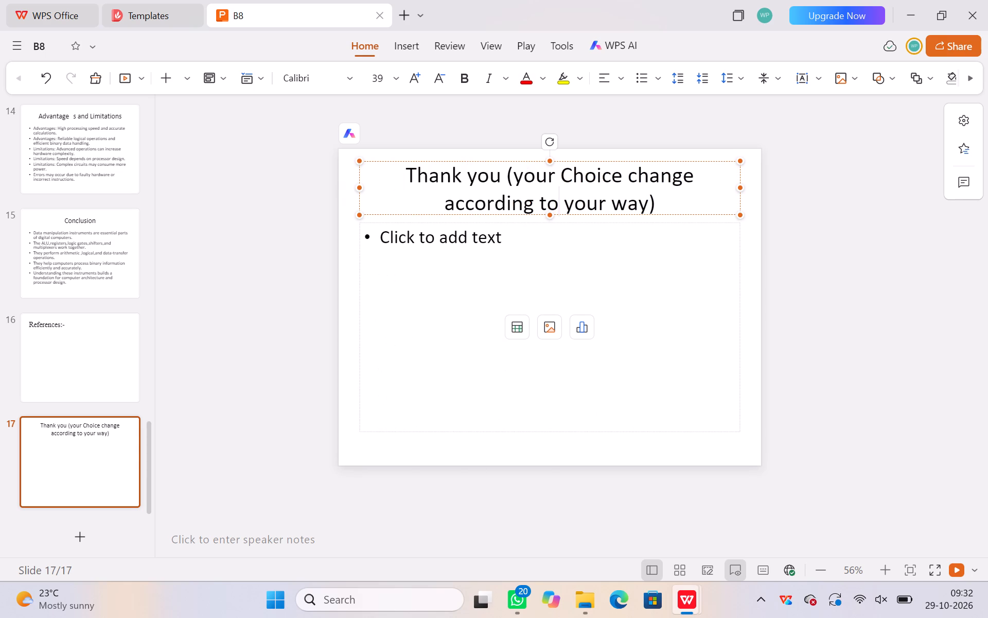
right_click(554, 194)
left_click(583, 244)
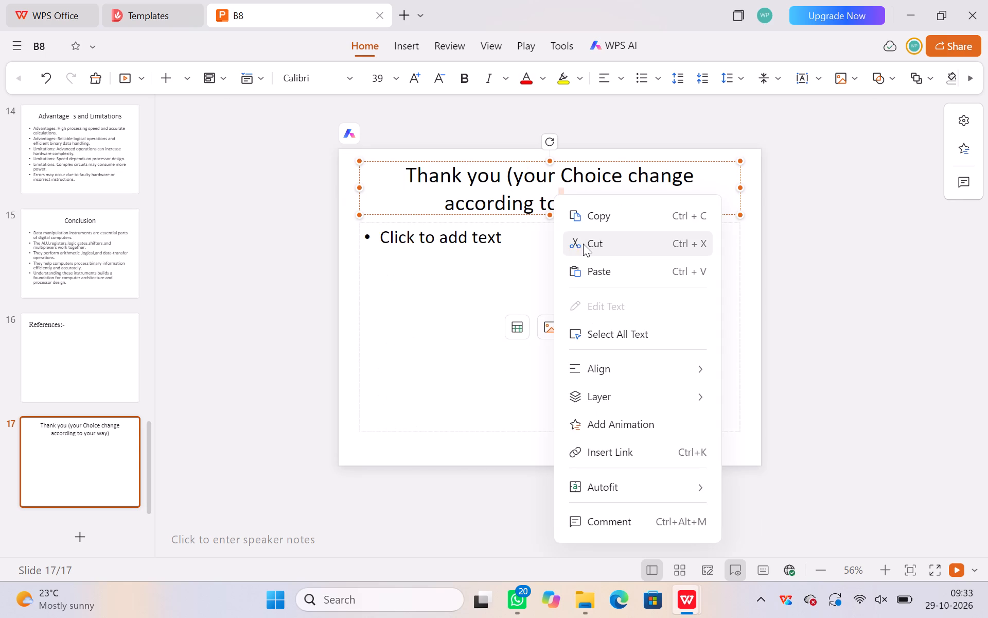
left_click(402, 169)
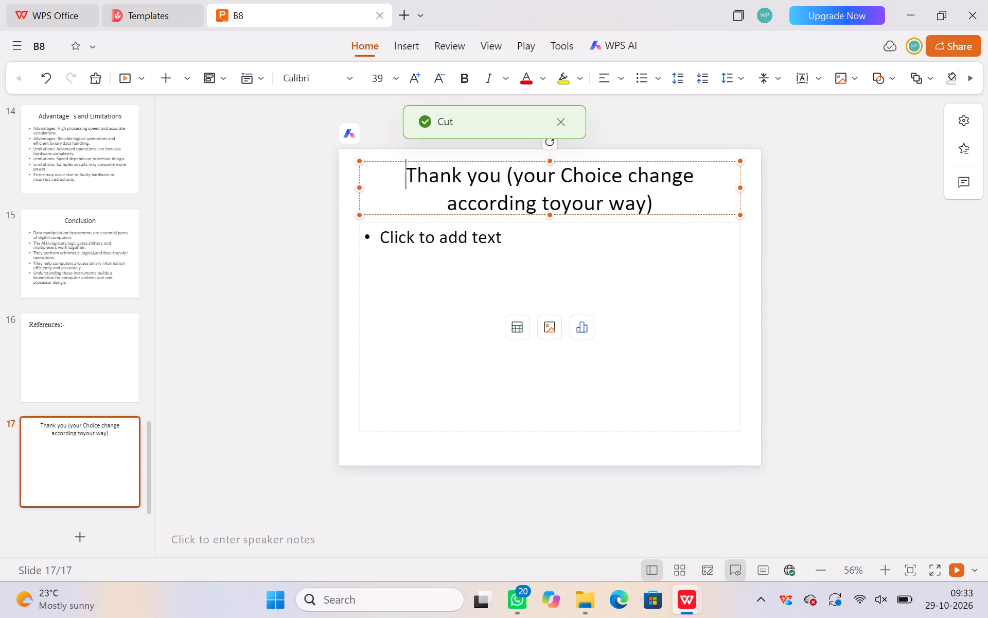
Start inserting a picture into slide 17's body placeholder and look through the Desktop, Downloads and Documents folders for a suitable image.
left_click(550, 324)
left_click(563, 359)
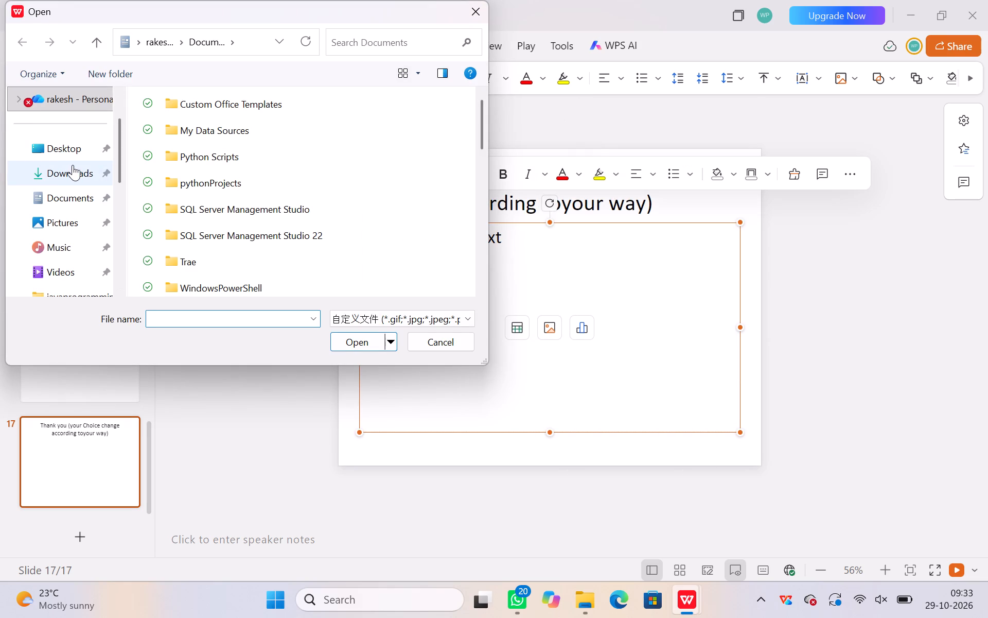
left_click(67, 148)
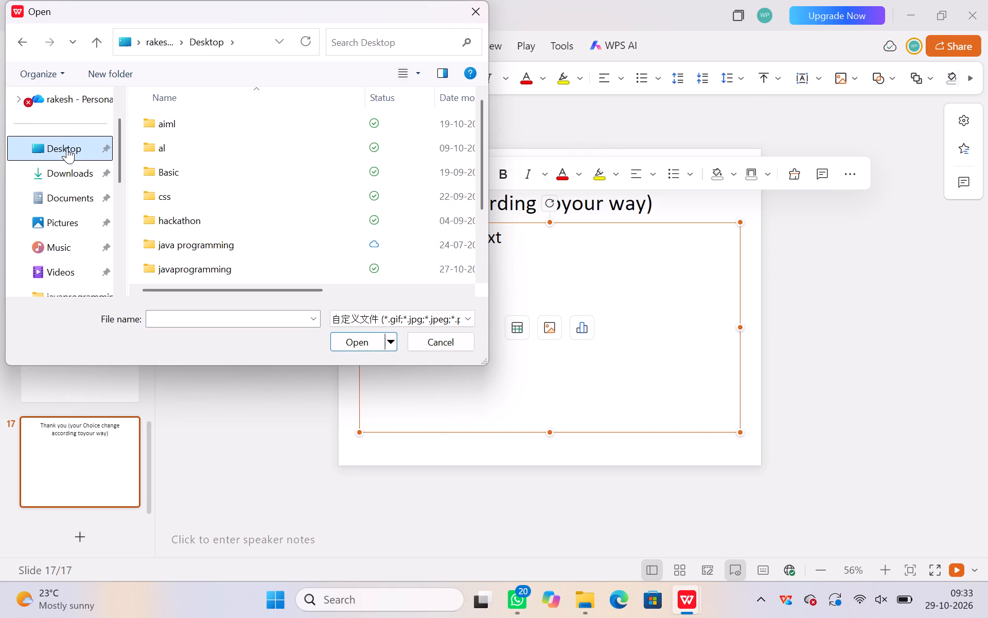
scroll(49, 139, "up", 5)
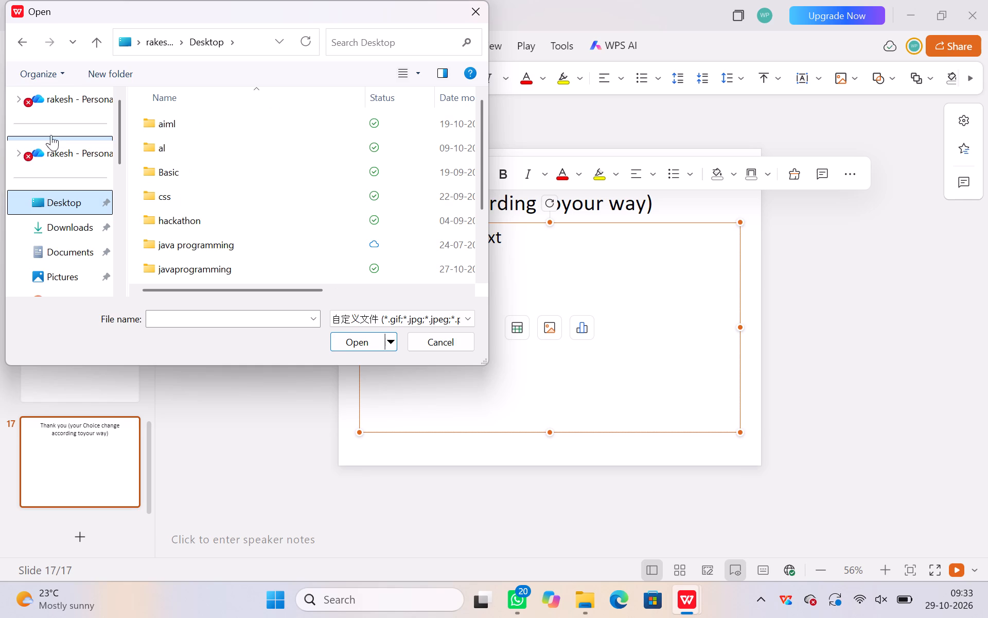
left_click_drag(71, 86, 70, 98)
left_click(70, 98)
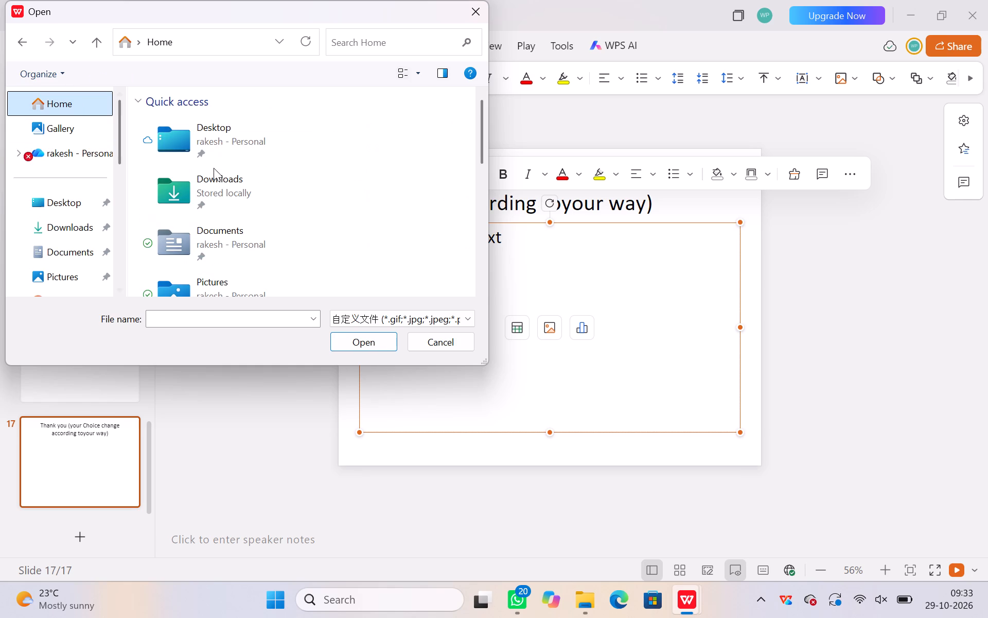
double_click(215, 144)
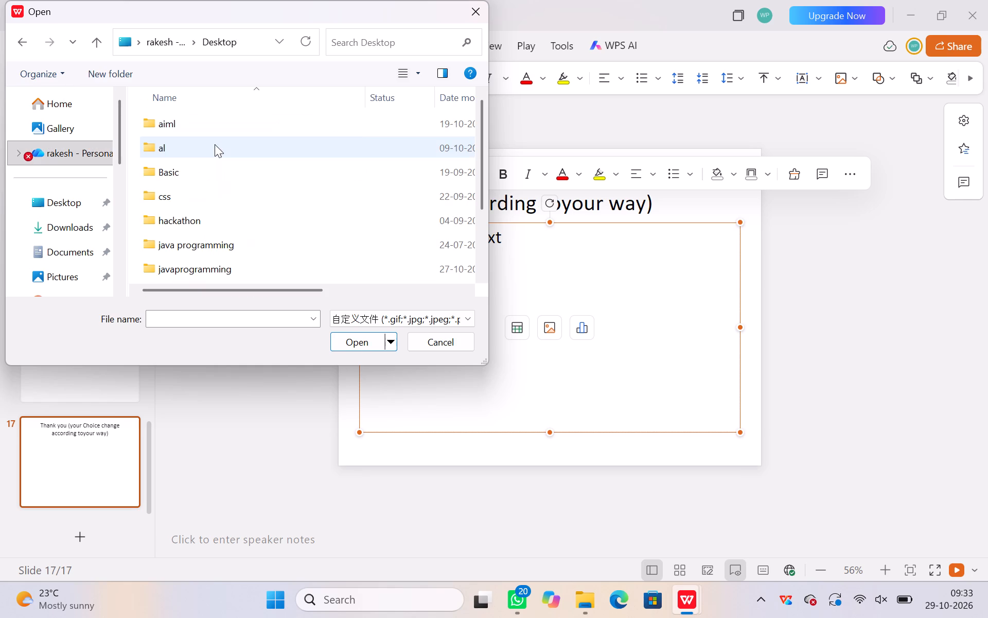
scroll(217, 168, "down", 2)
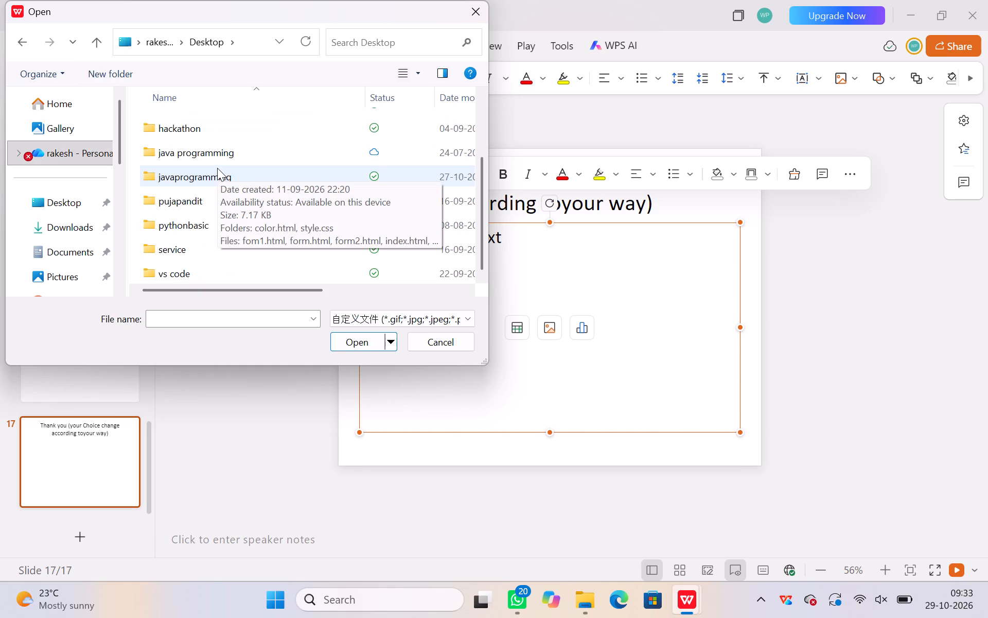
scroll(264, 176, "left", 2)
scroll(264, 176, "down", 1)
scroll(264, 176, "up", 4)
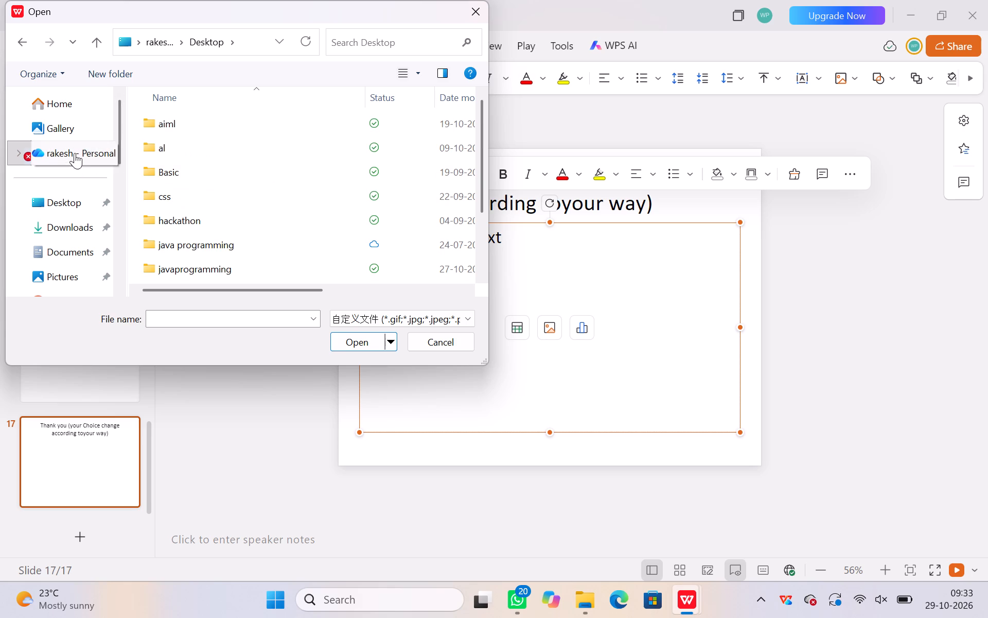
left_click(25, 48)
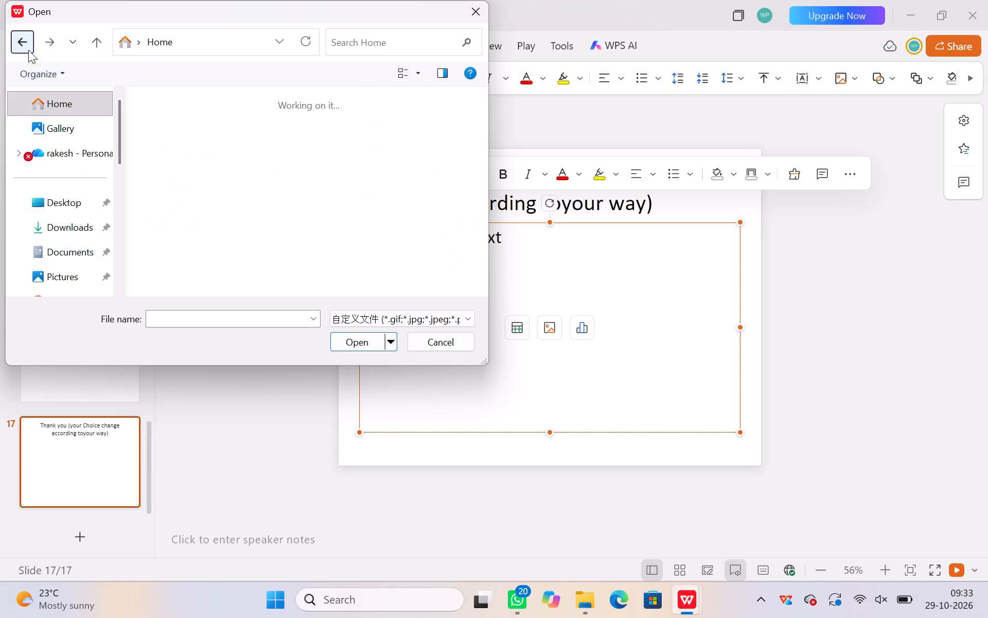
double_click(211, 182)
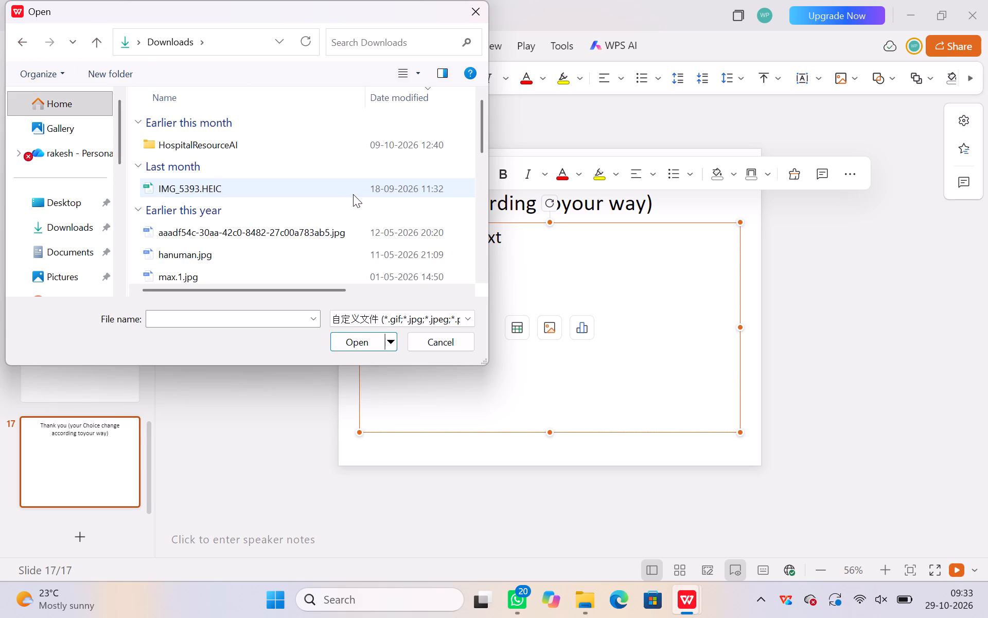
scroll(353, 194, "down", 3)
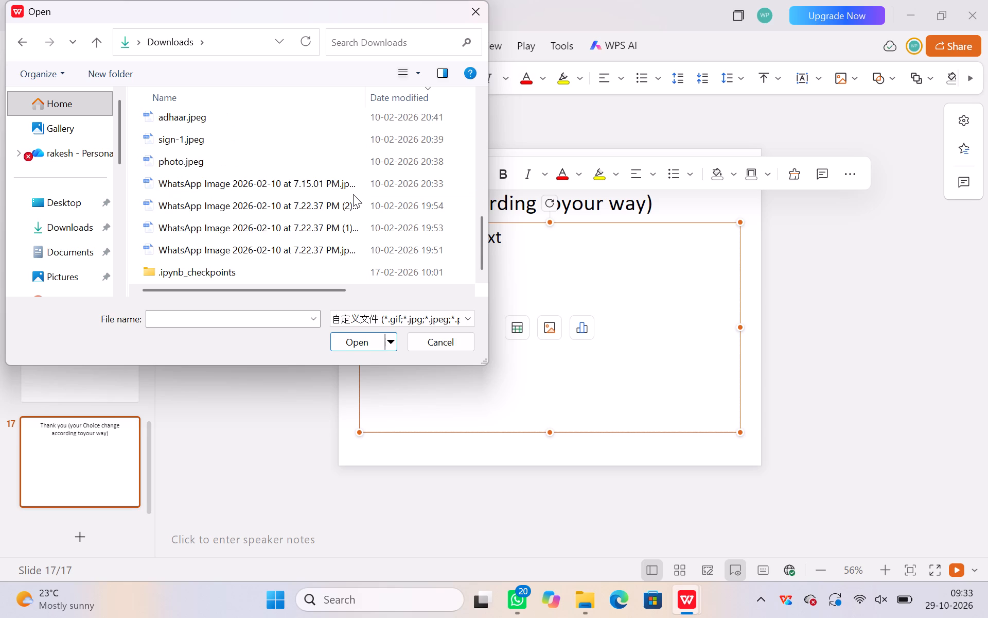
scroll(353, 194, "down", 2)
left_click(17, 40)
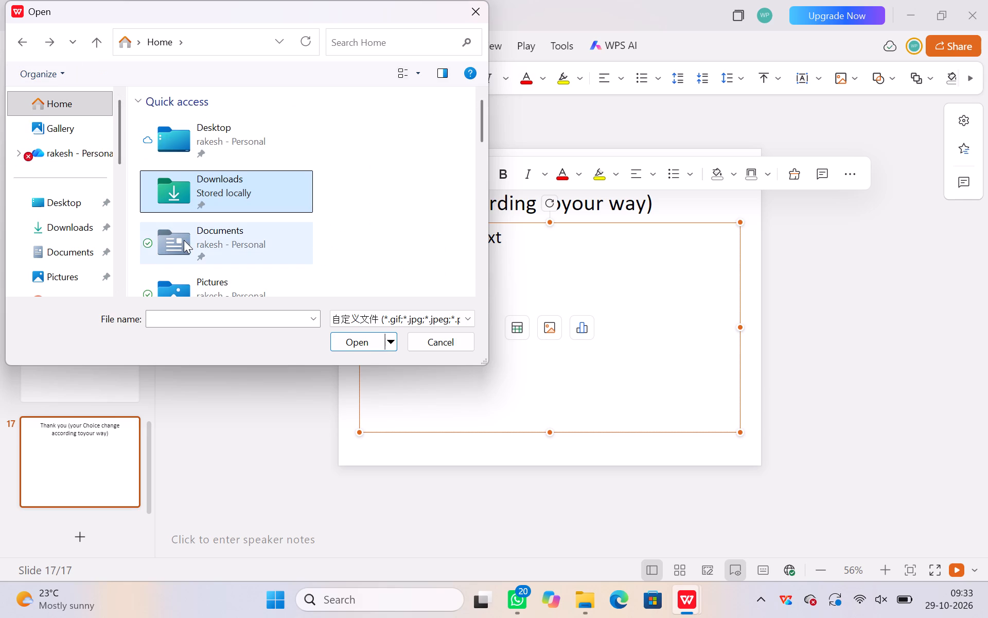
double_click(184, 240)
scroll(340, 225, "down", 1)
scroll(340, 225, "left", 2)
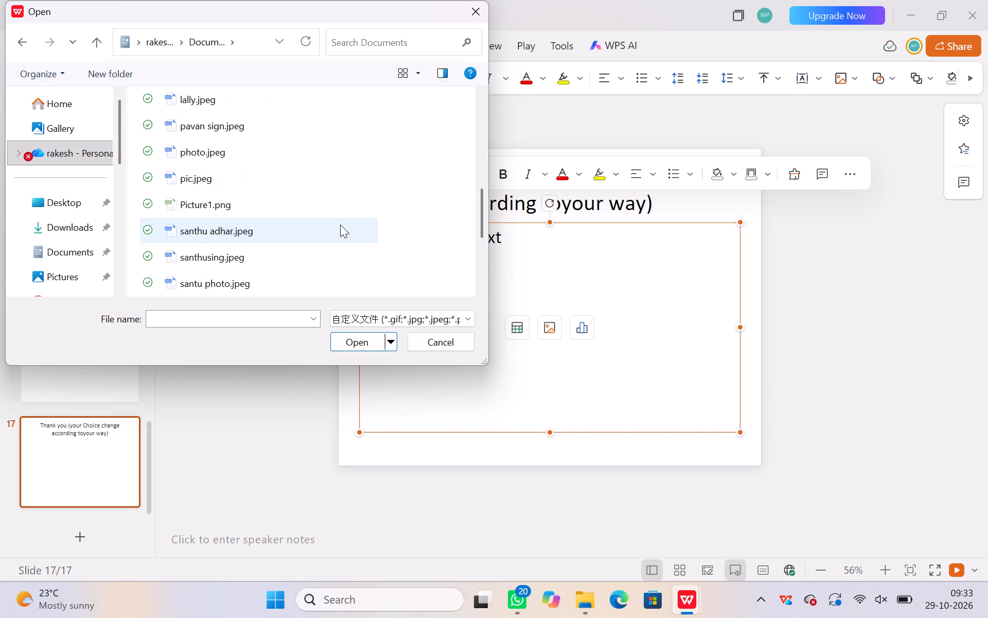
scroll(340, 225, "left", 1)
scroll(273, 145, "down", 1)
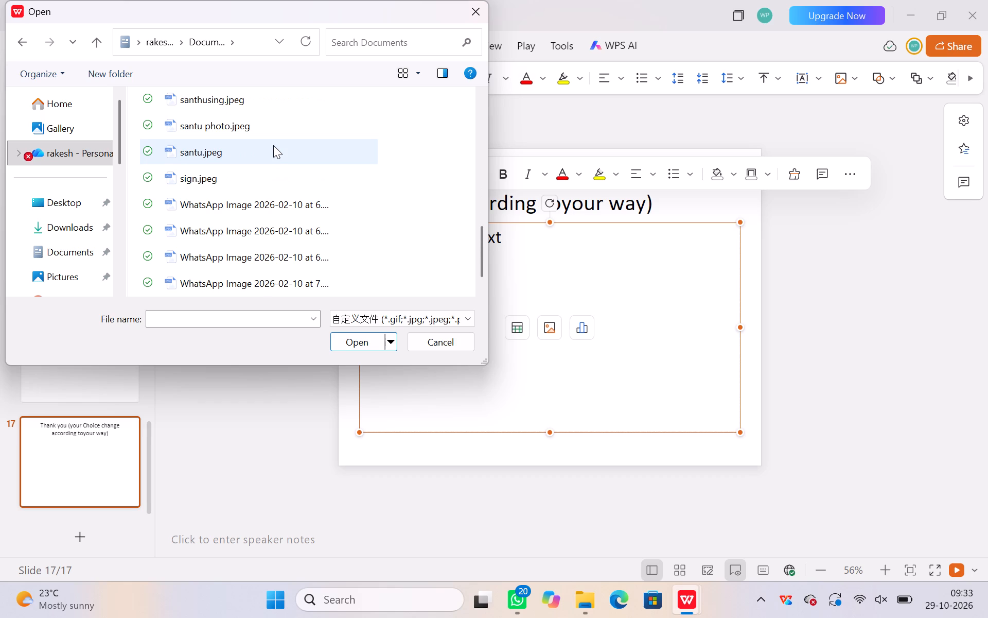
scroll(273, 145, "down", 1)
scroll(273, 145, "up", 9)
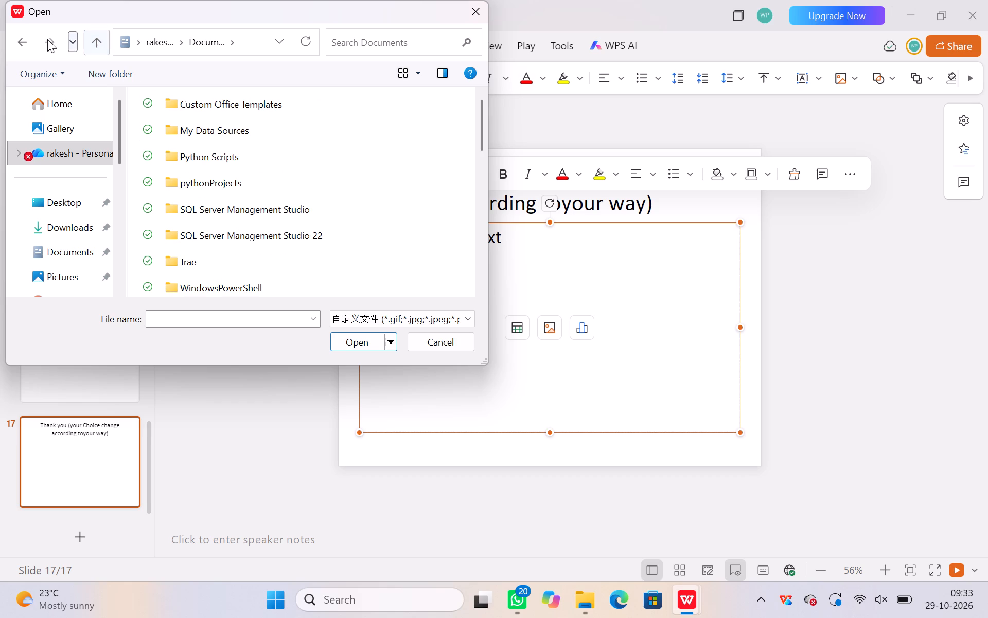
Insert Screenshot (1).png from the Screenshots folder within Pictures into the body placeholder of slide 17.
left_click(28, 40)
scroll(218, 214, "down", 1)
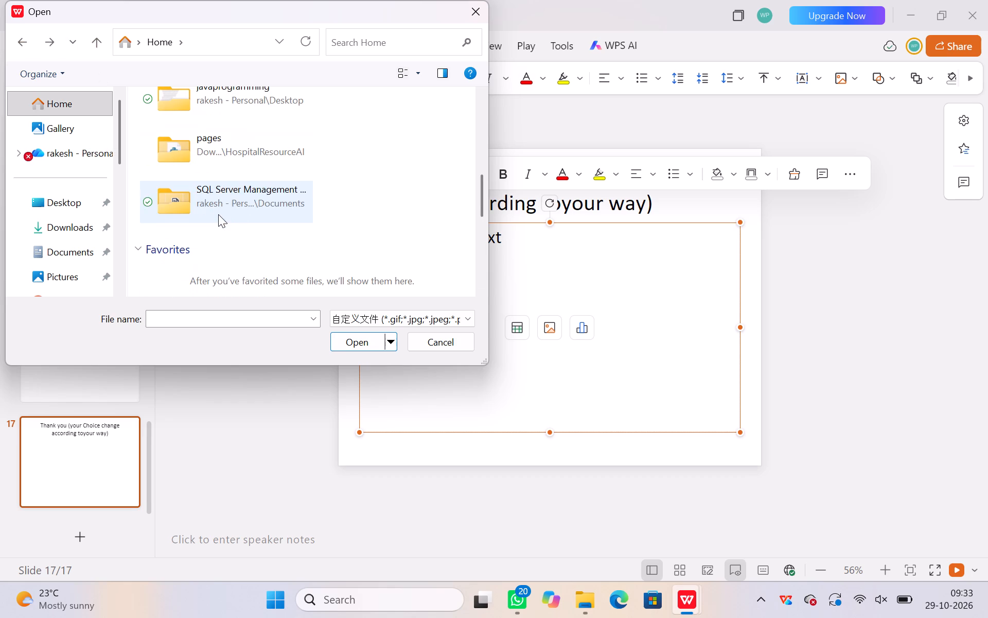
scroll(221, 153, "up", 1)
double_click(221, 162)
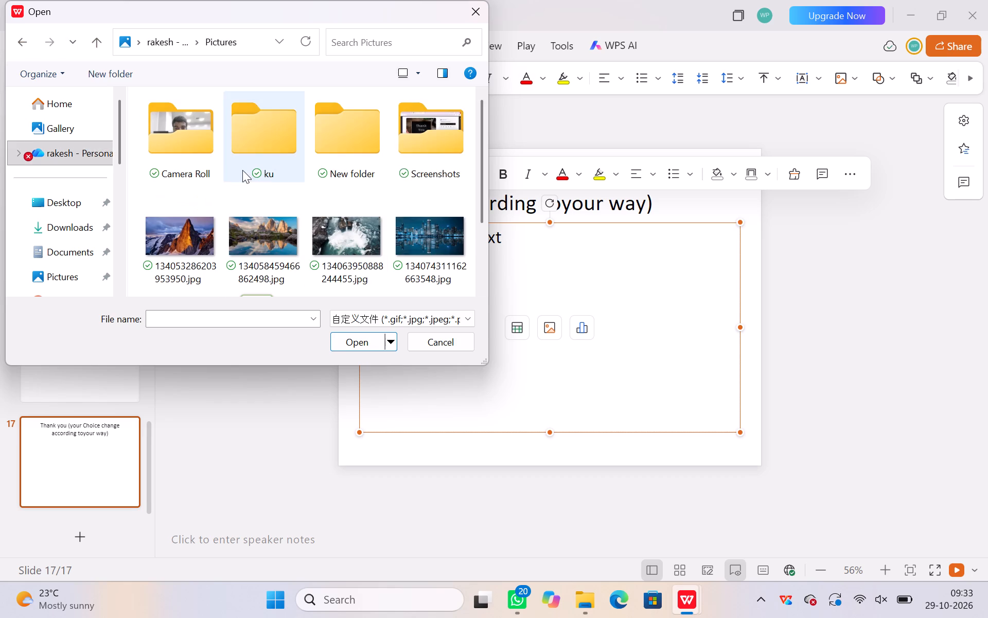
left_click(437, 122)
double_click(437, 122)
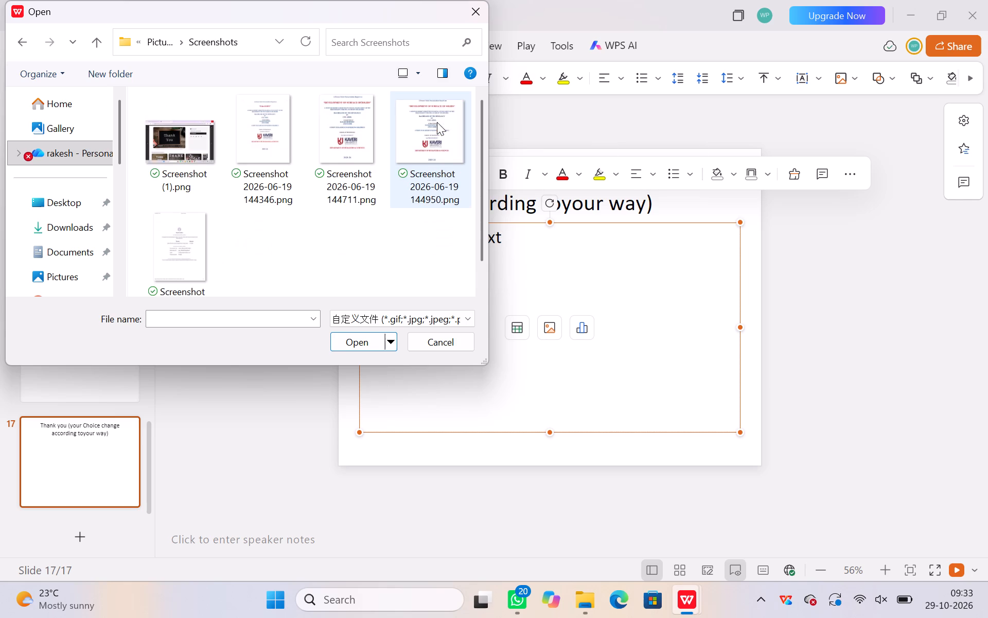
double_click(171, 128)
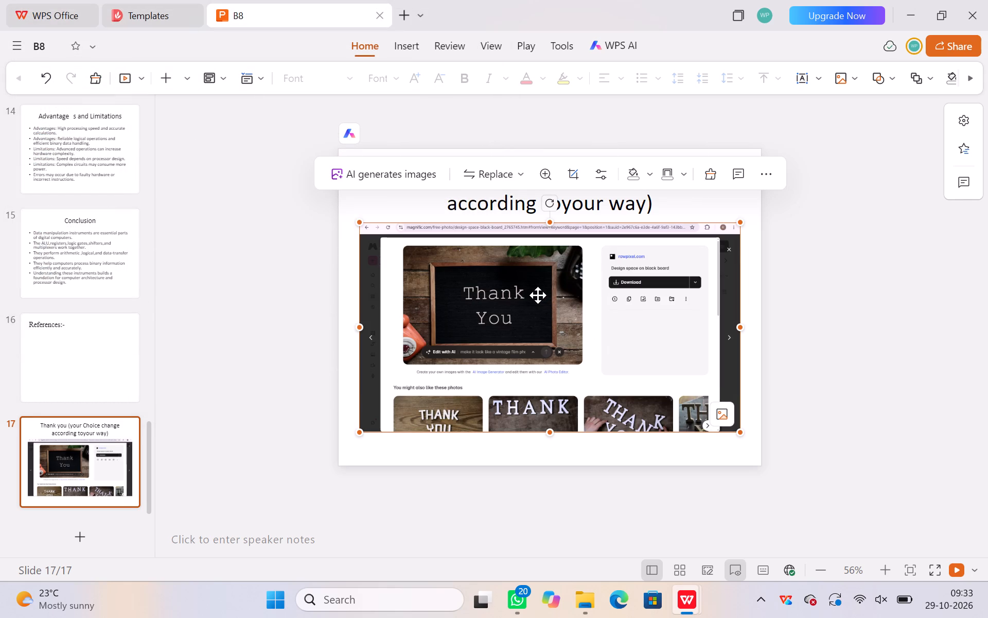
Start cropping the inserted screenshot on slide 17 and enlarge the image behind the crop frame.
left_click(538, 295)
left_click(567, 170)
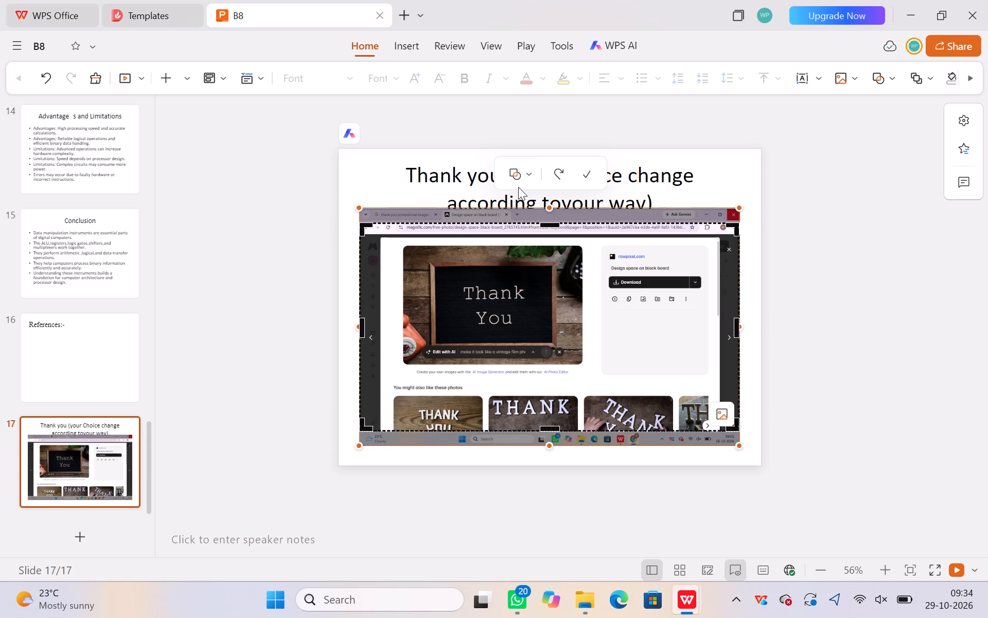
left_click_drag(357, 204, 256, 226)
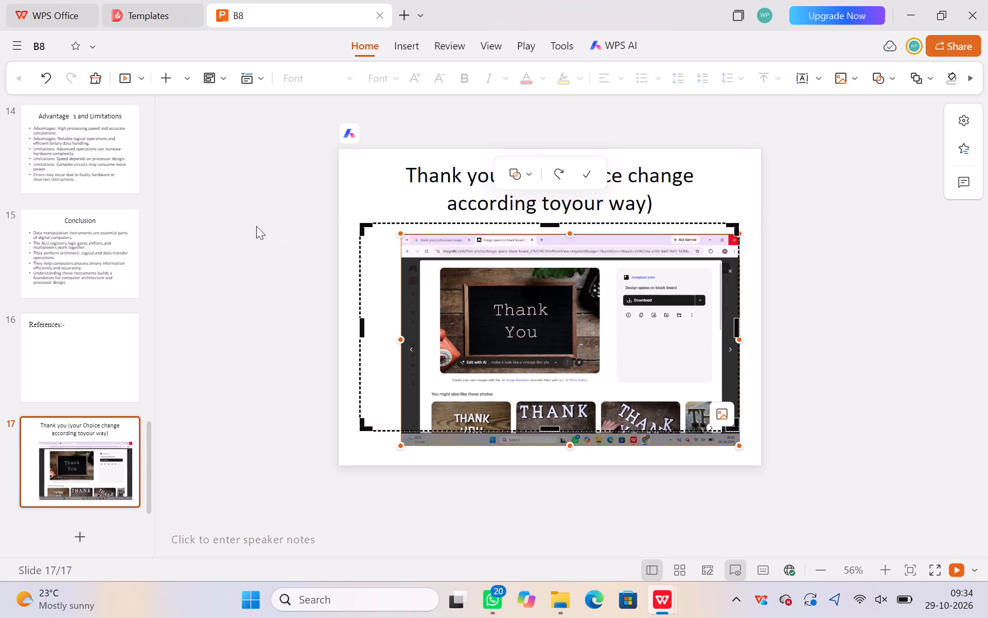
left_click_drag(256, 226, 193, 186)
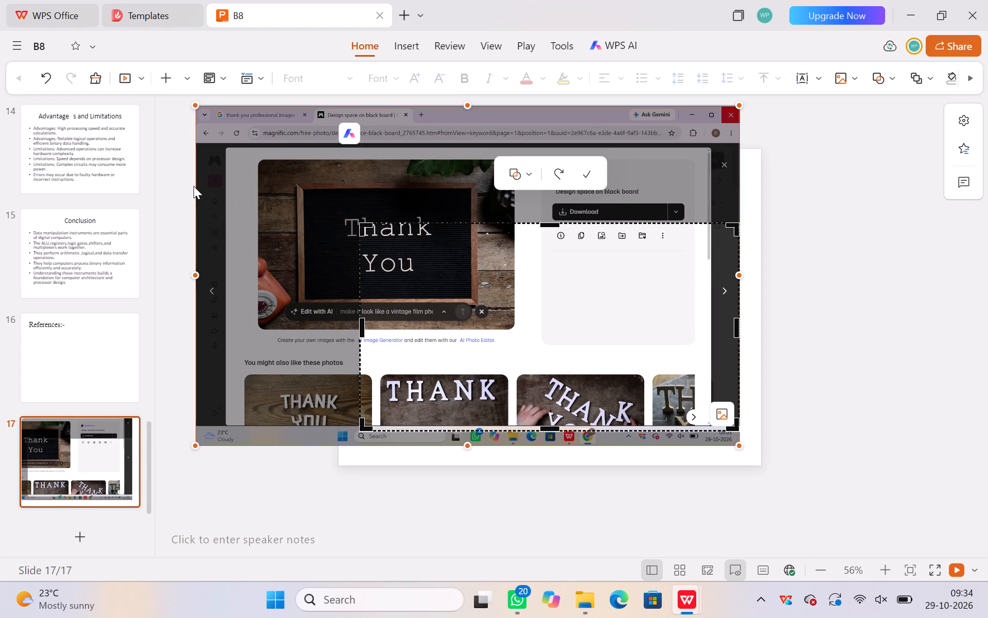
Narrow the crop frame on all four sides to the large Thank You chalkboard photo within the screenshot.
left_click_drag(362, 324, 283, 212)
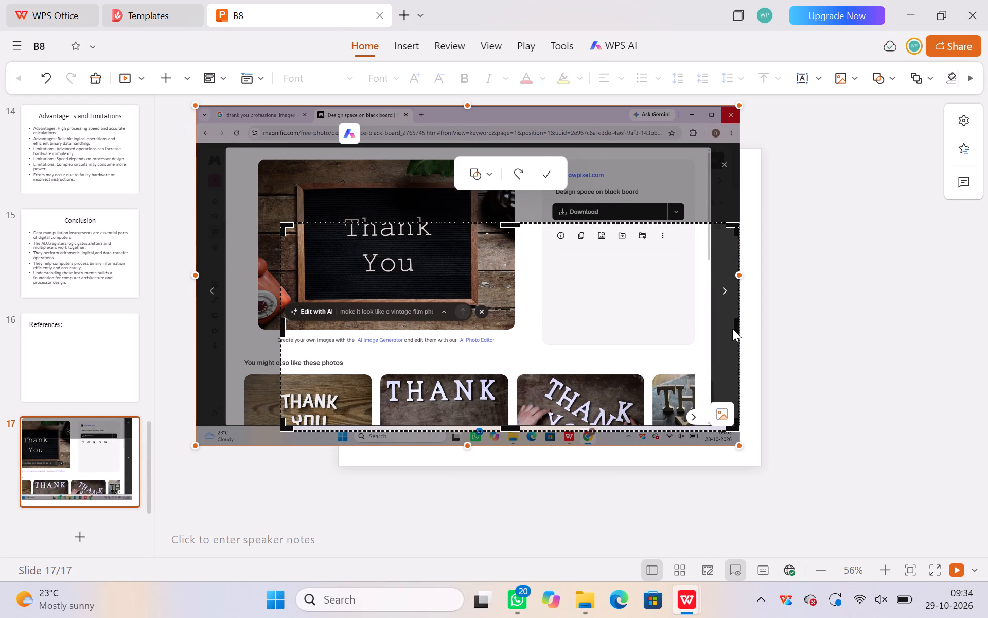
left_click_drag(735, 325, 596, 266)
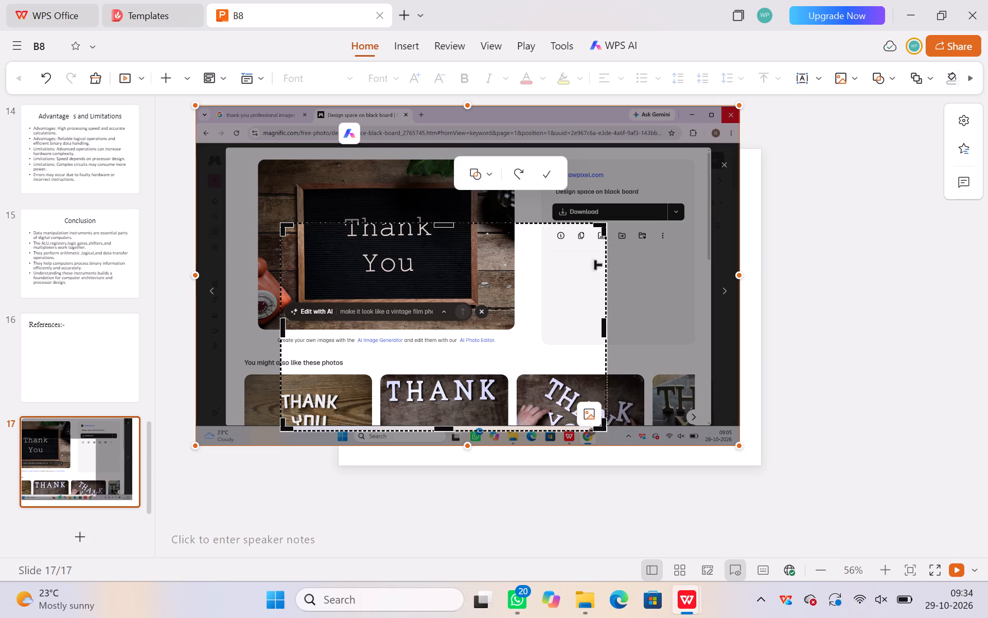
left_click_drag(596, 266, 514, 249)
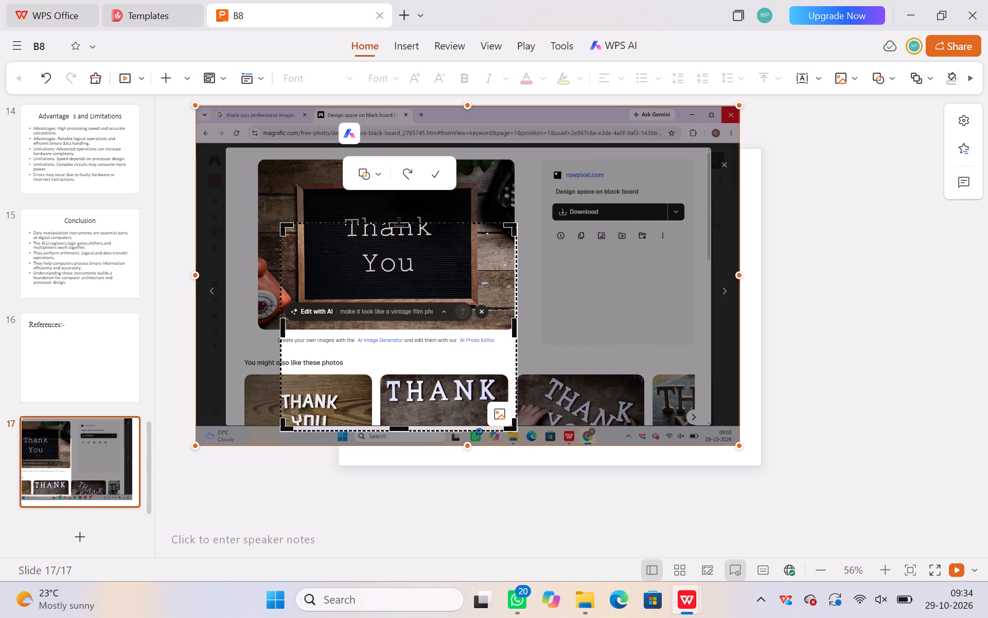
left_click_drag(400, 224, 394, 167)
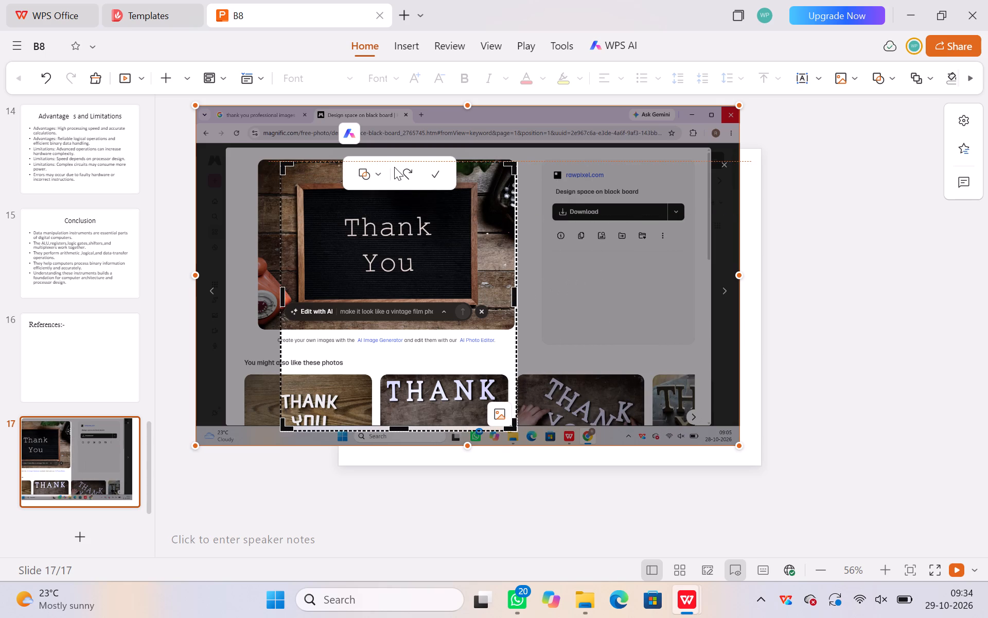
left_click_drag(394, 167, 395, 173)
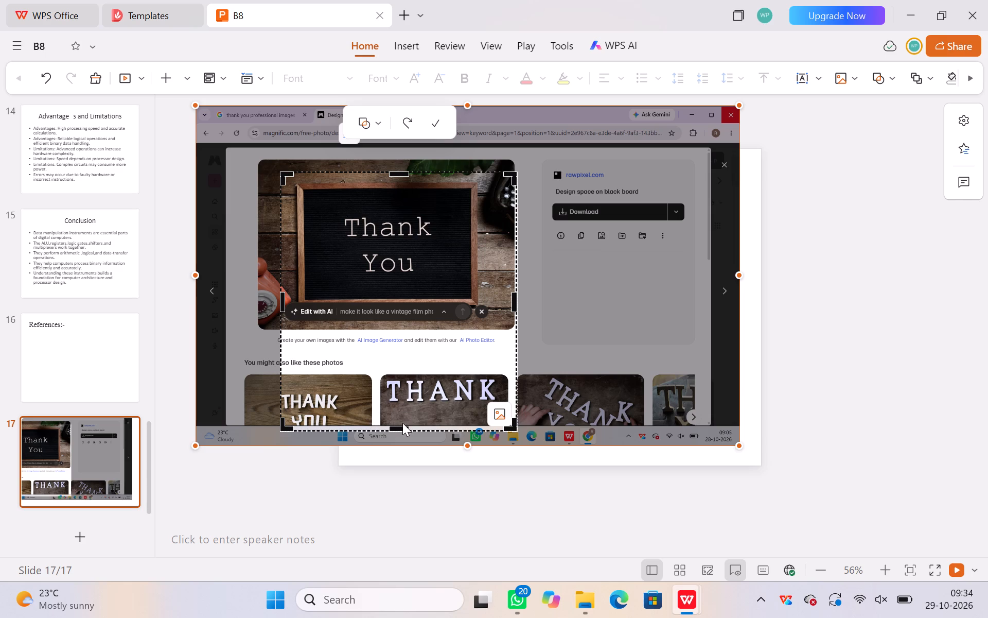
left_click_drag(400, 428, 368, 321)
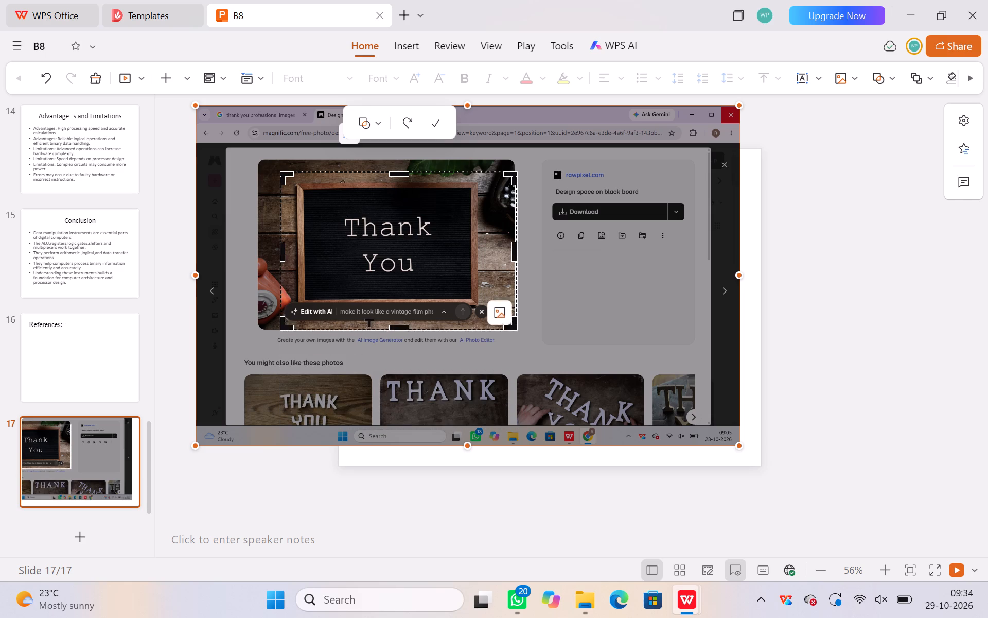
left_click_drag(368, 321, 366, 312)
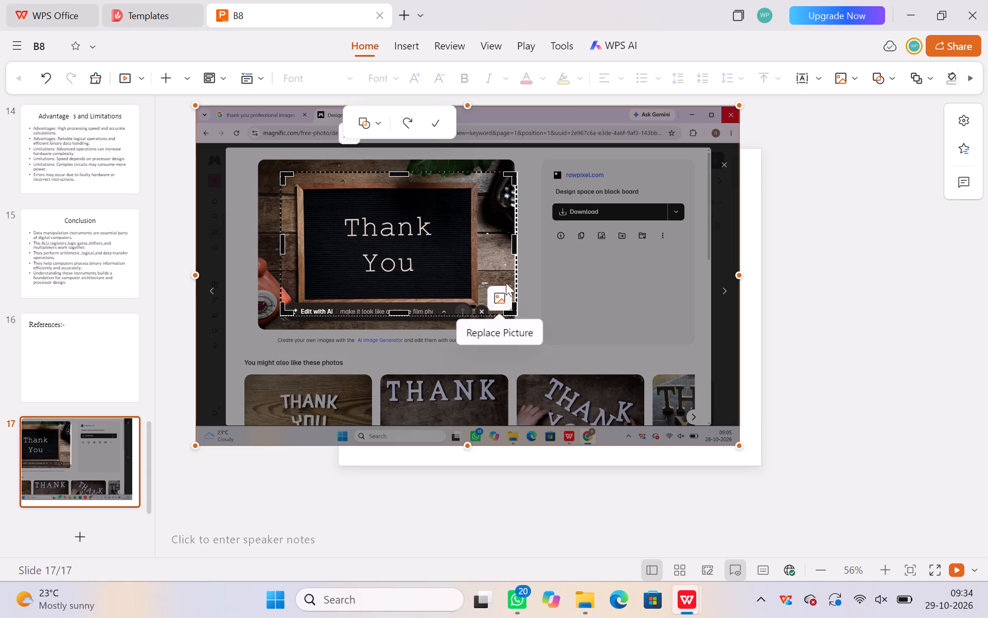
Tighten the crop to the wooden frame of the Thank You board and apply it.
left_click_drag(511, 246, 485, 250)
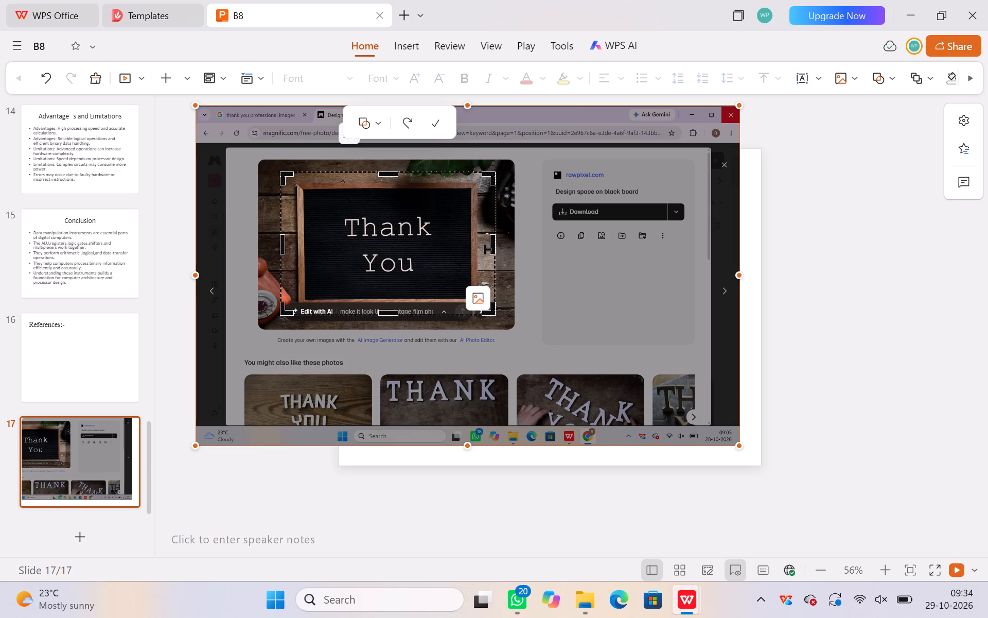
left_click_drag(485, 250, 492, 243)
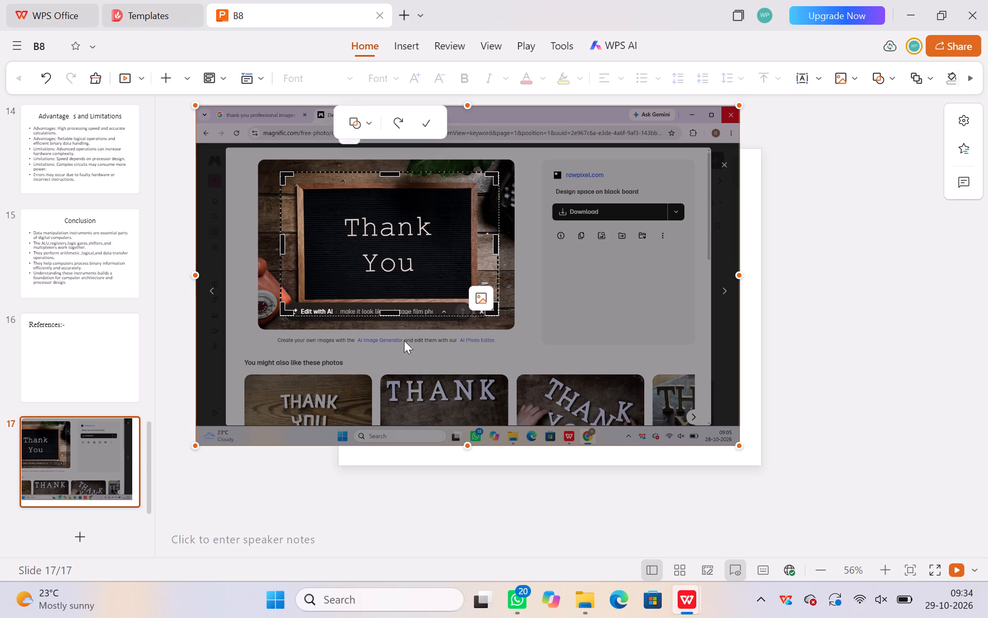
left_click(650, 333)
left_click_drag(391, 314, 391, 306)
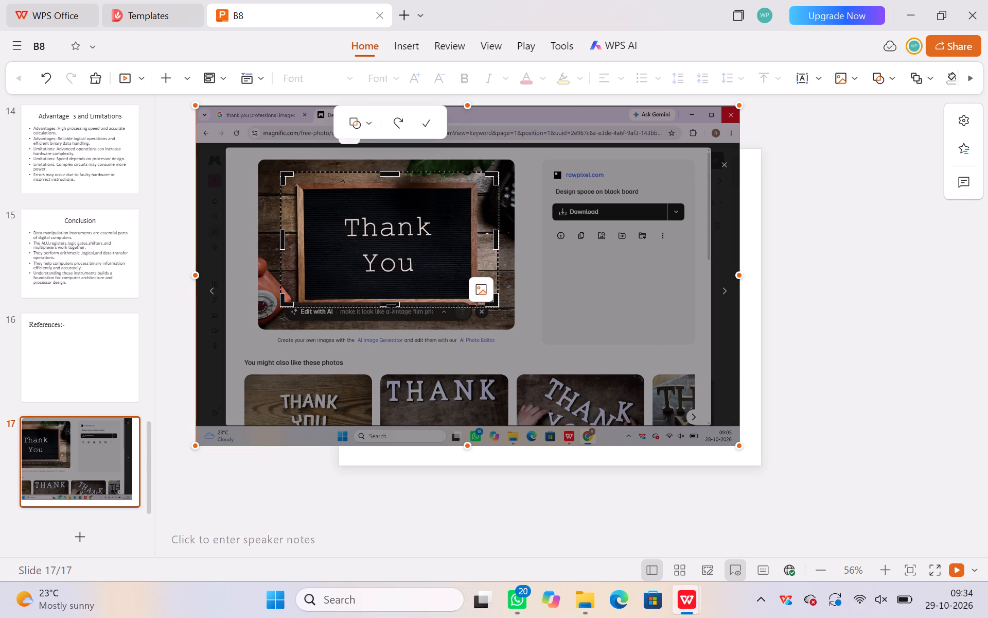
left_click_drag(391, 306, 391, 307)
left_click_drag(392, 174, 390, 180)
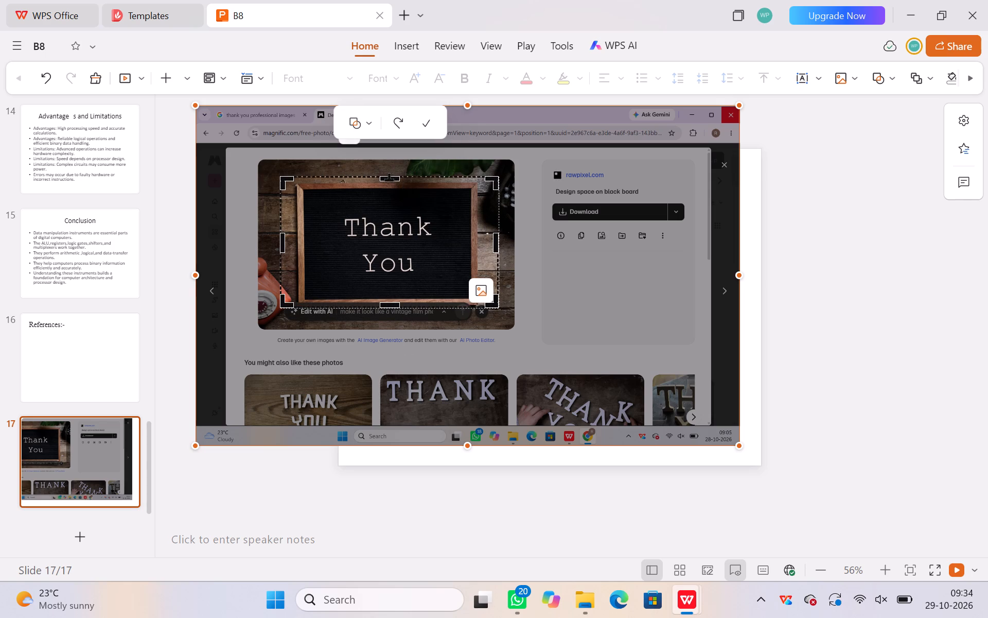
left_click_drag(390, 180, 391, 183)
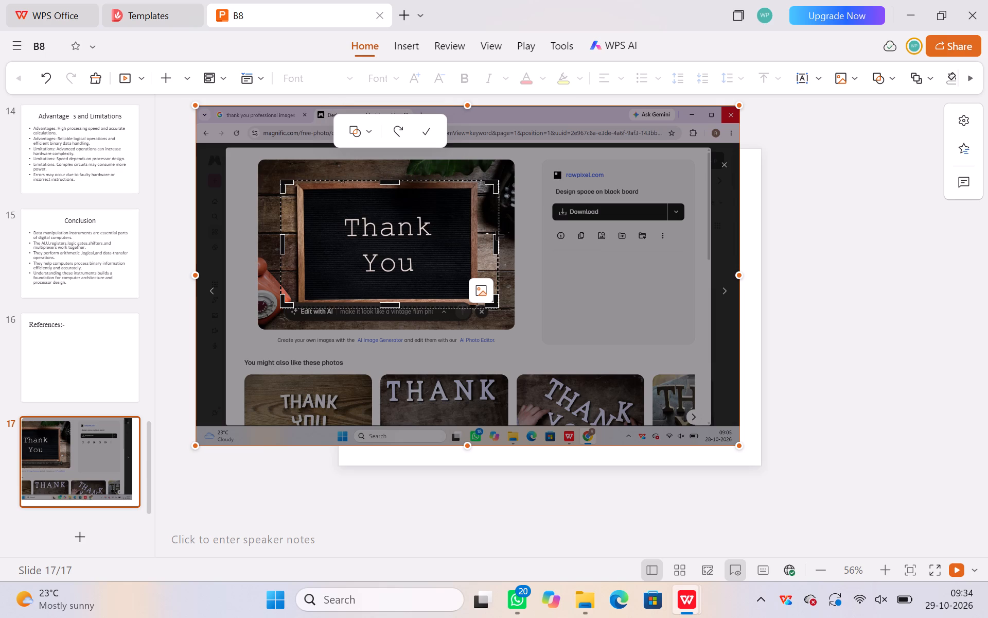
left_click_drag(498, 237, 480, 236)
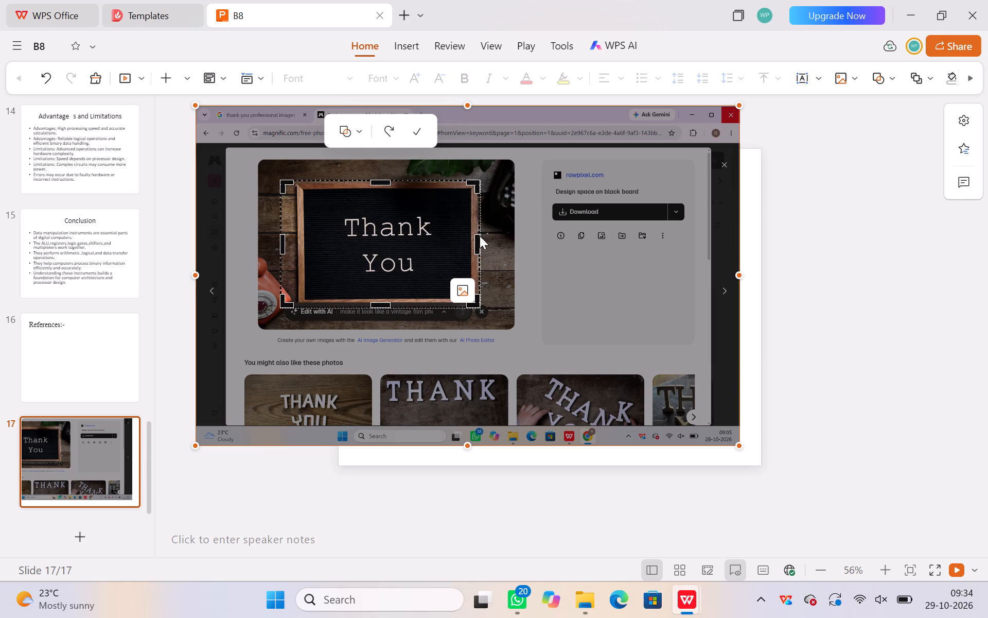
left_click_drag(279, 247, 284, 247)
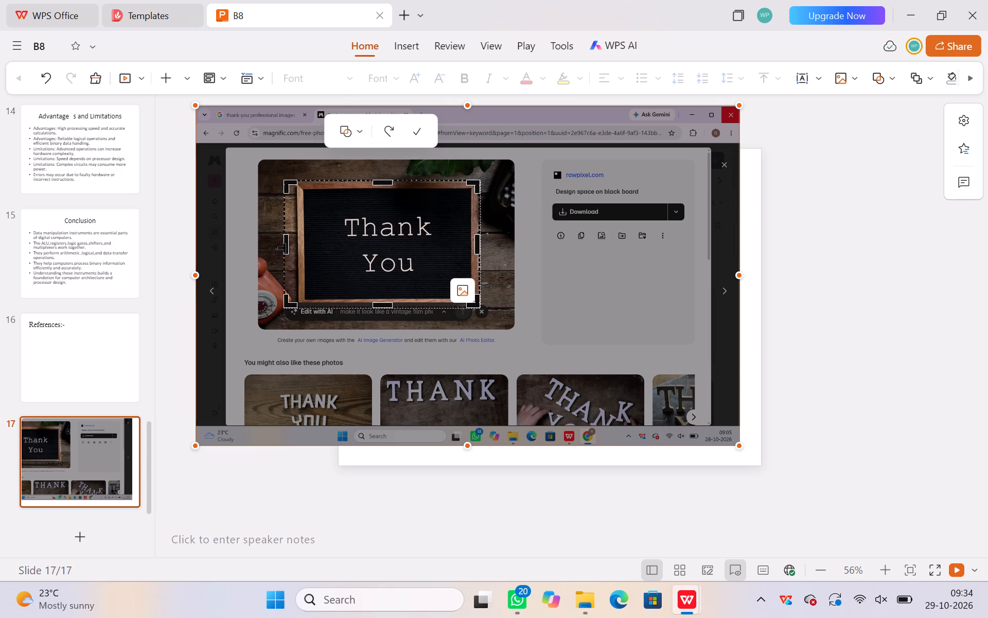
left_click_drag(284, 247, 297, 250)
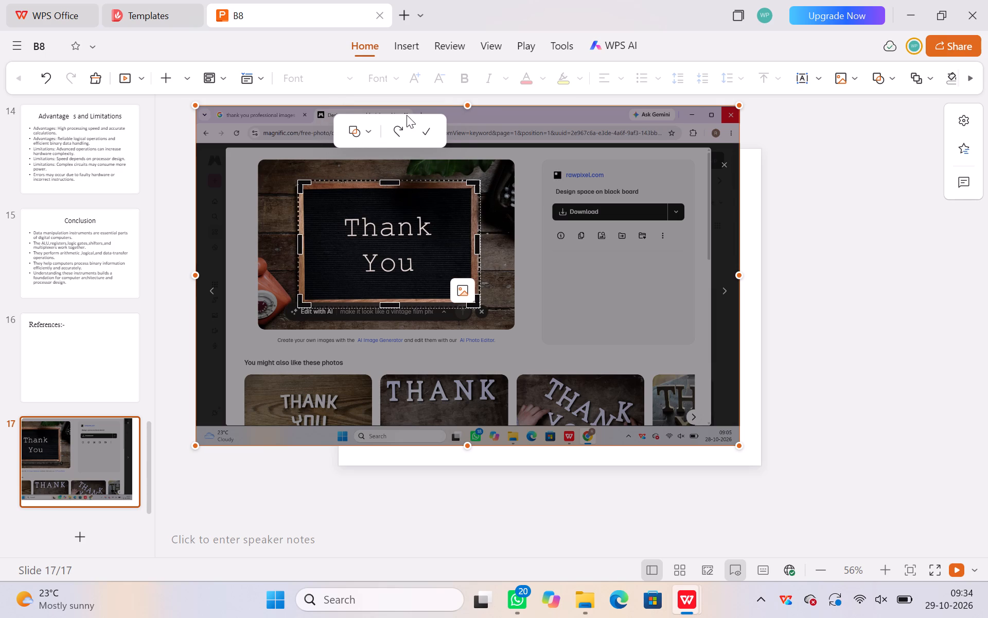
left_click(428, 132)
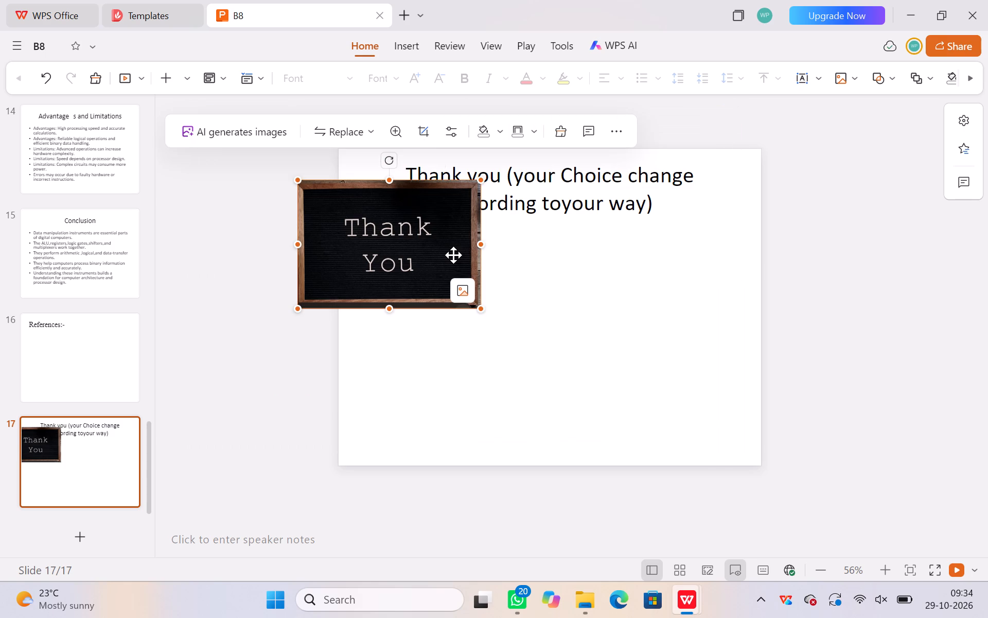
Move the cropped Thank You picture below the title, centred horizontally on slide 17 at about X 155, Y 137.
left_click(432, 257)
left_click_drag(432, 257, 593, 332)
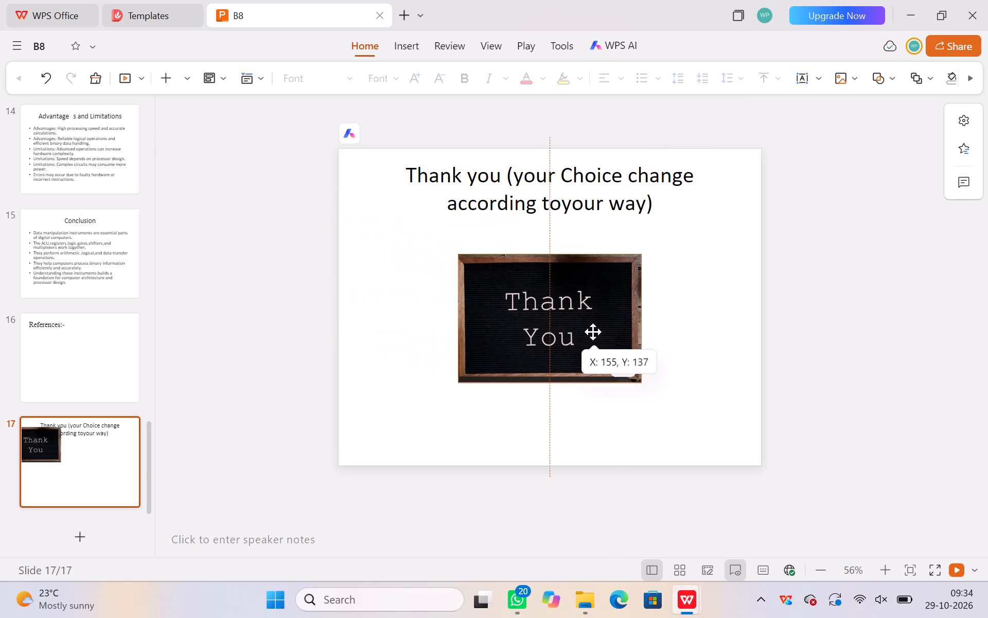
left_click(550, 249)
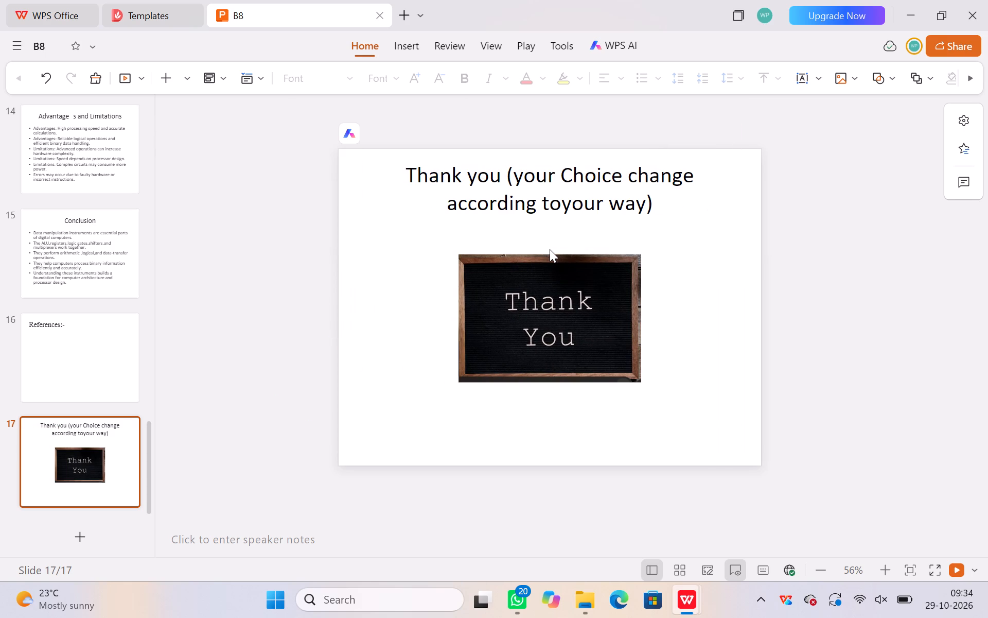
Enlarge the Thank You picture, stretching it taller and scaling it from a corner, and centre it horizontally on the slide.
left_click(549, 270)
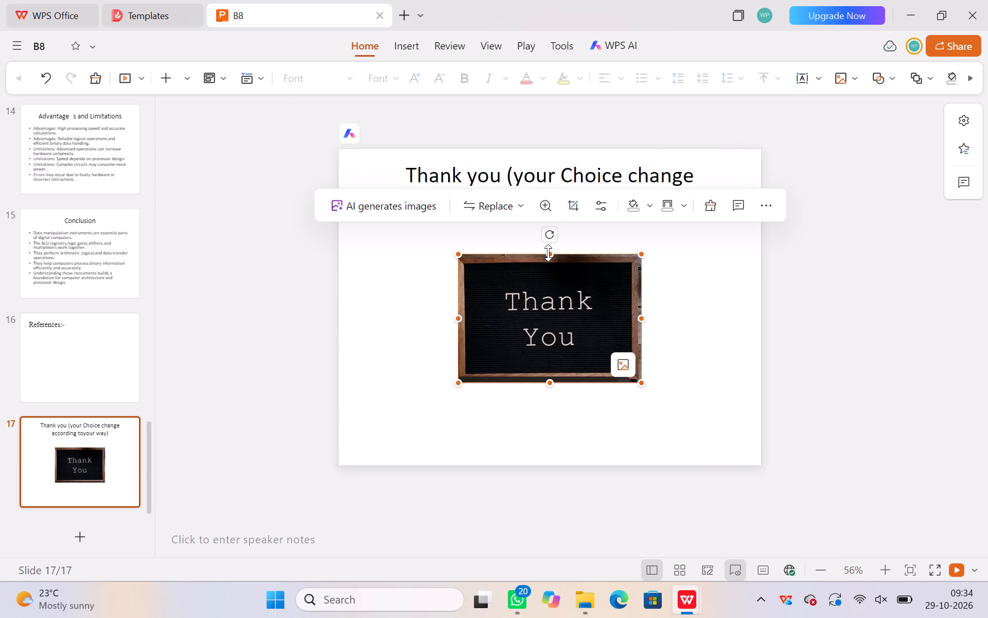
left_click_drag(548, 253, 541, 142)
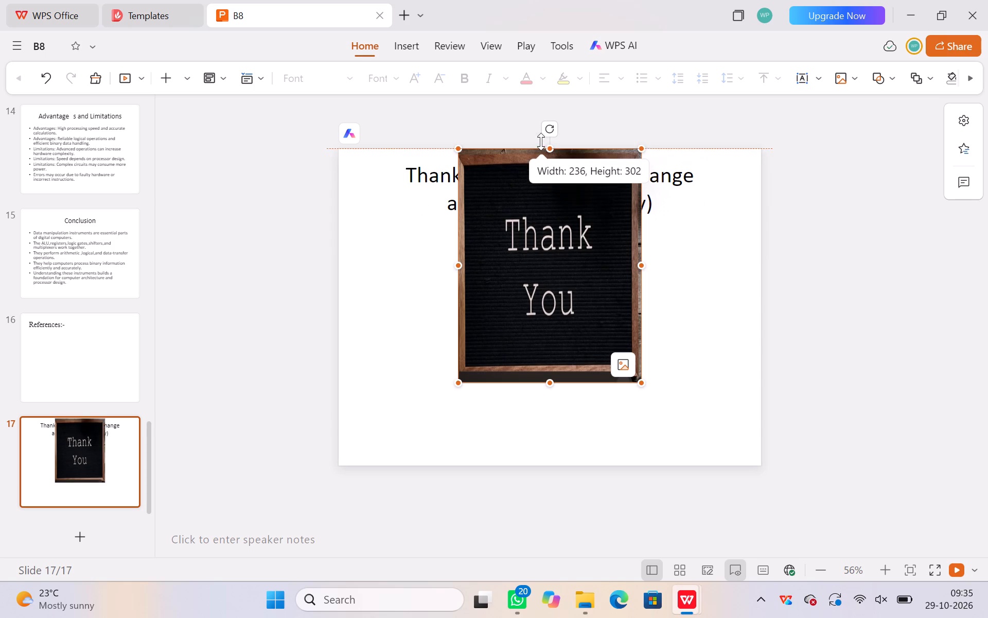
left_click_drag(541, 142, 538, 149)
left_click_drag(456, 150, 418, 313)
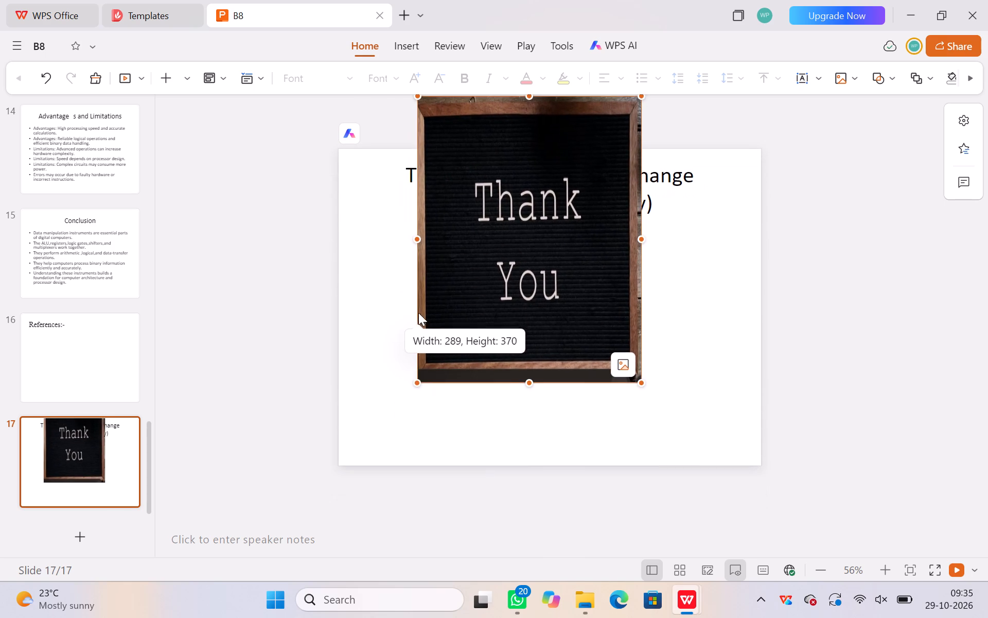
left_click_drag(418, 313, 439, 381)
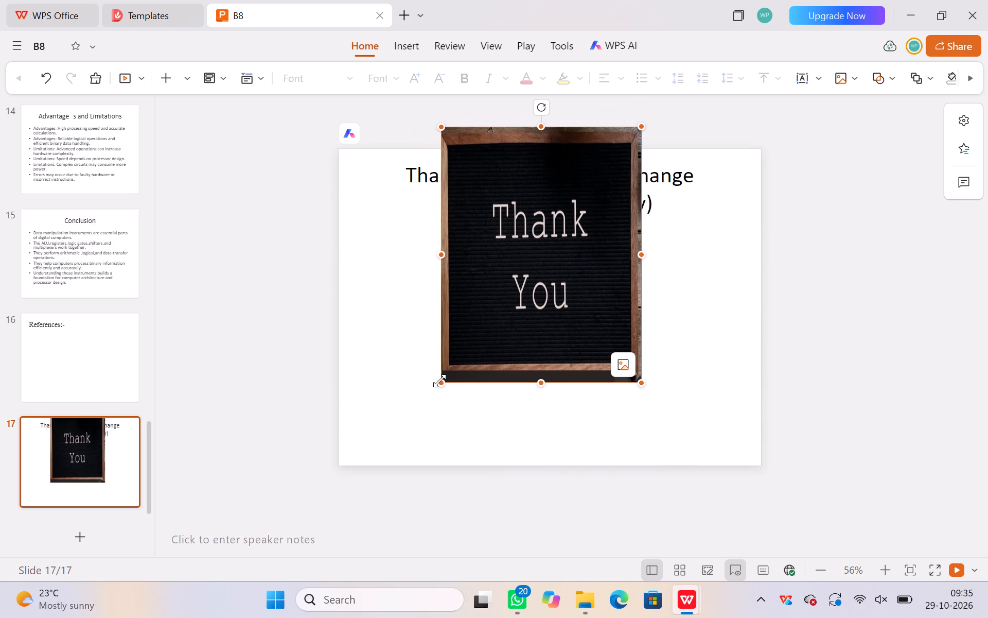
left_click_drag(372, 274, 503, 215)
left_click(503, 215)
left_click_drag(503, 215, 513, 269)
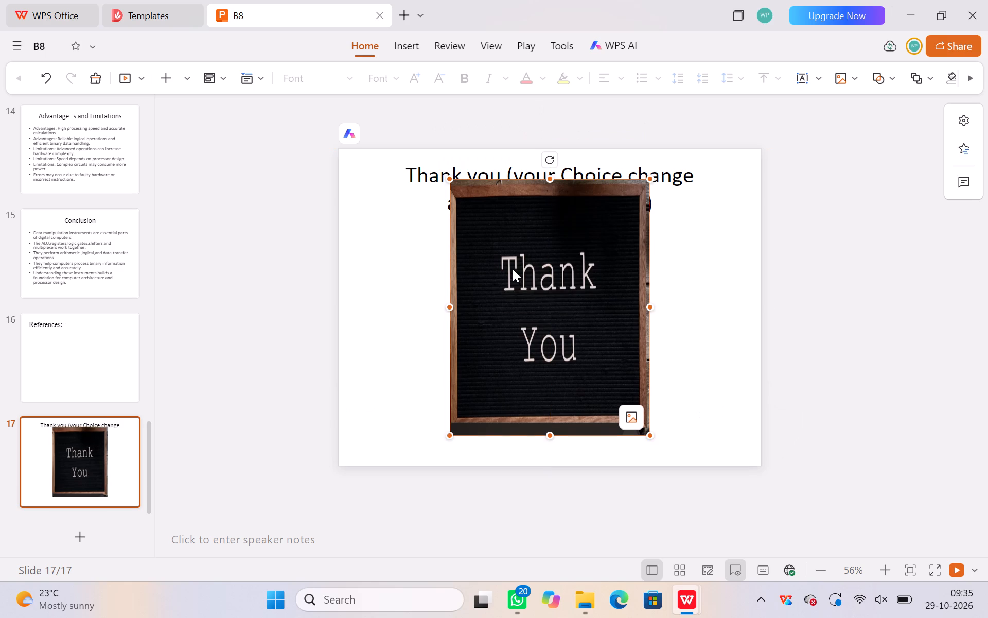
Rescale the Thank You picture, stretch it up to the slide's top edge at a height of about 370, and widen it.
left_click_drag(450, 181, 352, 159)
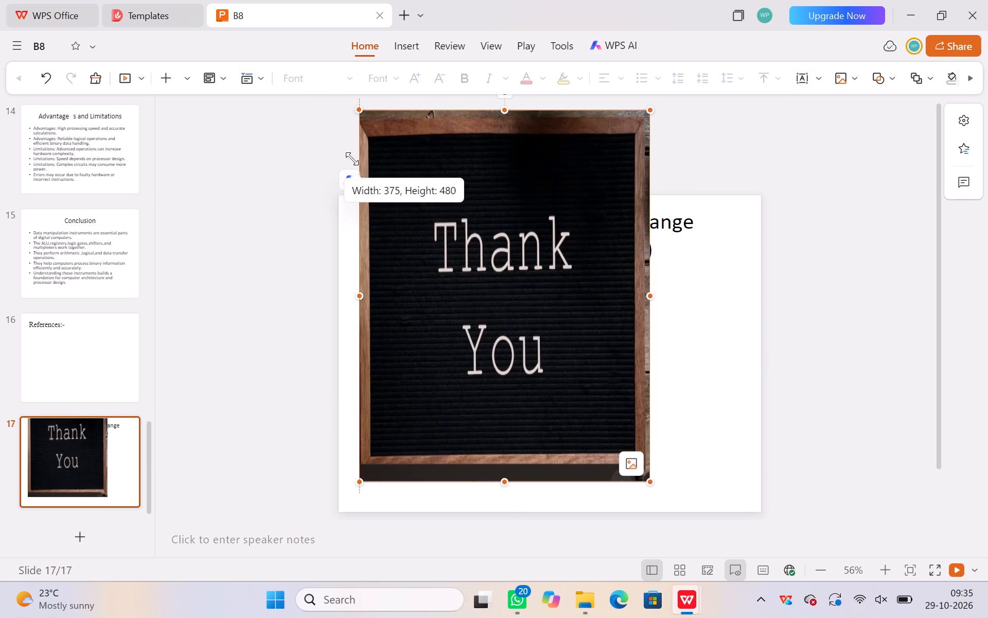
left_click_drag(352, 159, 508, 403)
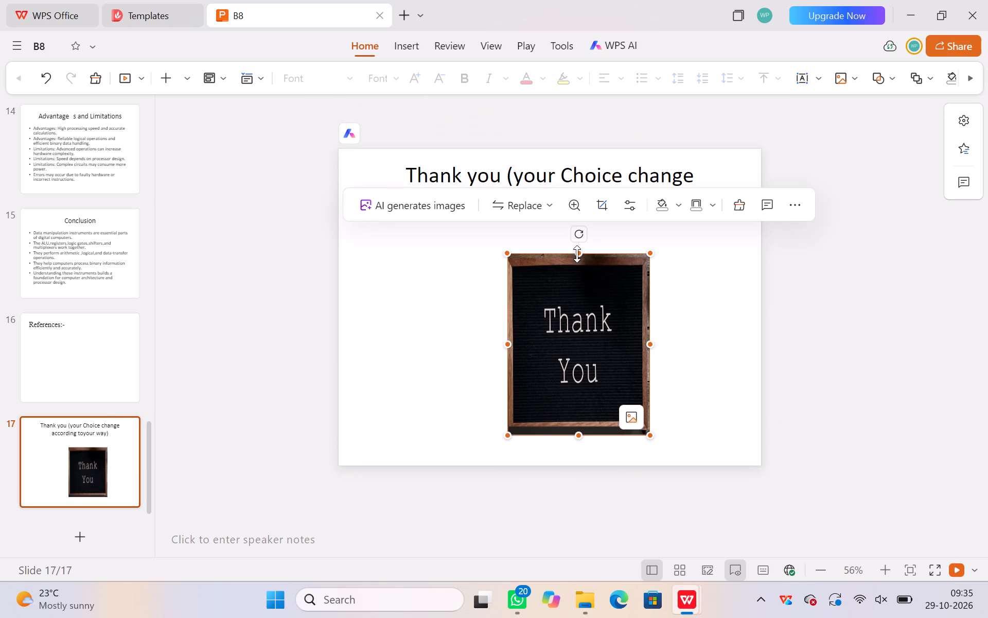
left_click_drag(578, 254, 555, 102)
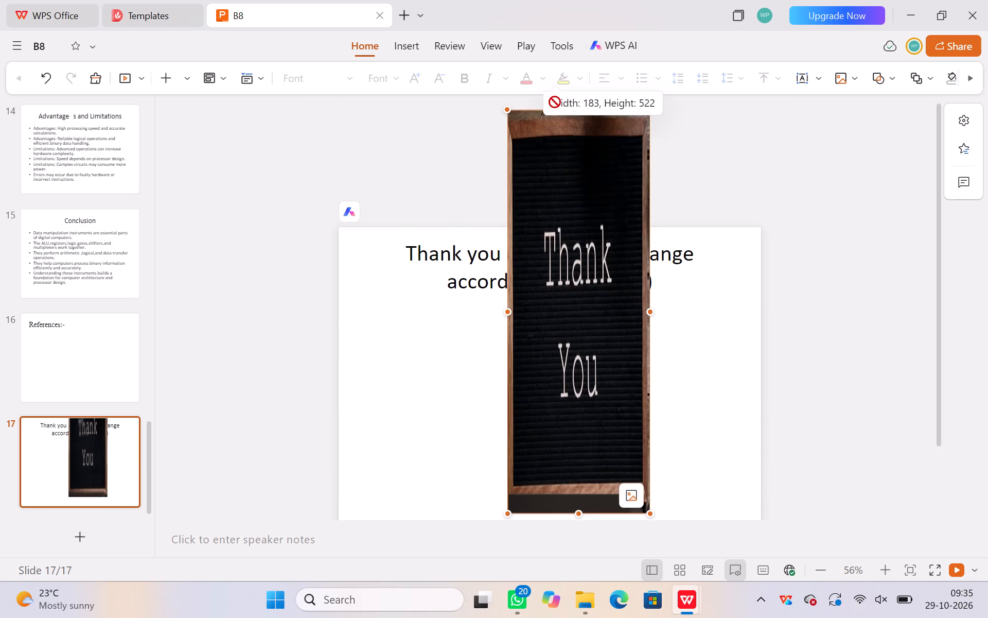
left_click_drag(555, 102, 558, 152)
left_click_drag(648, 292, 711, 301)
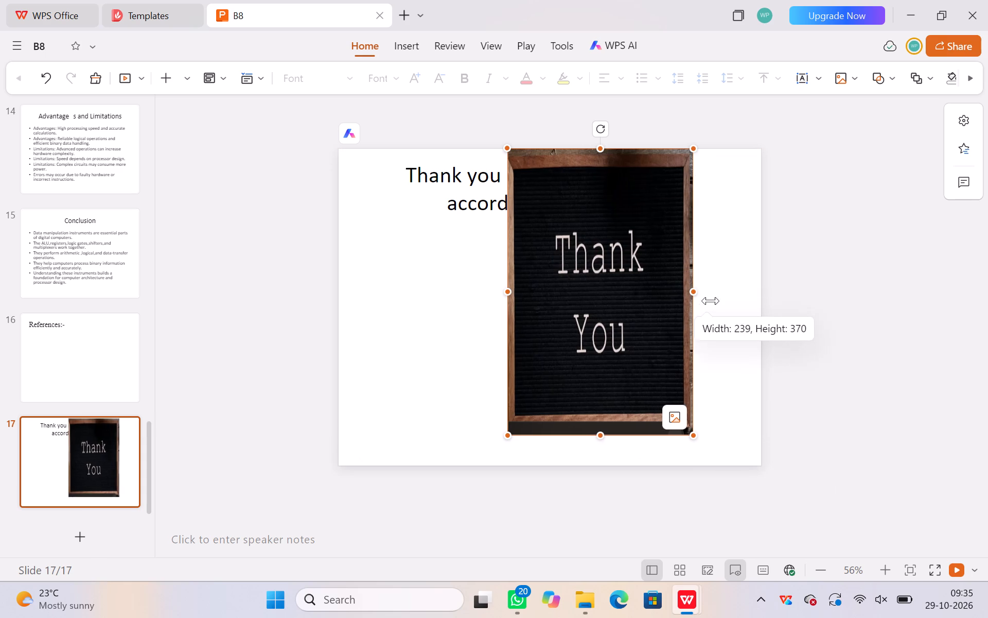
left_click_drag(711, 301, 785, 337)
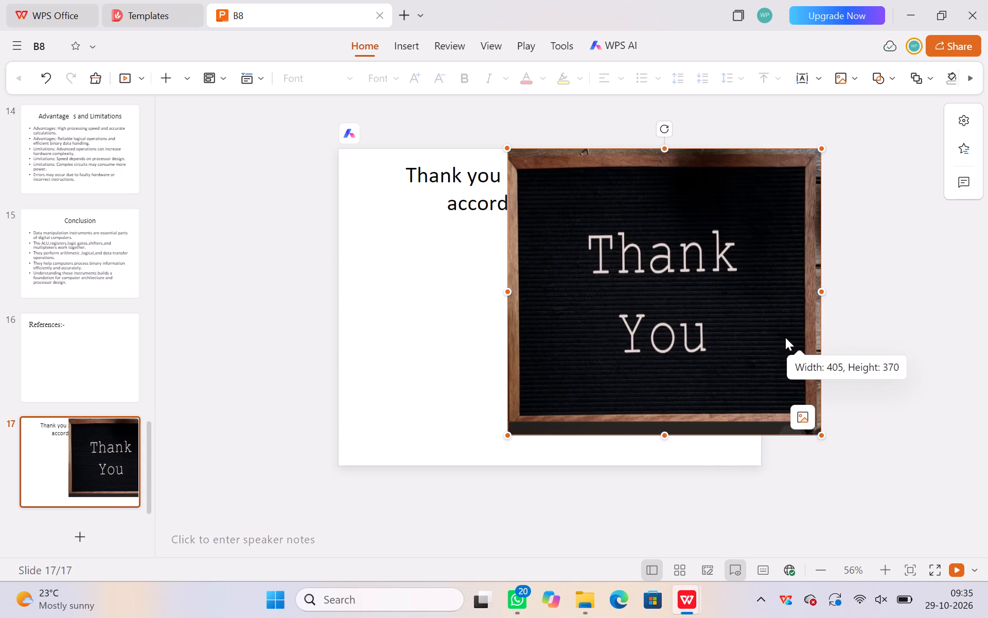
left_click_drag(785, 337, 780, 338)
Move the Thank You picture over slide 17 and stretch it to all four slide edges, about 547 wide by 410 high.
left_click_drag(643, 327, 557, 338)
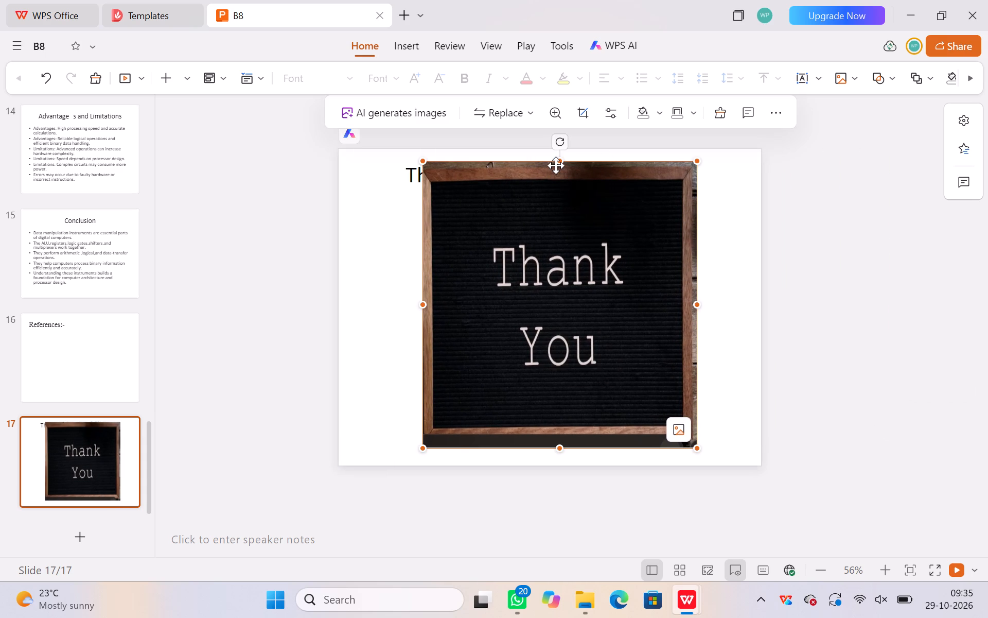
left_click_drag(558, 163, 558, 151)
left_click_drag(422, 297, 385, 314)
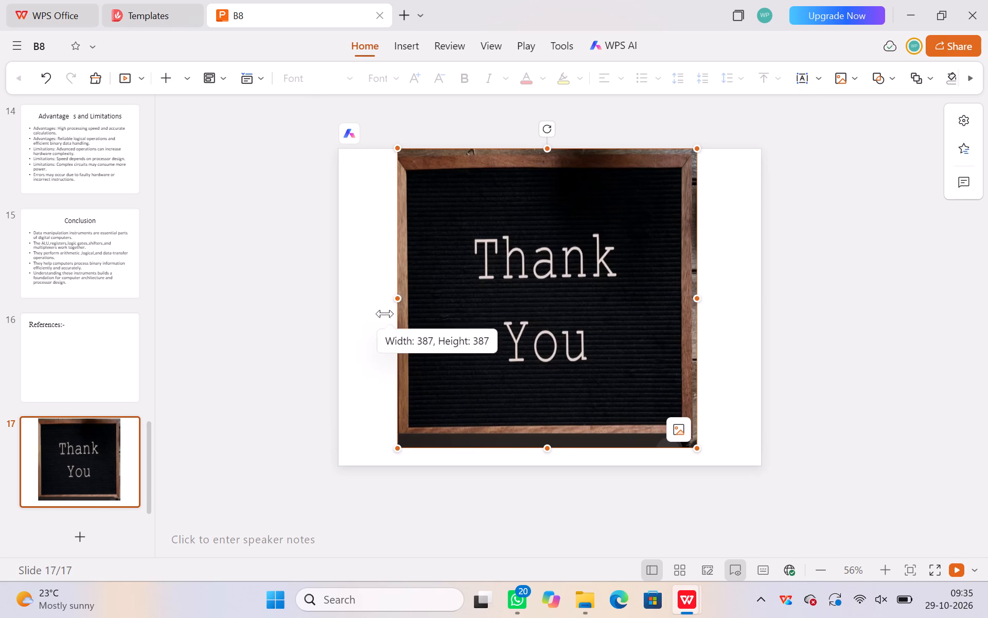
left_click_drag(385, 314, 338, 323)
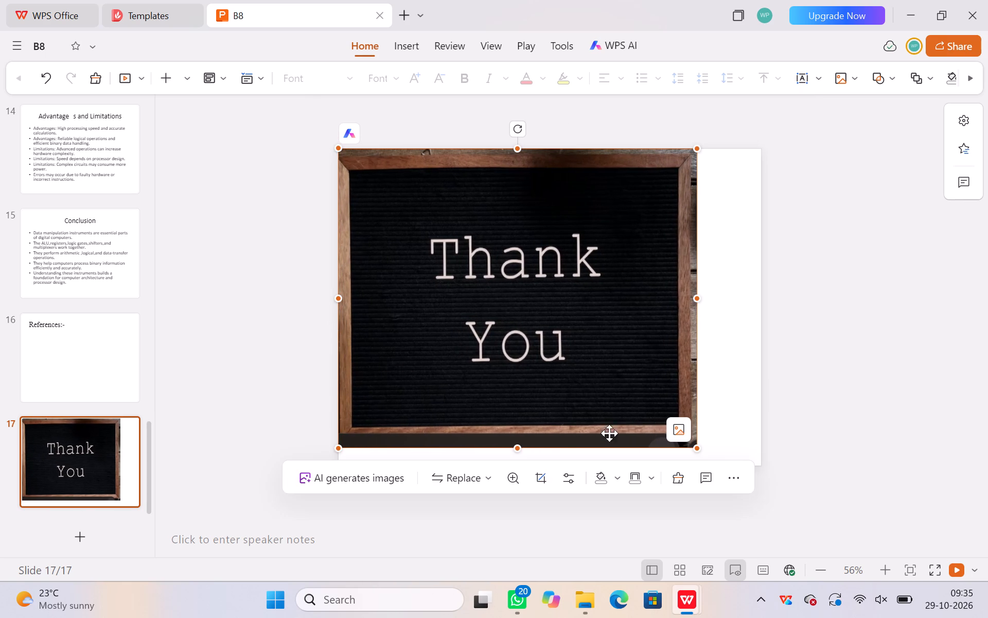
left_click_drag(514, 447, 535, 467)
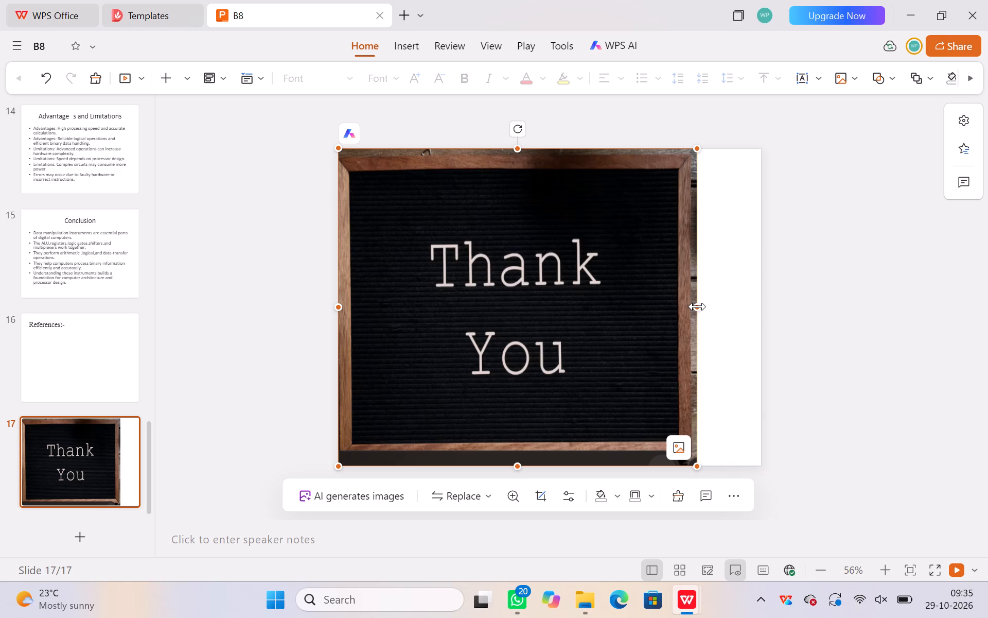
left_click_drag(697, 306, 757, 311)
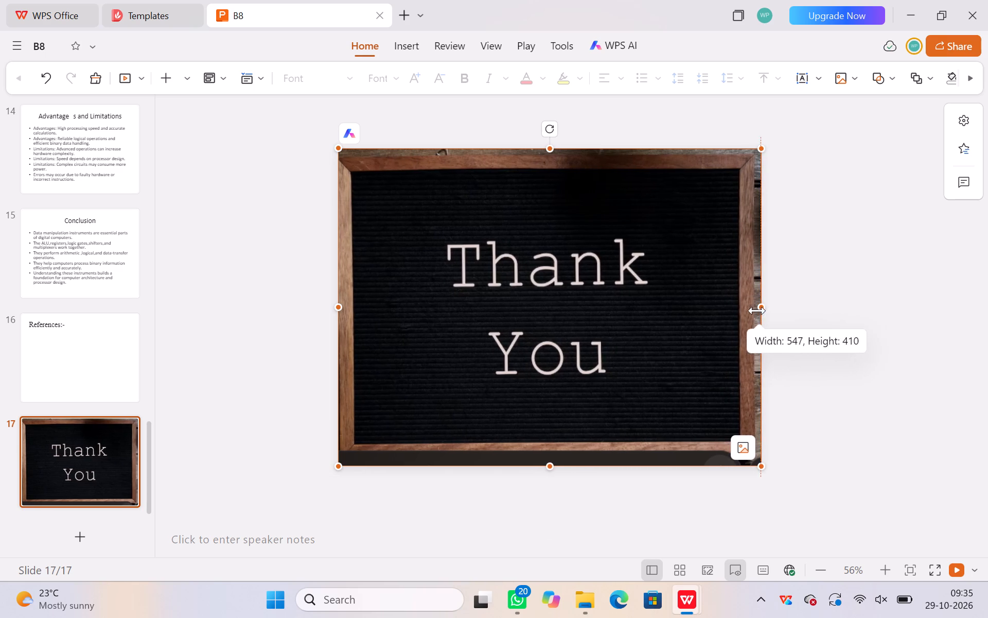
left_click_drag(757, 311, 765, 308)
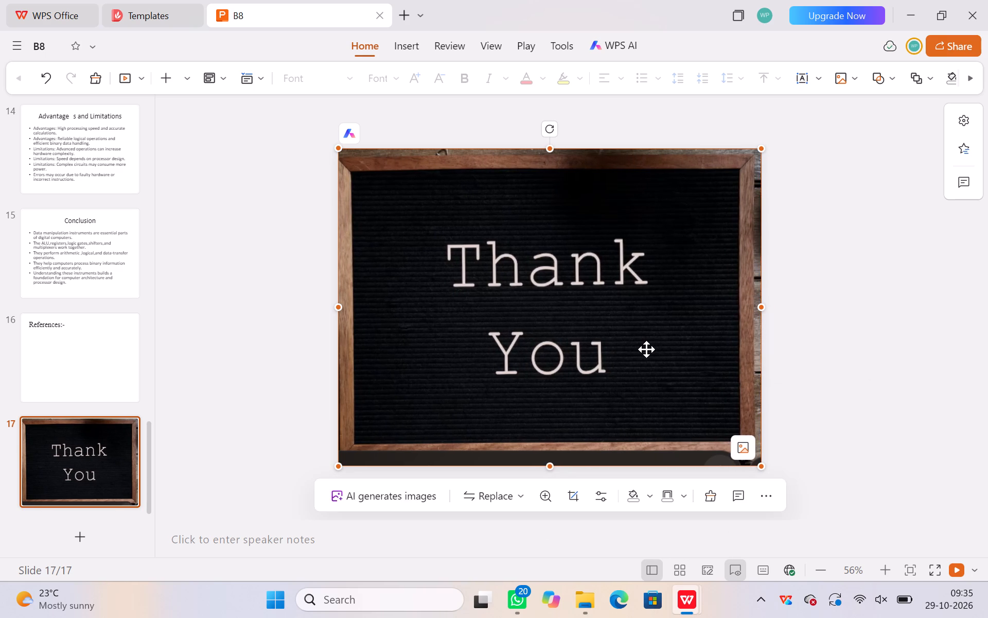
left_click(646, 349)
left_click(834, 339)
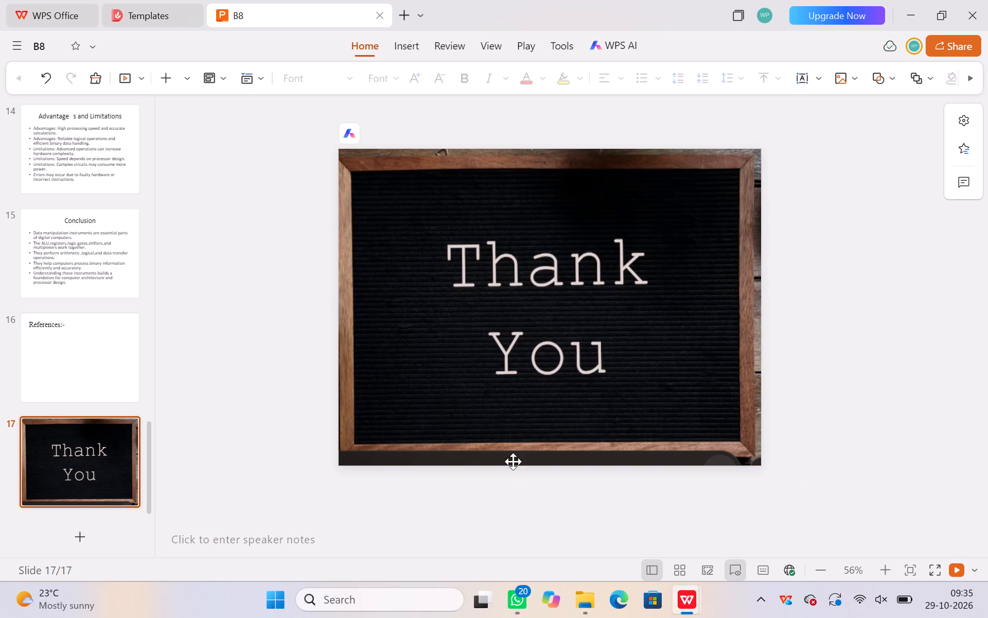
Go to the References slide 16 and open its empty body text placeholder for editing.
left_click(54, 369)
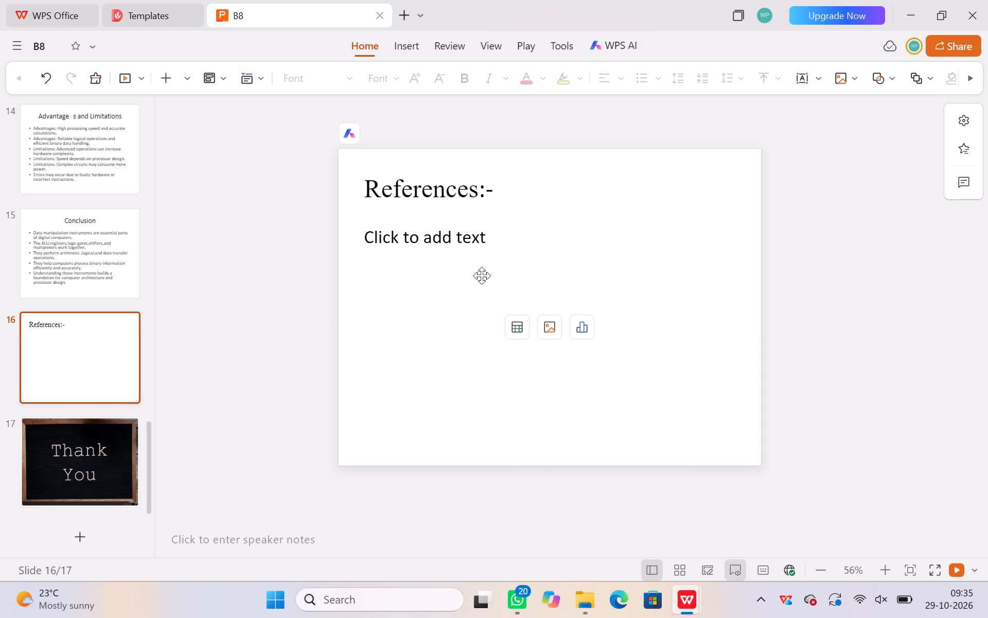
left_click(510, 268)
left_click(503, 250)
left_click(481, 234)
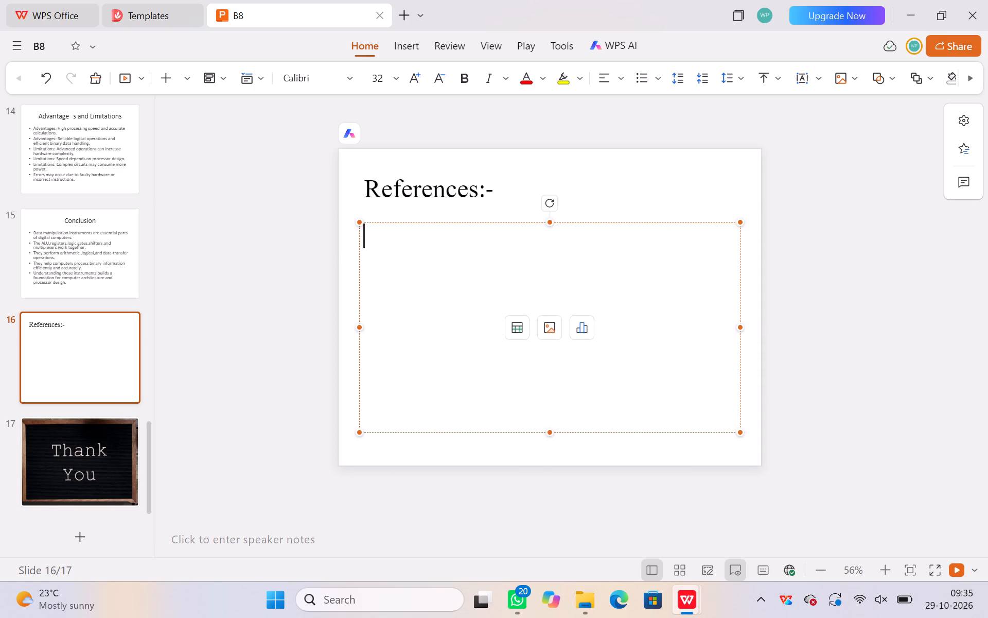
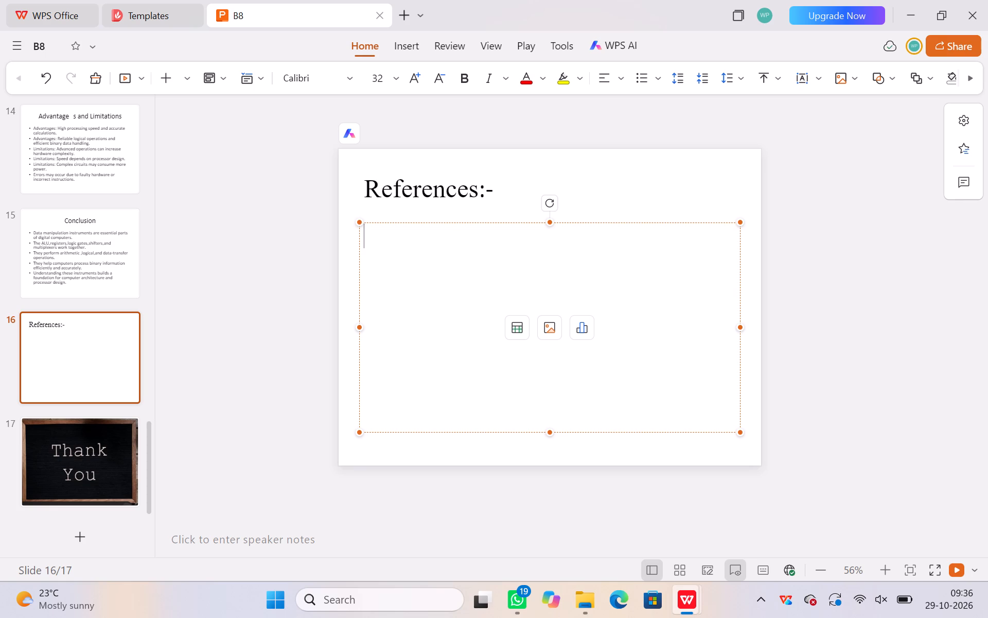
Enter "Class lecture notes on manipulation" as the body text of the References slide.
type("cla")
key("BackSpace")
key("BackSpace")
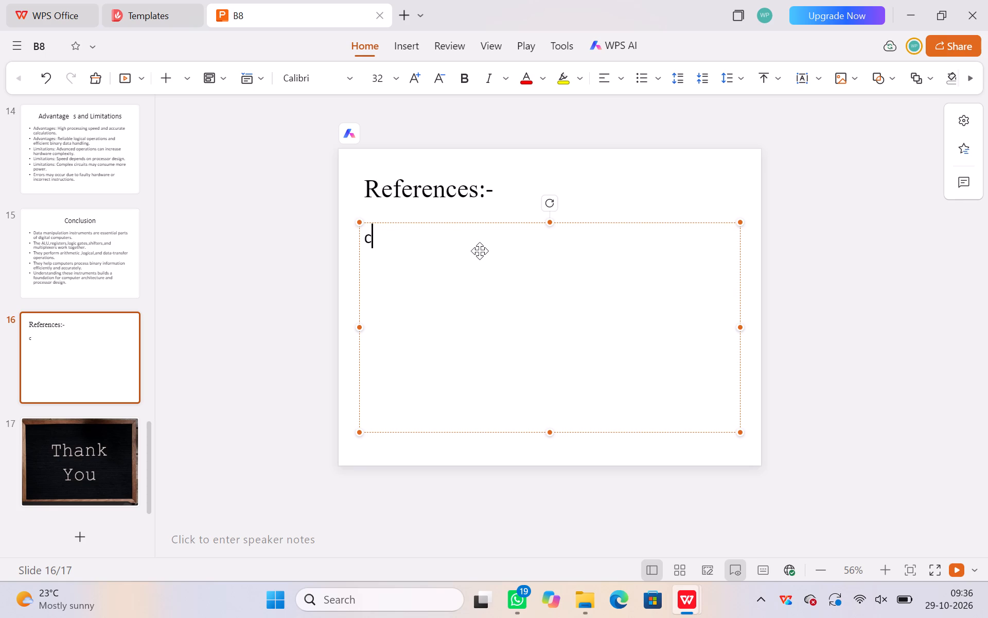
key("BackSpace")
key("c")
type("lect")
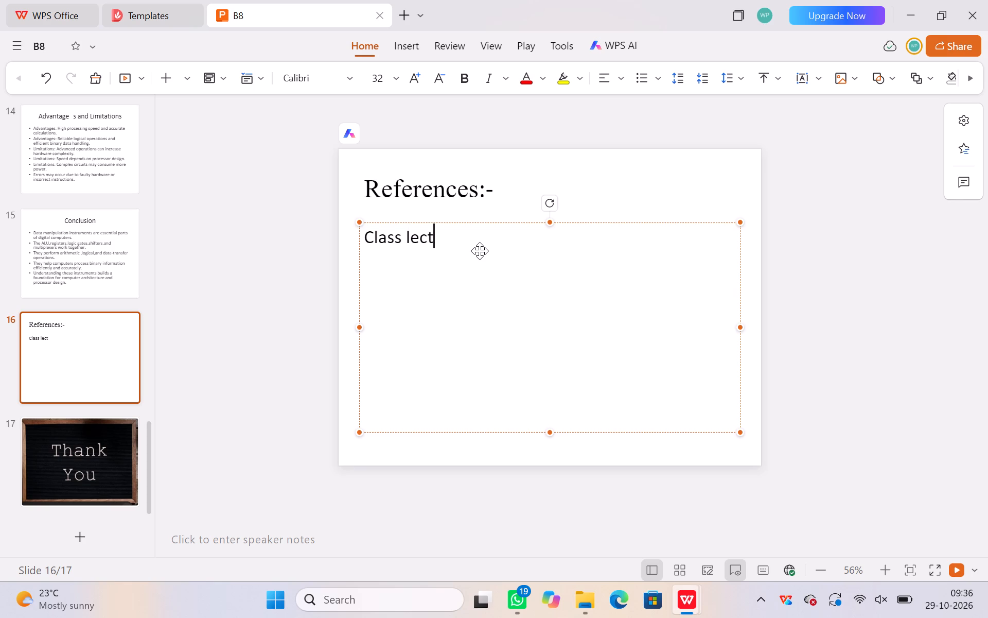
key("BackSpace")
type("ture noy")
key("BackSpace")
type("tes on manu")
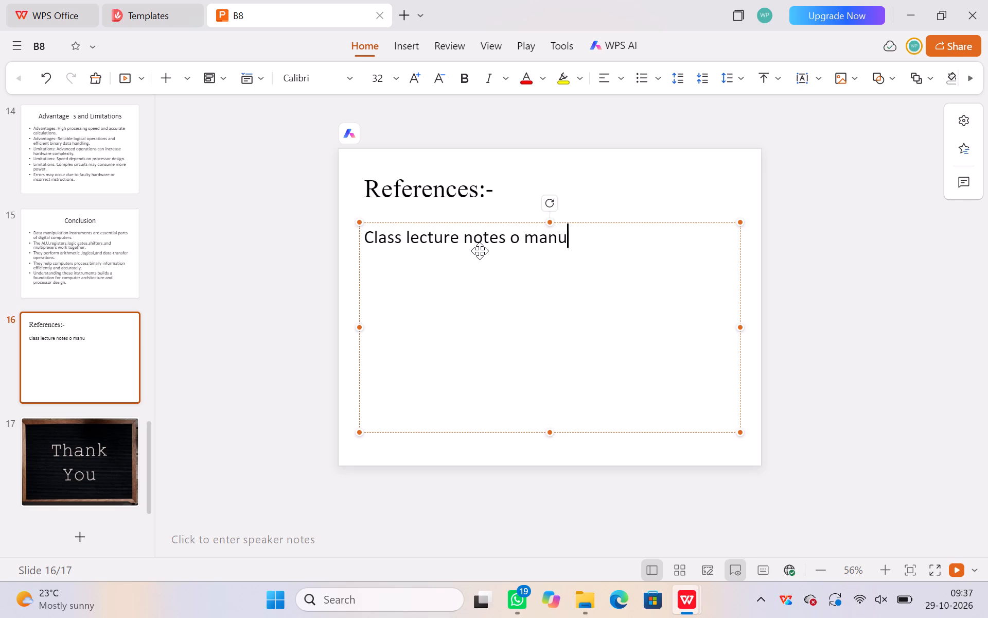
key("BackSpace")
type("ip")
type("ulation")
key("space")
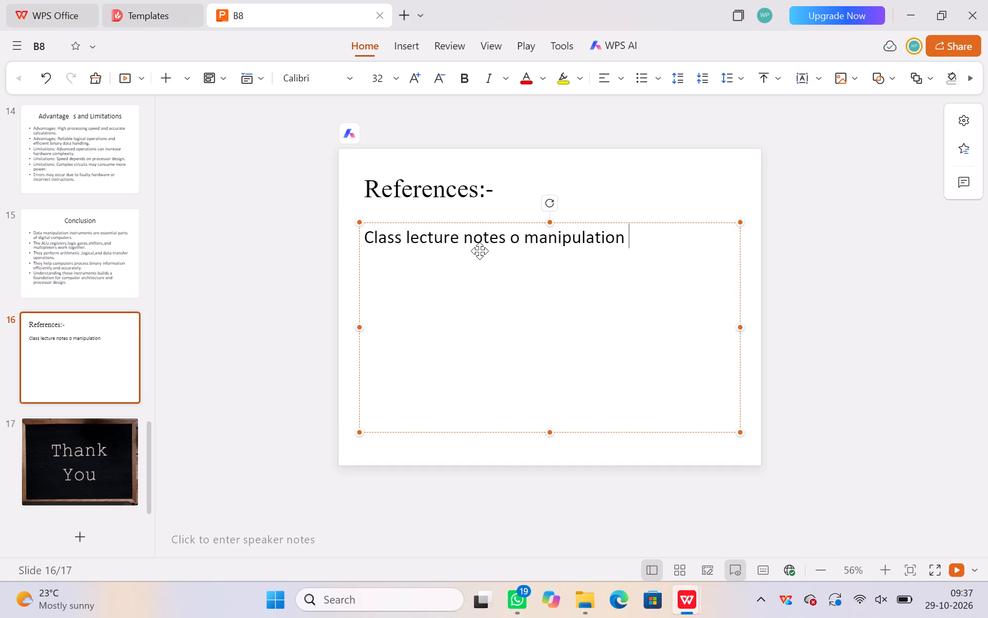
left_click(519, 238)
key("BackSpace")
type("on")
key("space")
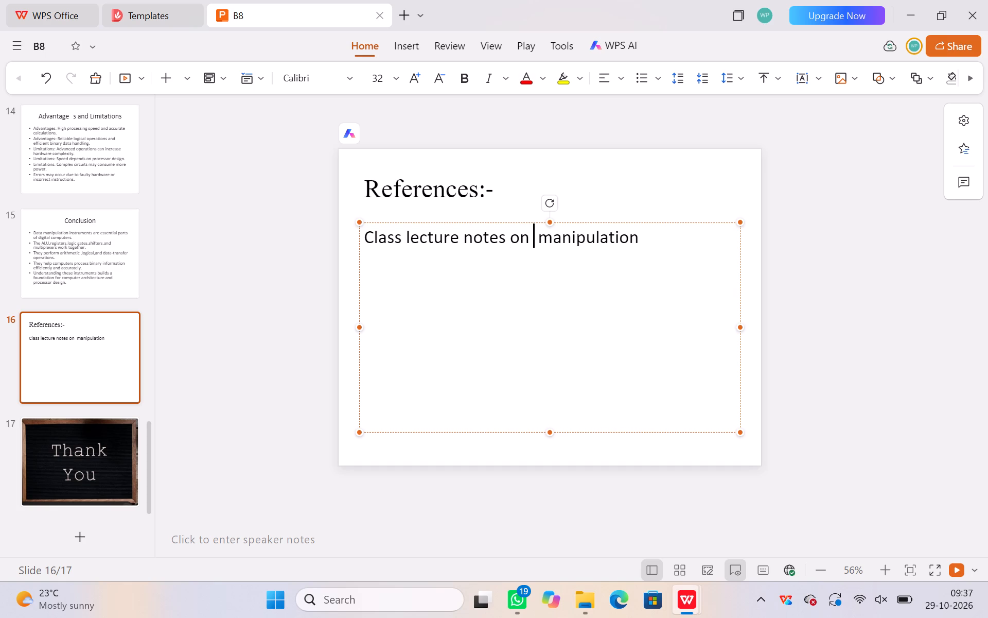
key("BackSpace")
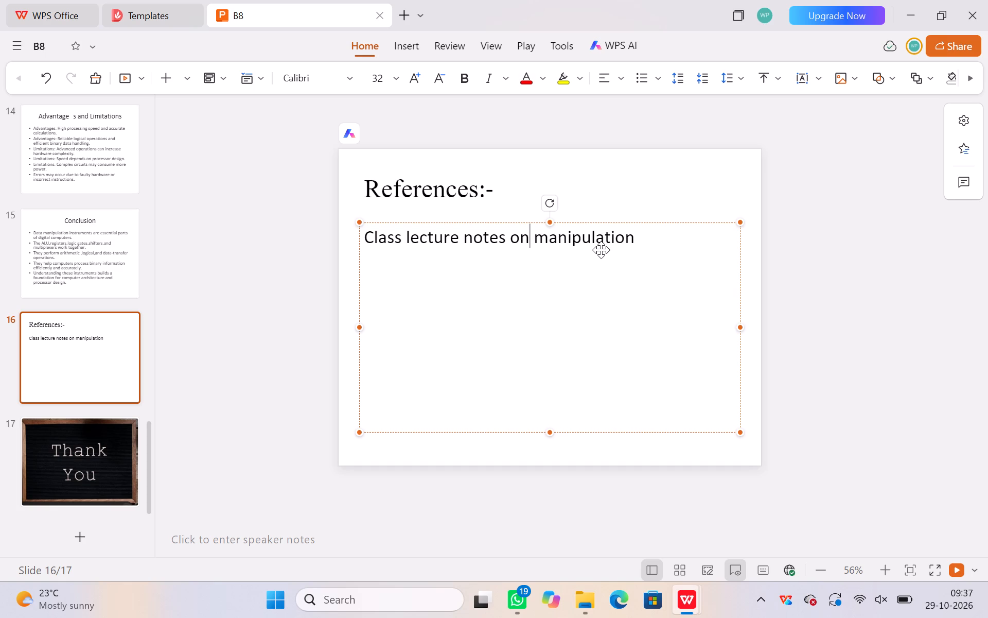
Append the word "intreuments" to the end of the lecture notes line.
left_click(648, 239)
type("intreu")
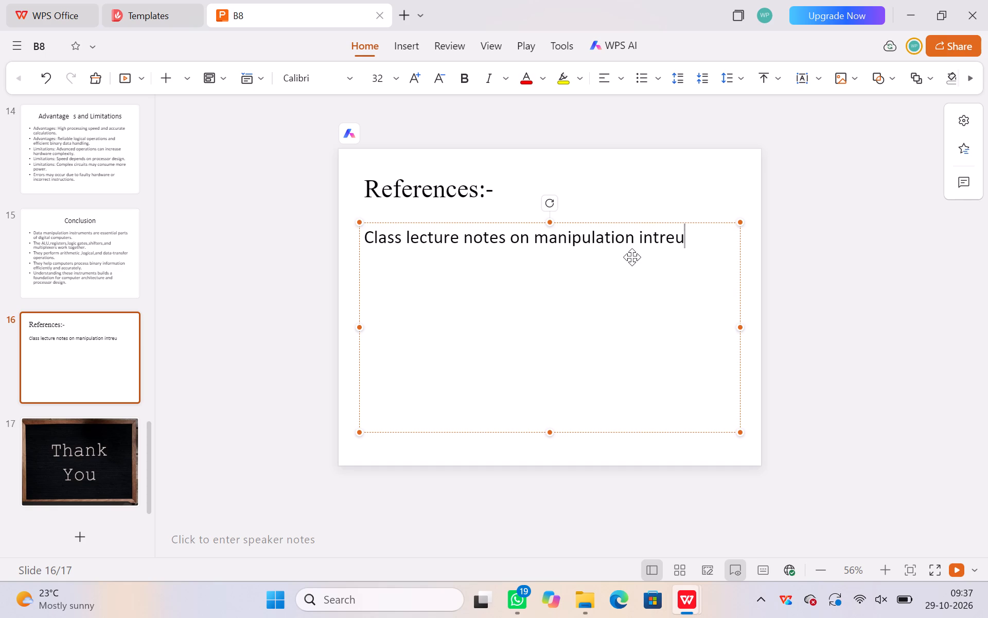
type("ments")
key("space")
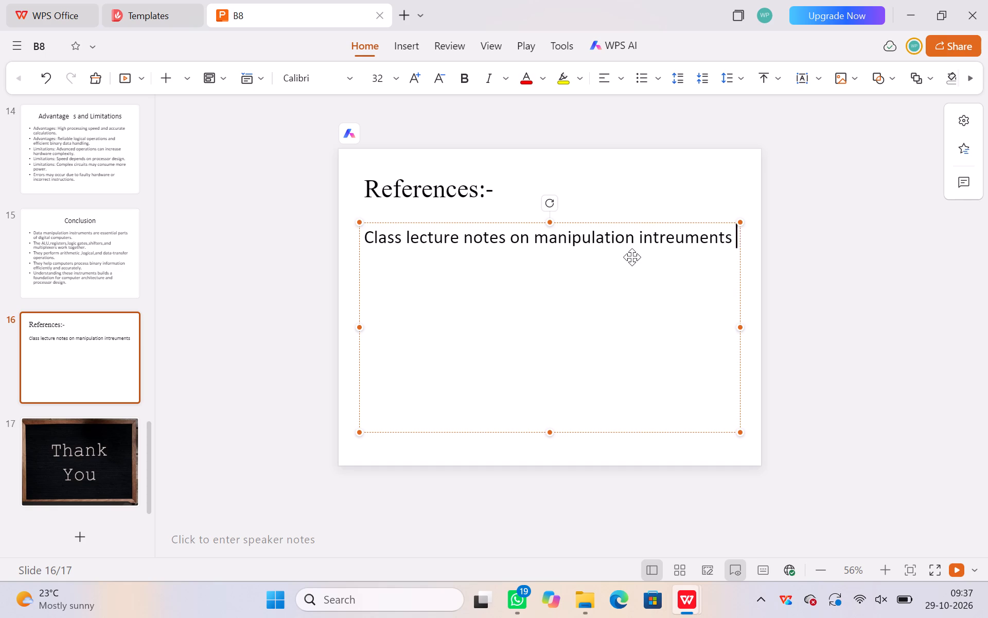
Capitalise the first letters of the last two words so they read "Manipulation Intreuments".
left_click(550, 237)
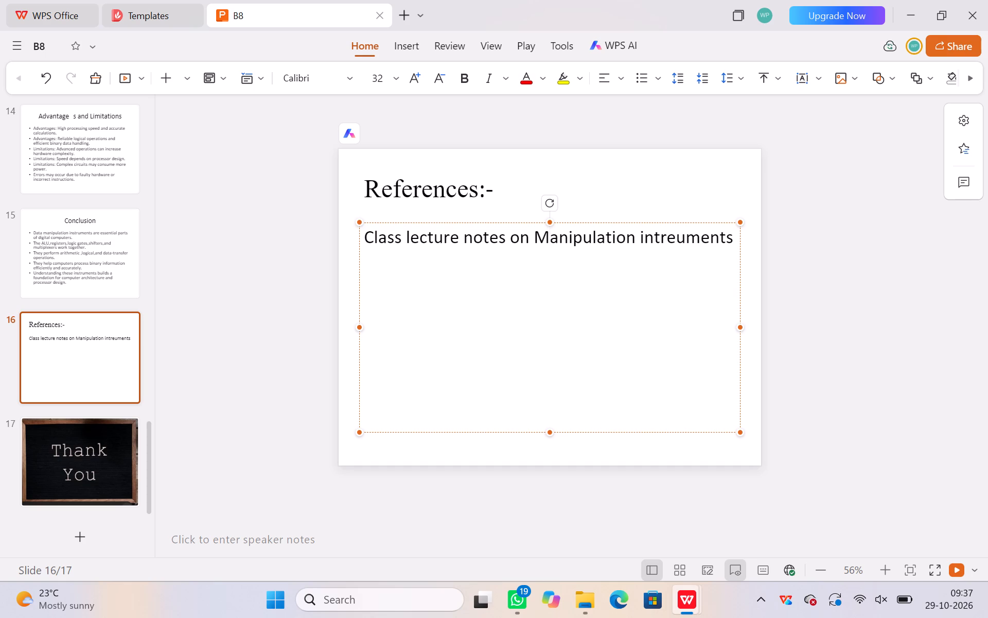
left_click(652, 238)
key("Left")
key("BackSpace")
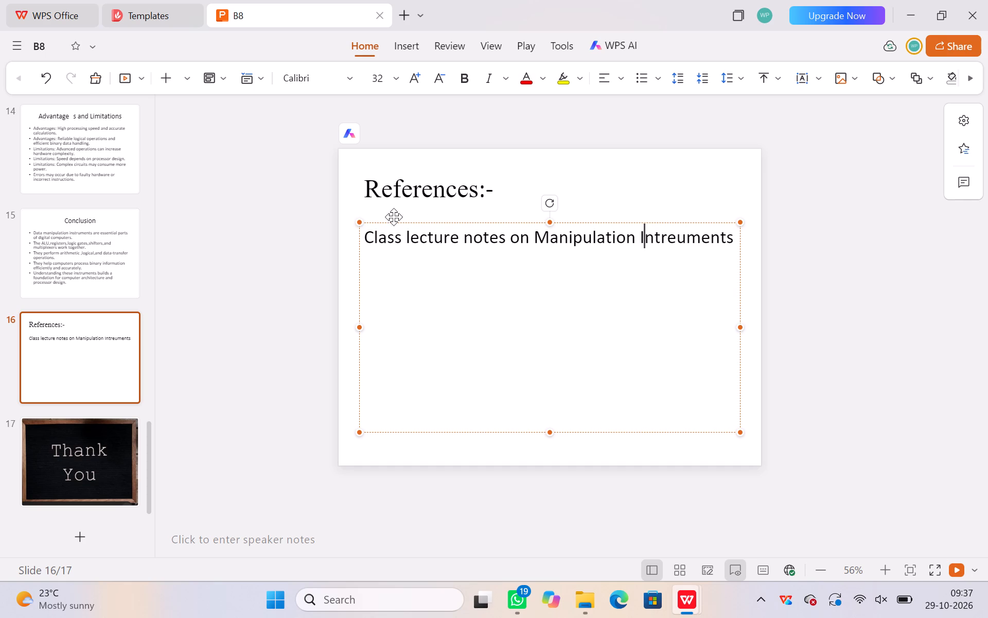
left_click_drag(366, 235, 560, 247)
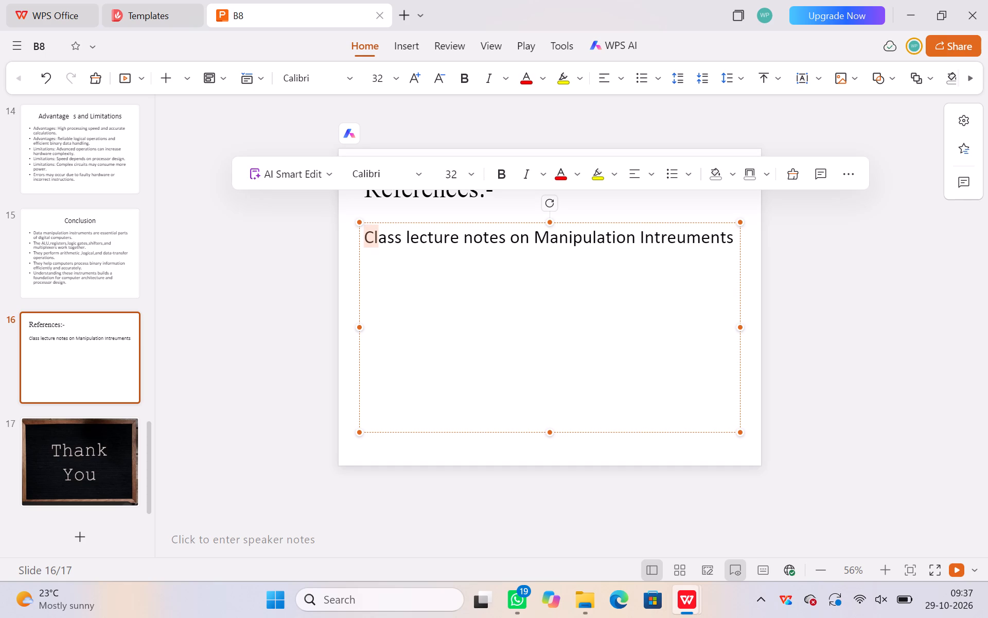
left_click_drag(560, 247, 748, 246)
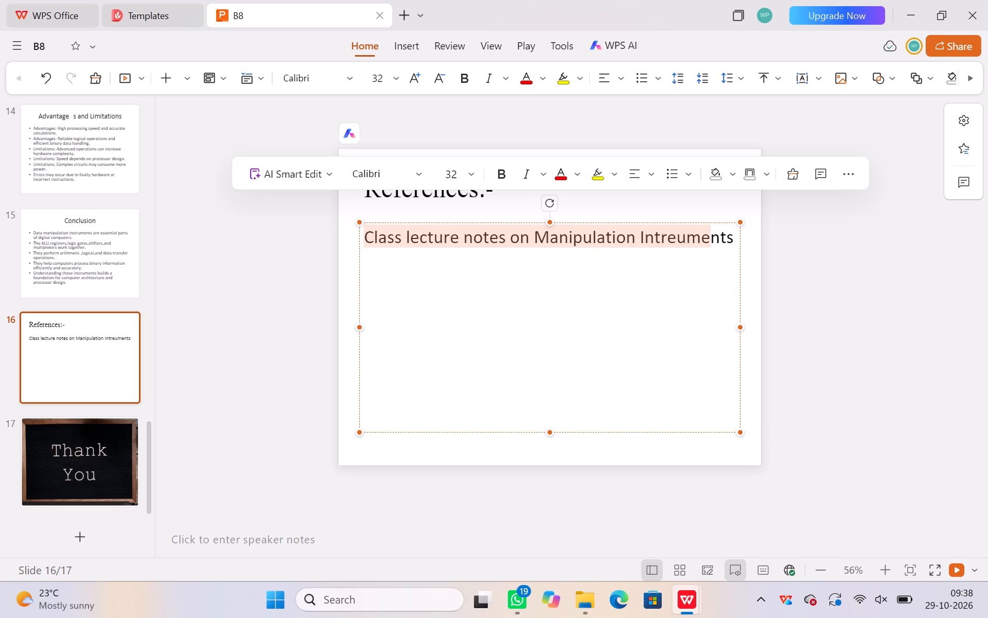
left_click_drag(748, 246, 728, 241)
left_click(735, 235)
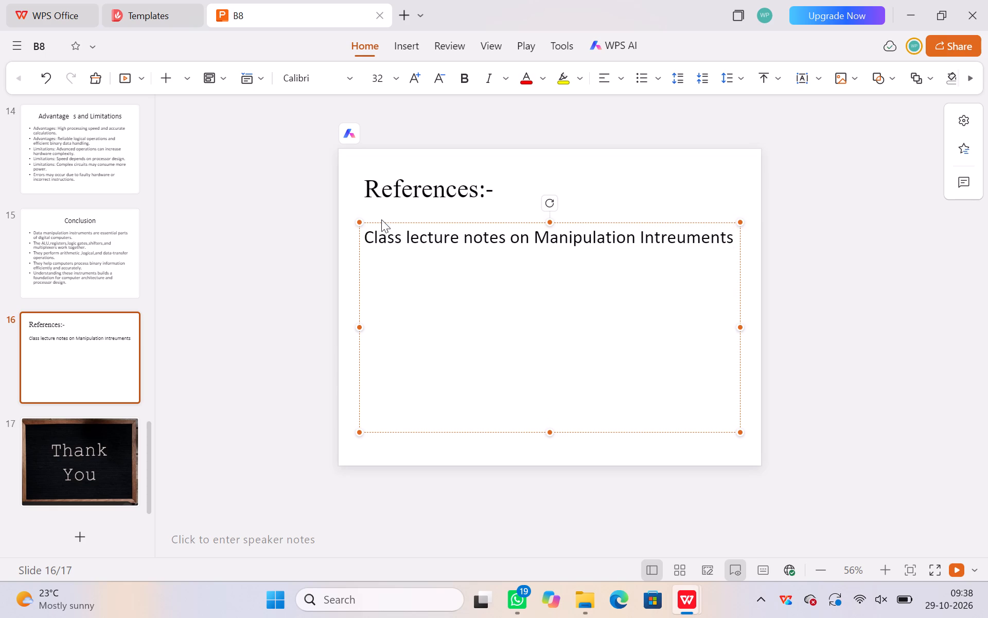
Move the References body text box slightly lower, keeping its left edge aligned with the title.
left_click_drag(362, 235, 367, 230)
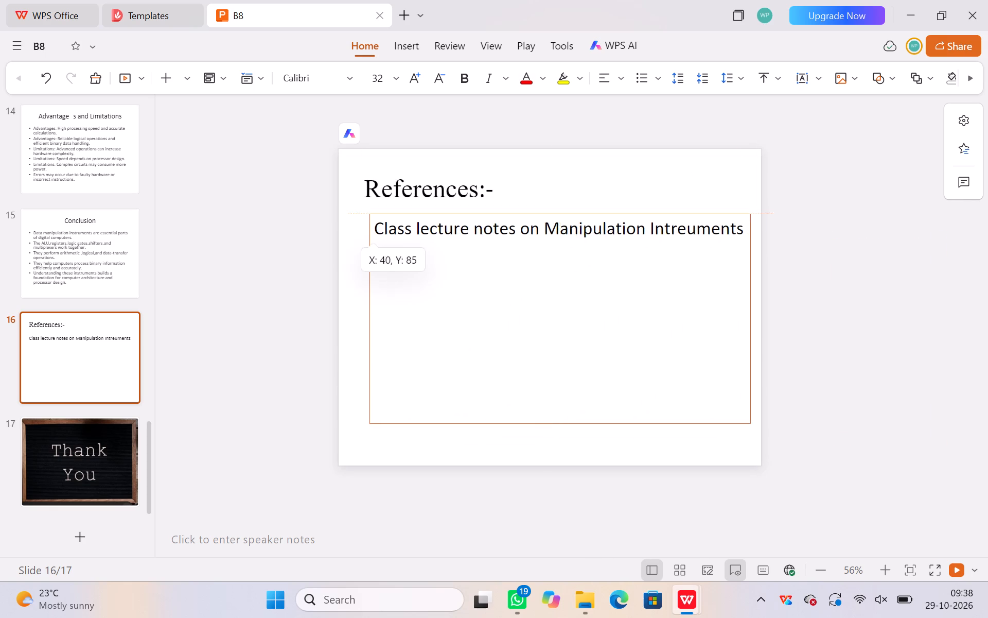
left_click_drag(367, 230, 360, 252)
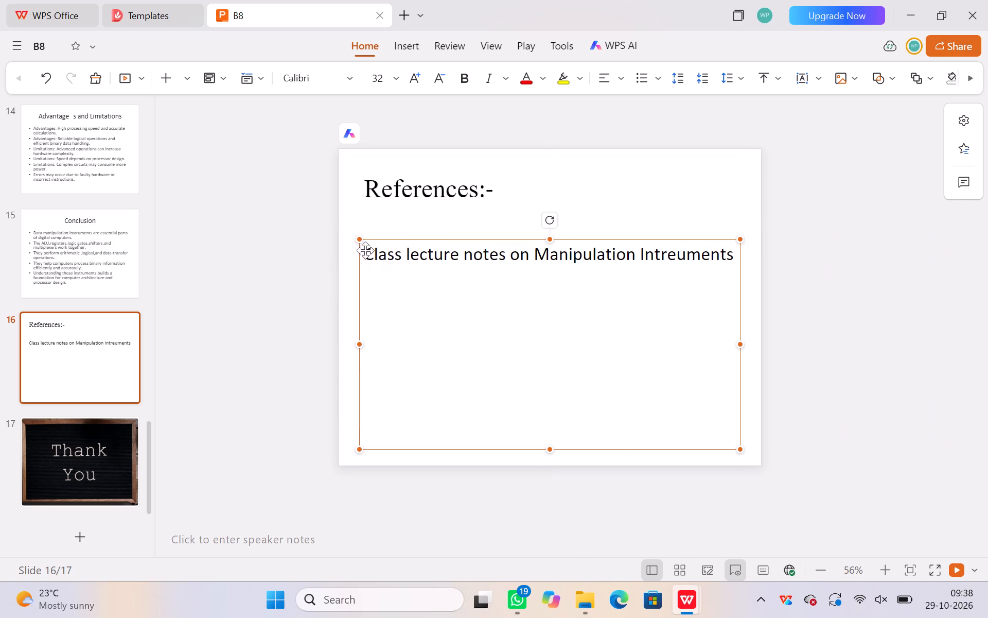
Set the font size of the whole "Class lecture notes on Manipulation Intreuments" line to 44.
left_click(365, 255)
left_click_drag(365, 255, 384, 257)
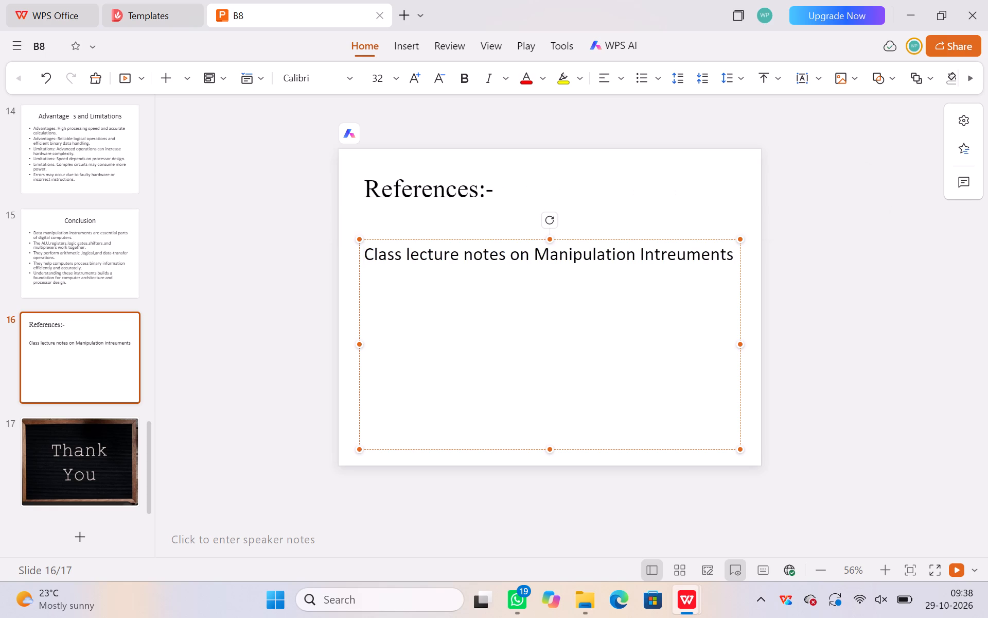
left_click_drag(384, 257, 747, 264)
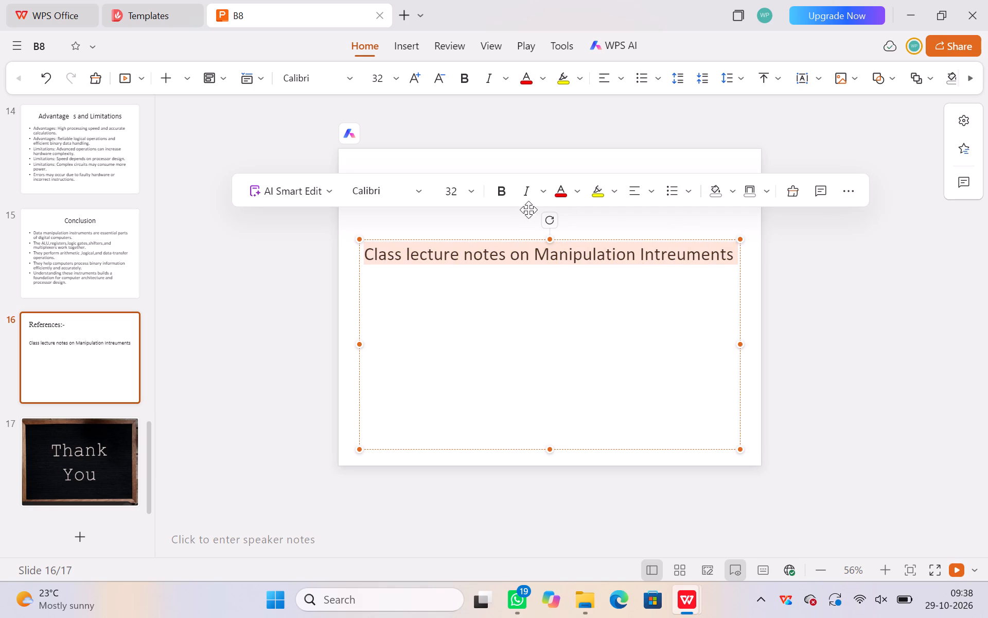
left_click(474, 193)
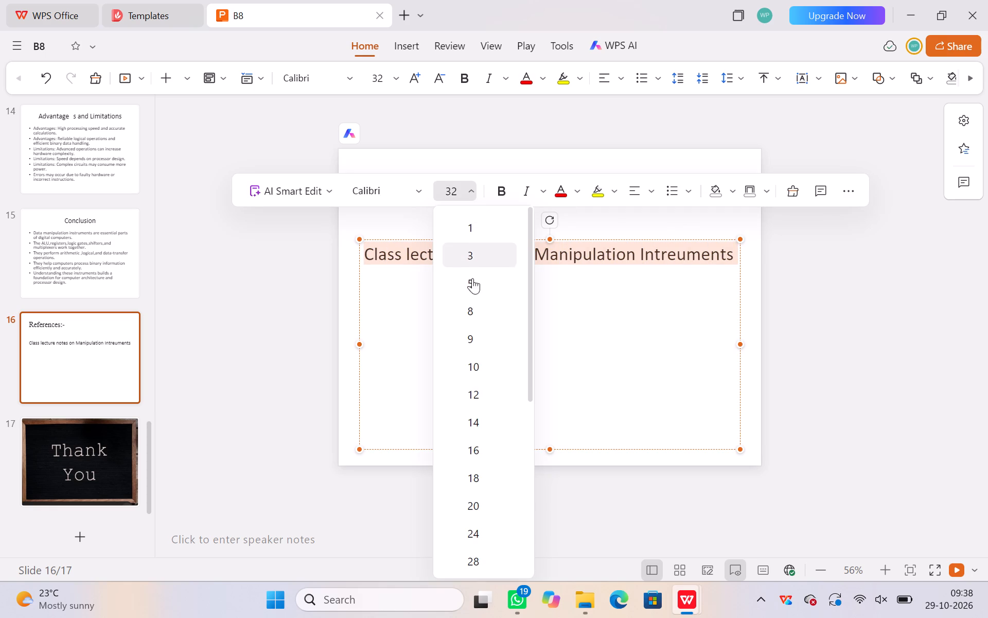
scroll(465, 488, "down", 3)
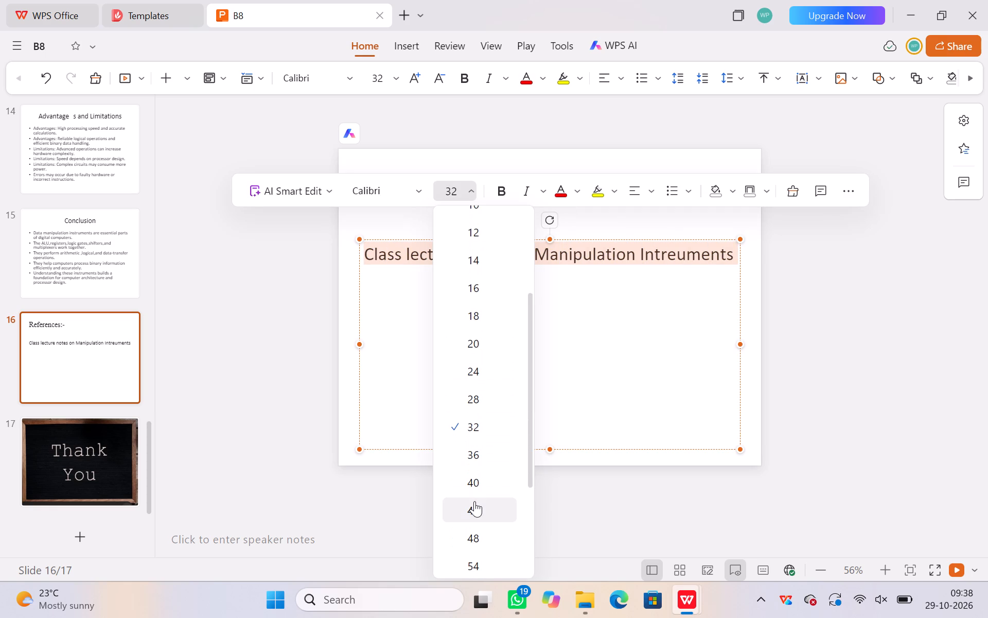
left_click(464, 513)
left_click(464, 513)
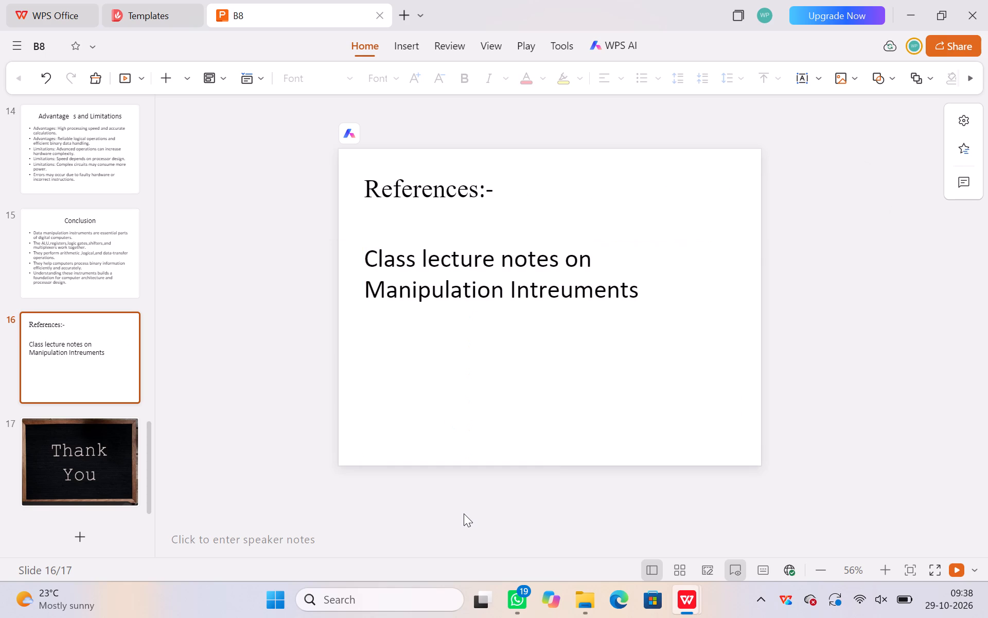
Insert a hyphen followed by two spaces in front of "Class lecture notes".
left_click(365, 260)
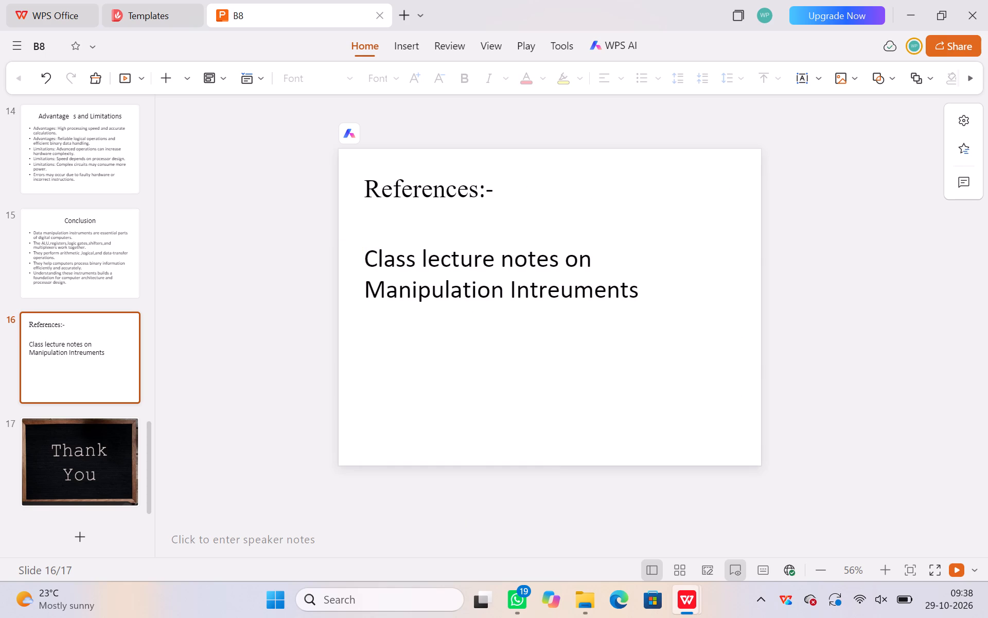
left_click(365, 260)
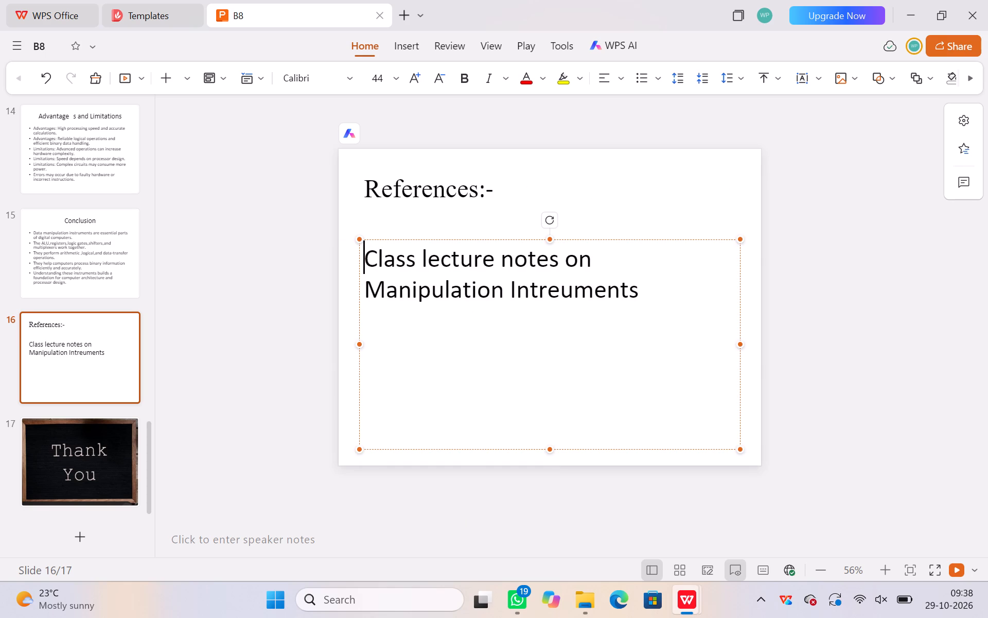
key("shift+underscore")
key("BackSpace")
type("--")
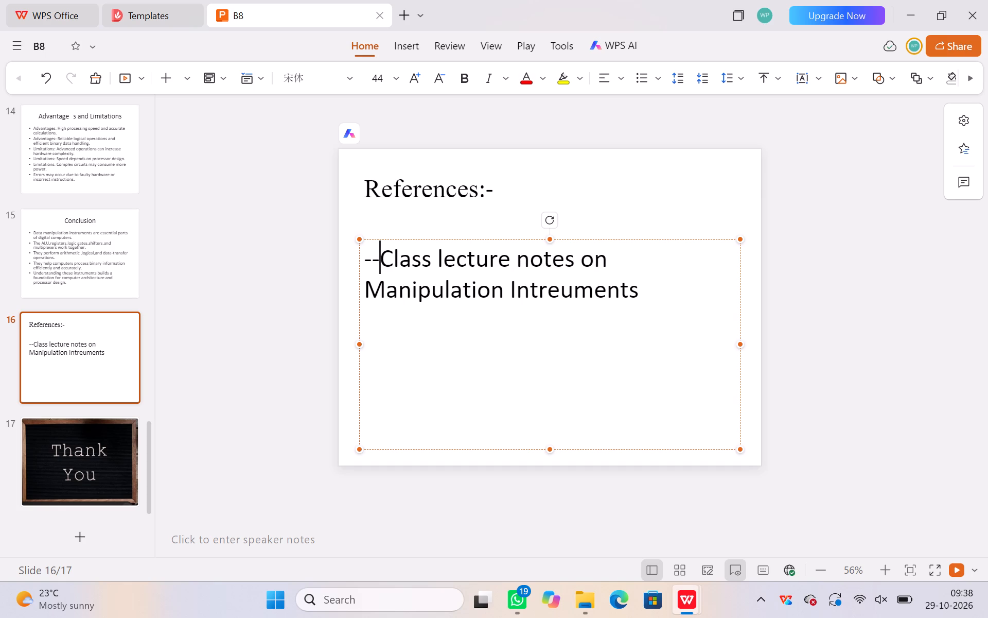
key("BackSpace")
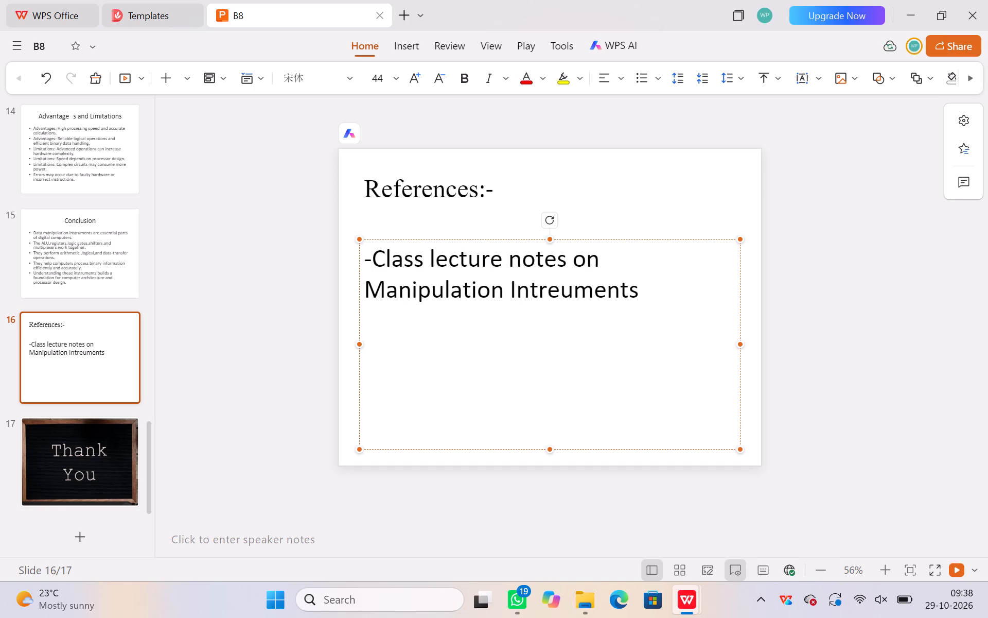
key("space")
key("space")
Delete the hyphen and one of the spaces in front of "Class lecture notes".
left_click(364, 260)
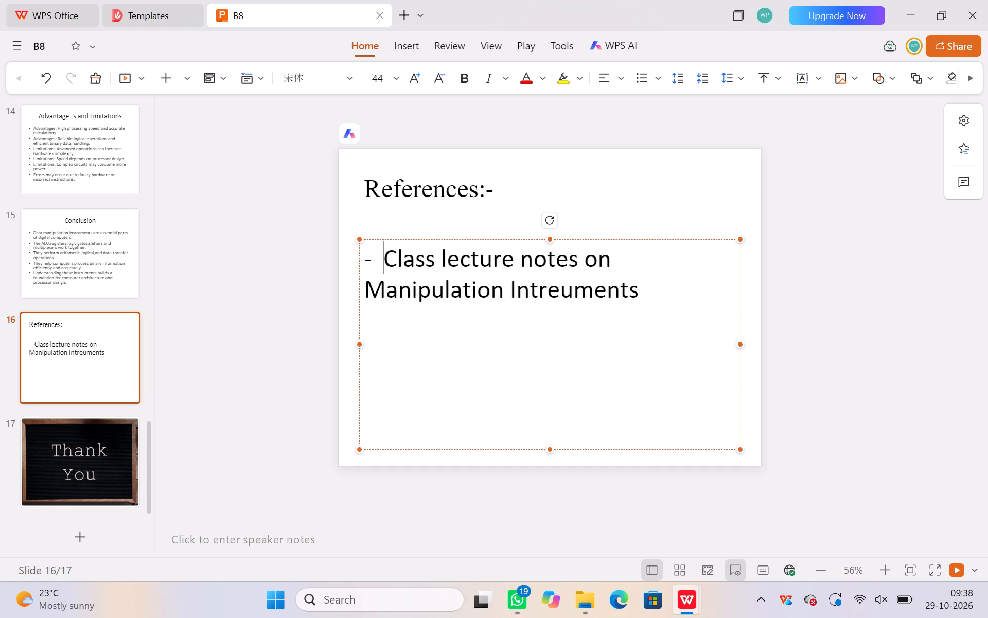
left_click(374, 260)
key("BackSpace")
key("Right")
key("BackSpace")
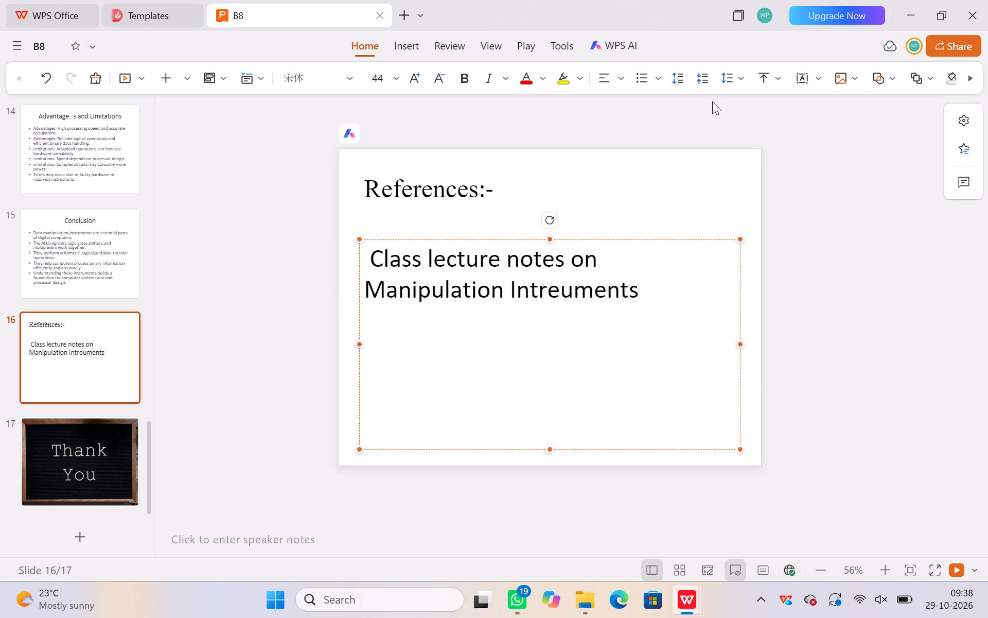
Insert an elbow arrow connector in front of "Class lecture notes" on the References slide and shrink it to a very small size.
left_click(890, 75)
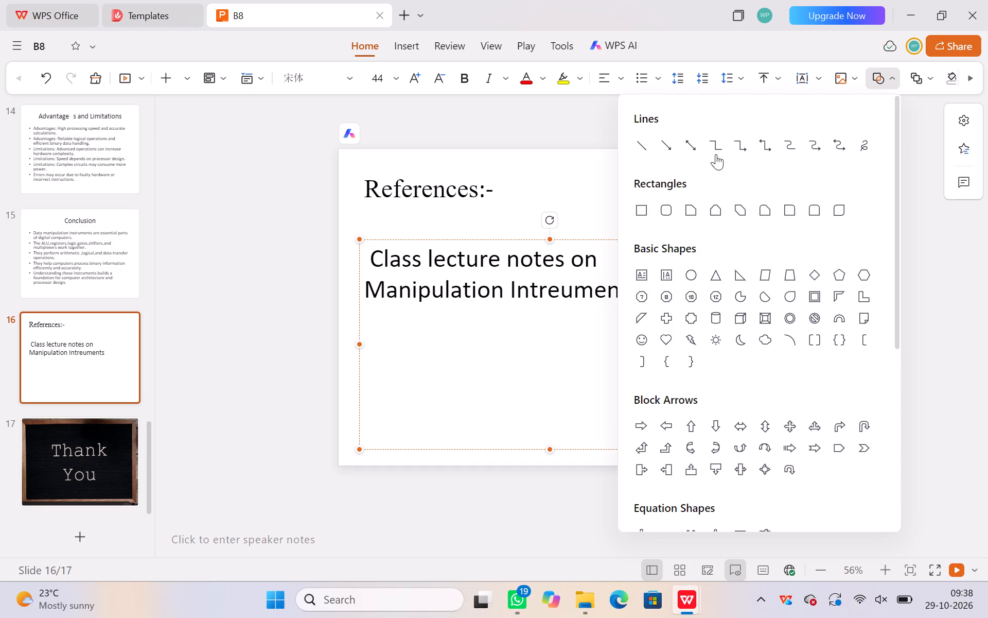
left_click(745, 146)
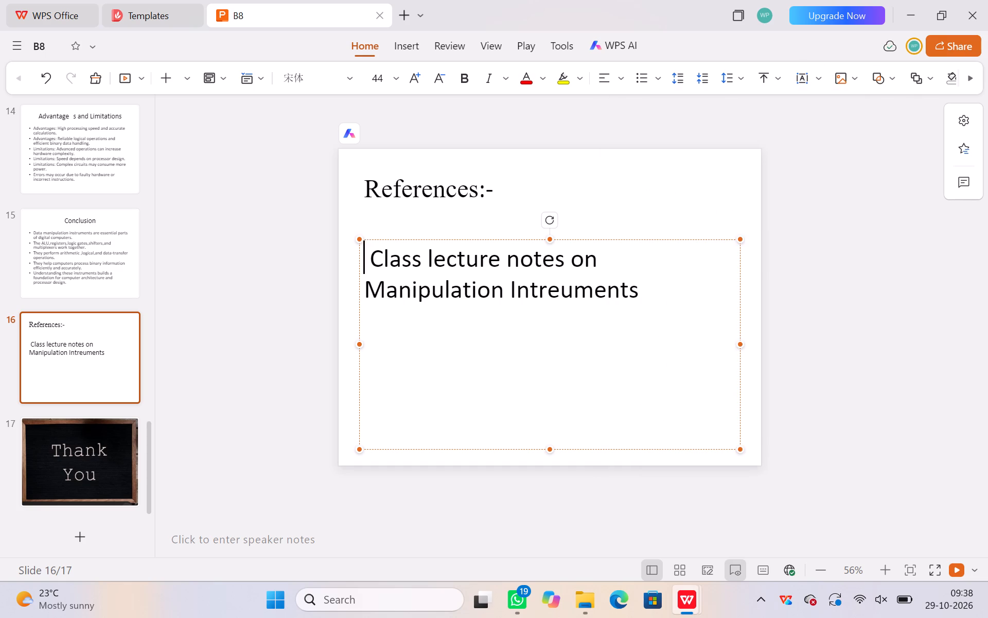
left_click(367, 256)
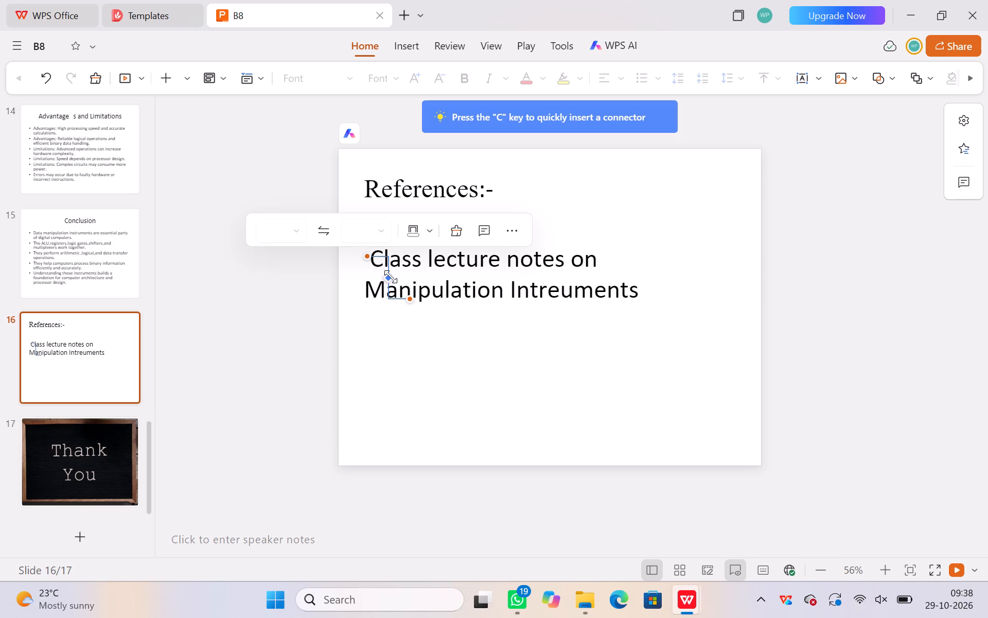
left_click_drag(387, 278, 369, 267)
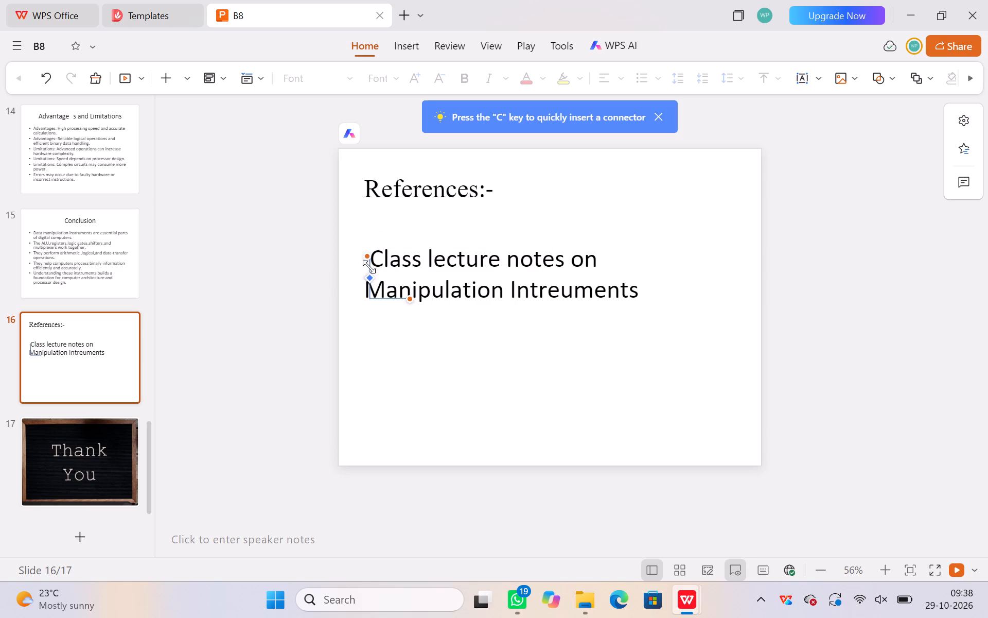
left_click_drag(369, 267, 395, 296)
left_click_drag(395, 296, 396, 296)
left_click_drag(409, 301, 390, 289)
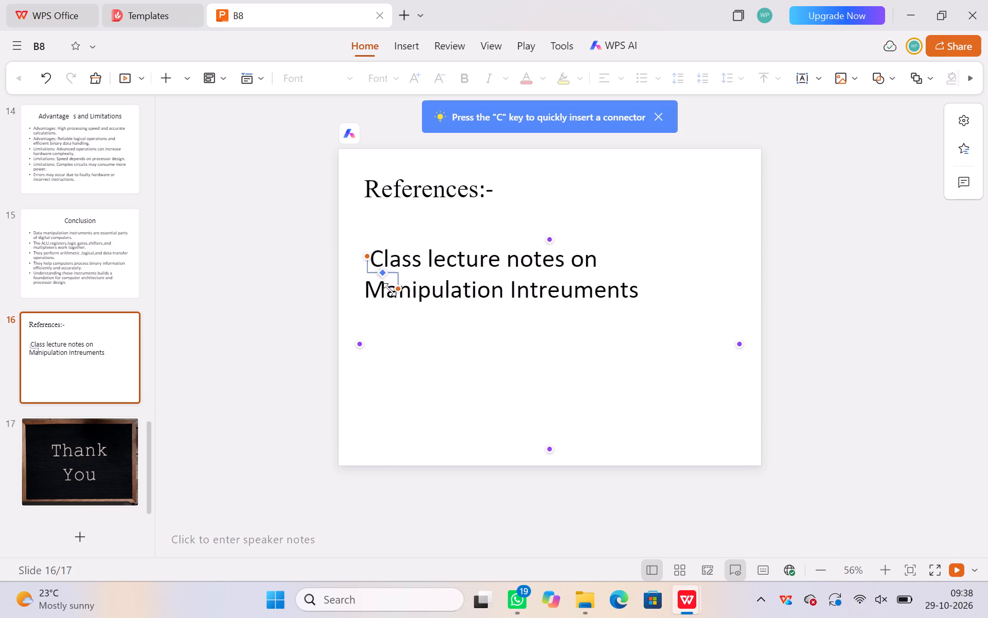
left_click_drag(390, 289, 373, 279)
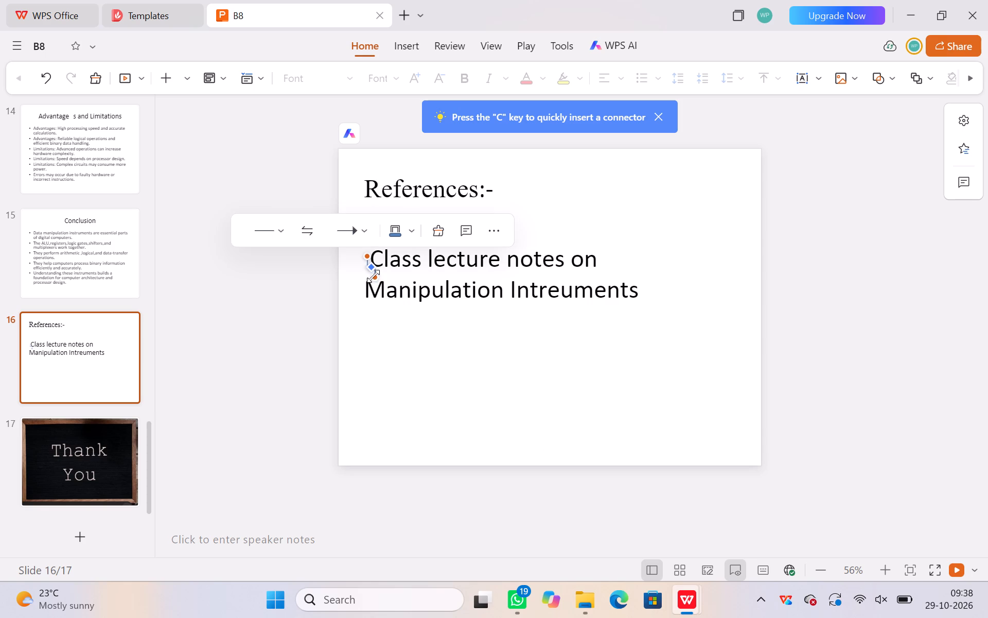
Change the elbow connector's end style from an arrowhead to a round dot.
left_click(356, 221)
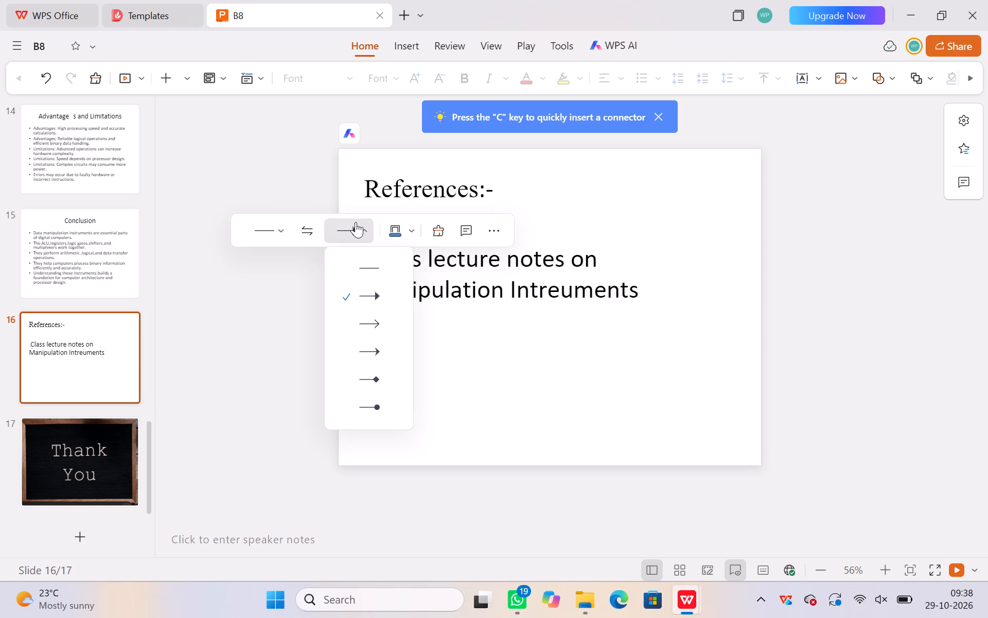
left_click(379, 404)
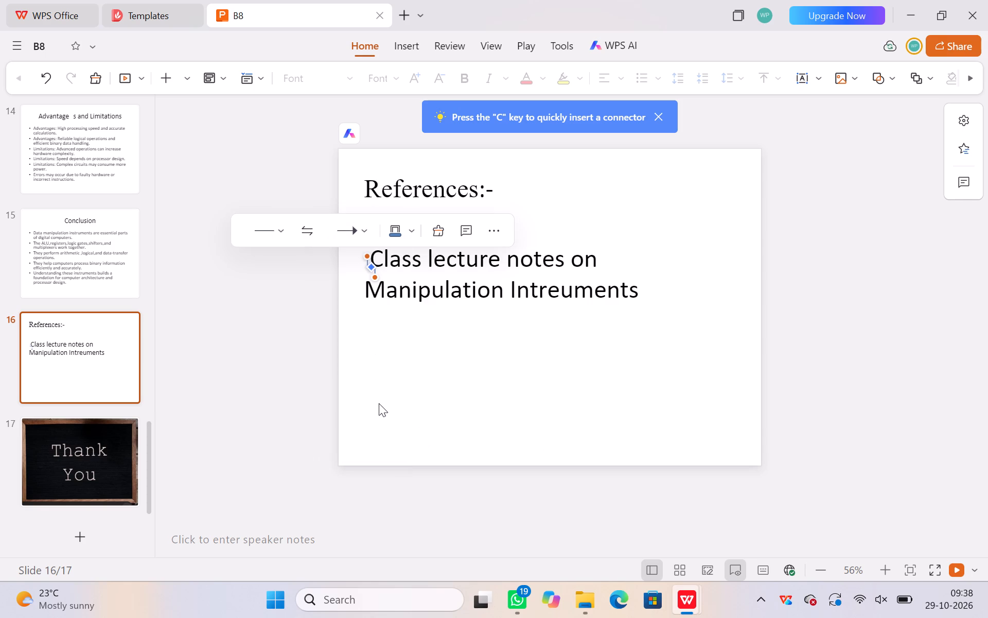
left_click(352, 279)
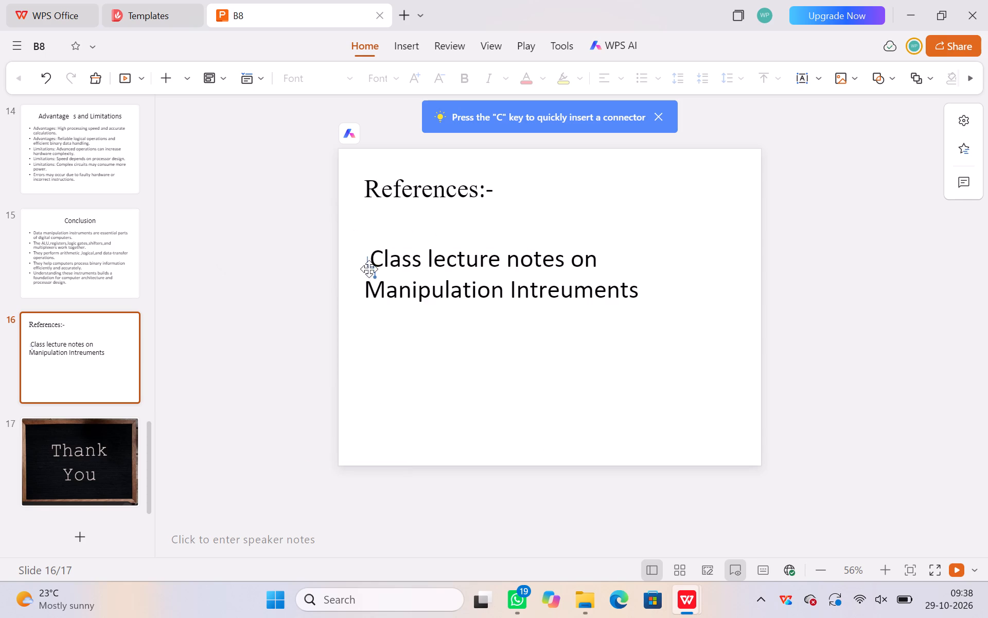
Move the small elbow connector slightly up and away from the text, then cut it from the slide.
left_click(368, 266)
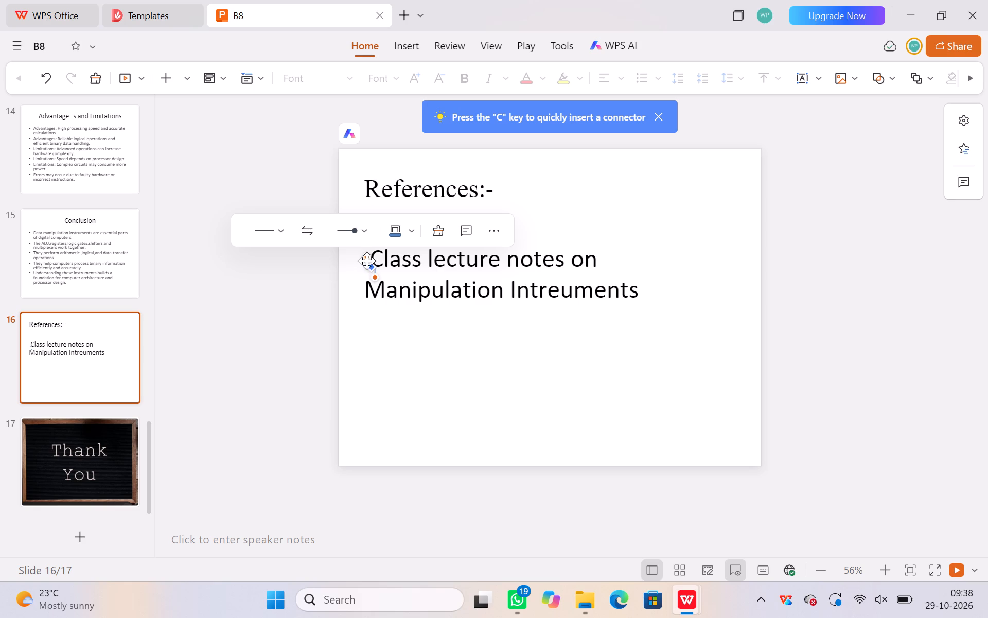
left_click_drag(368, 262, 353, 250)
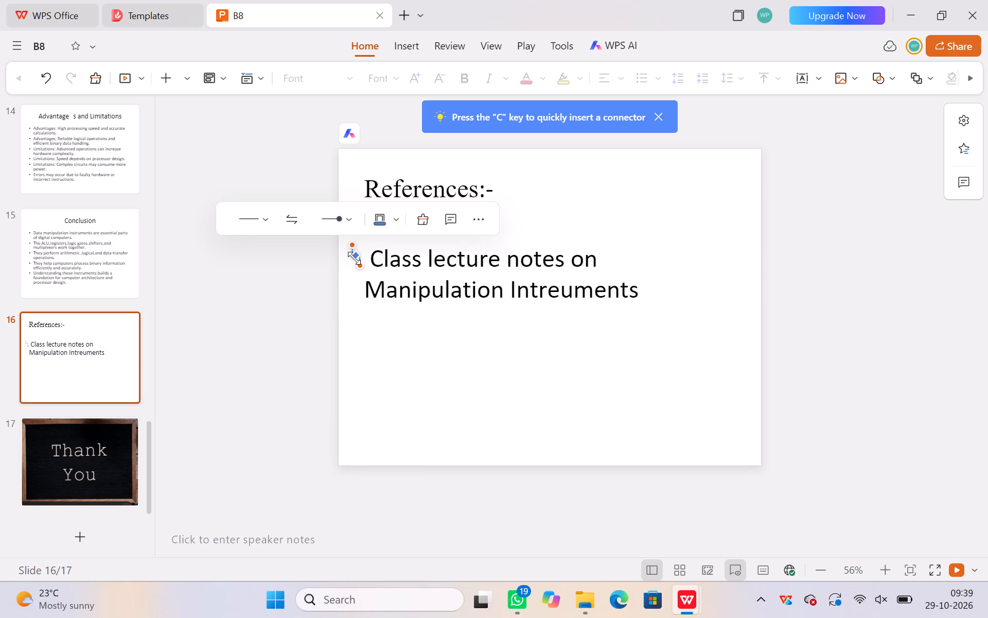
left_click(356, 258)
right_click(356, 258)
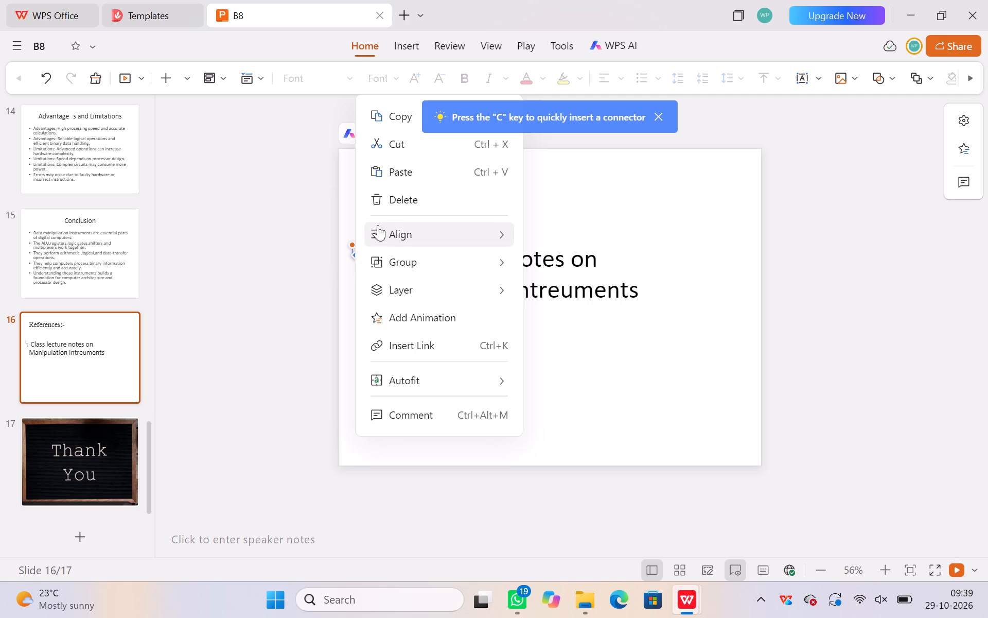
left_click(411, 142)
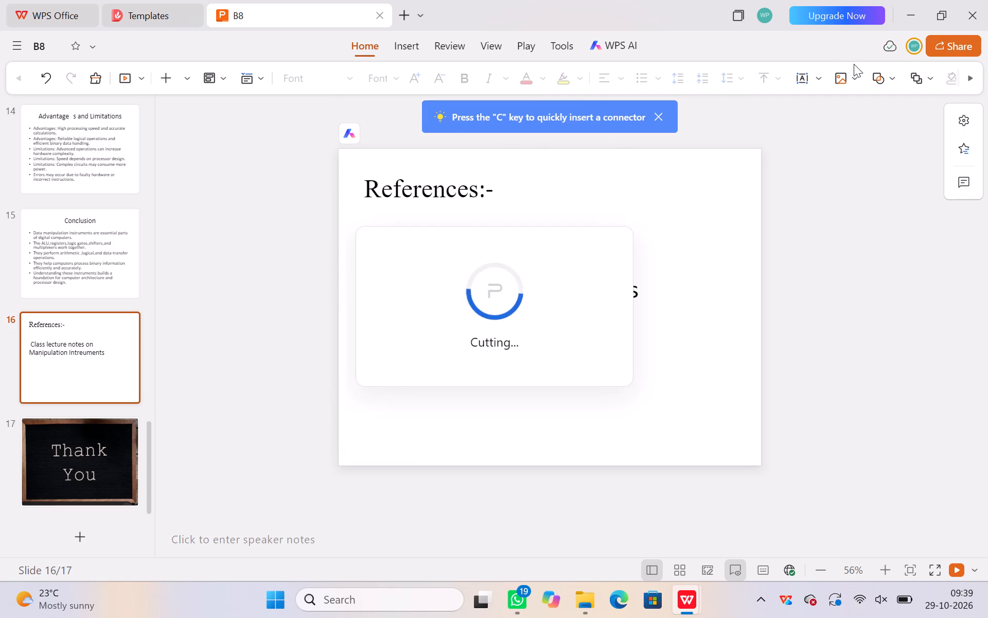
Insert a straight arrow beside "Class lecture notes" on the References slide and shorten it near the slide's left edge.
left_click(879, 76)
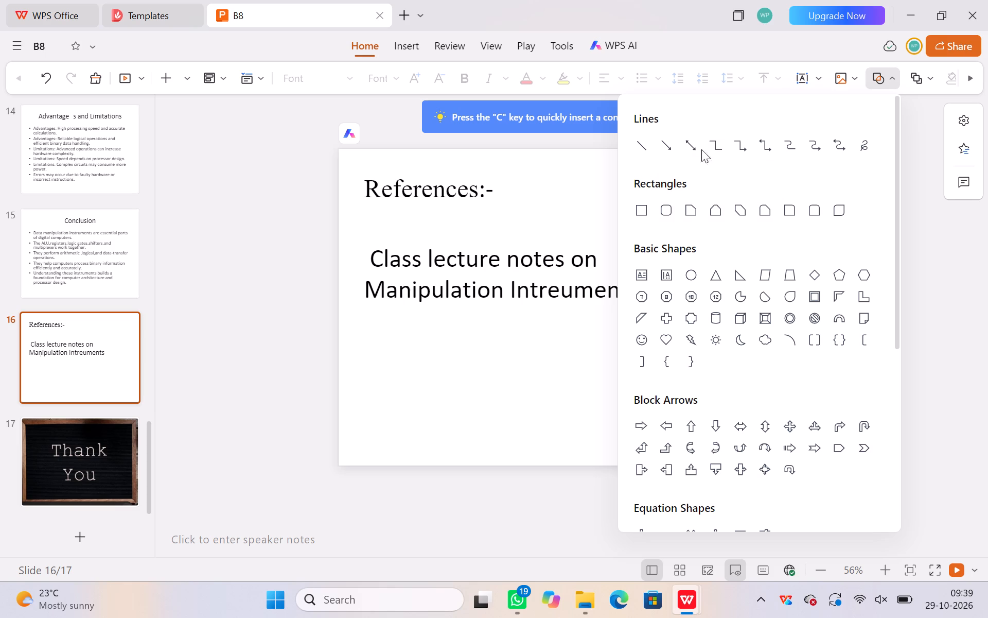
left_click(665, 147)
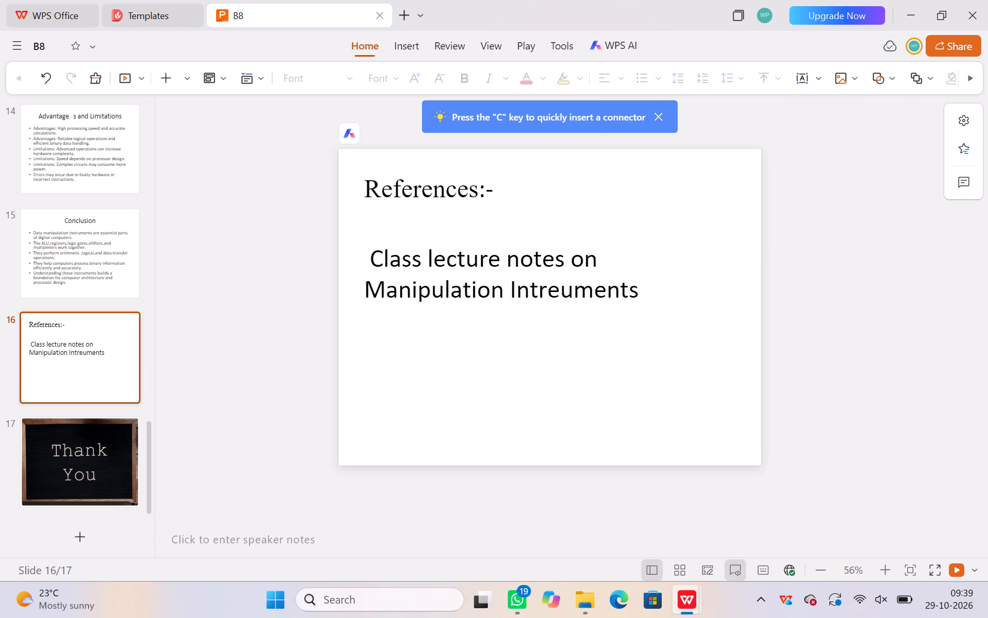
left_click(360, 263)
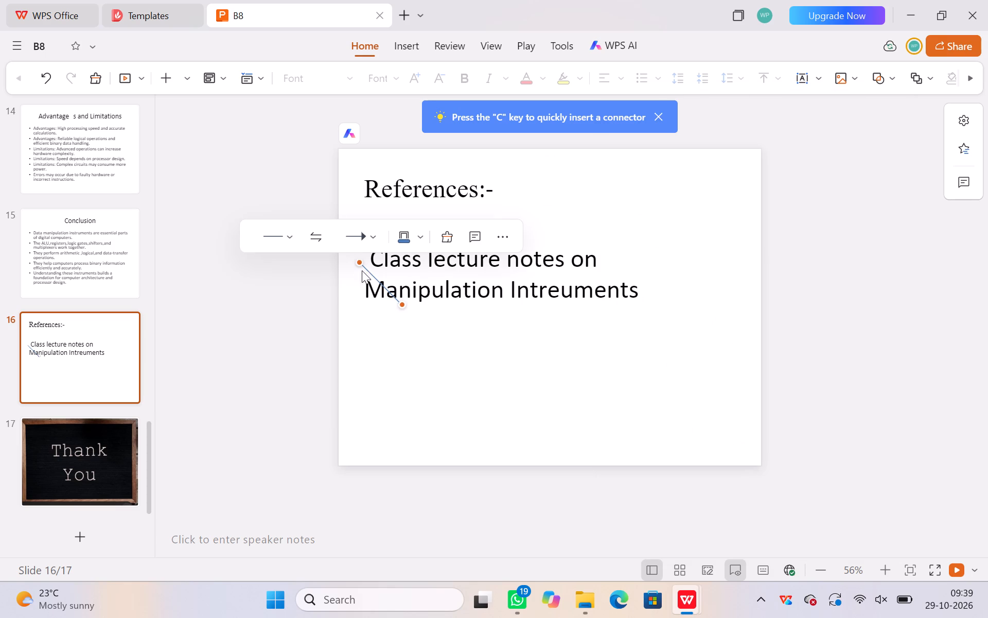
left_click_drag(388, 290, 362, 279)
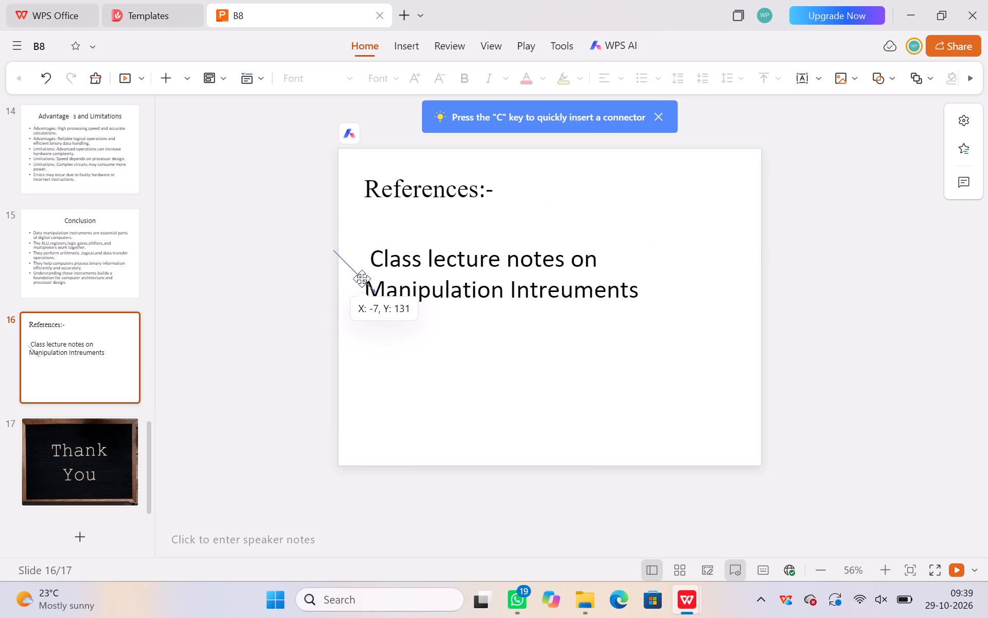
left_click_drag(362, 279, 363, 279)
left_click_drag(382, 291, 347, 250)
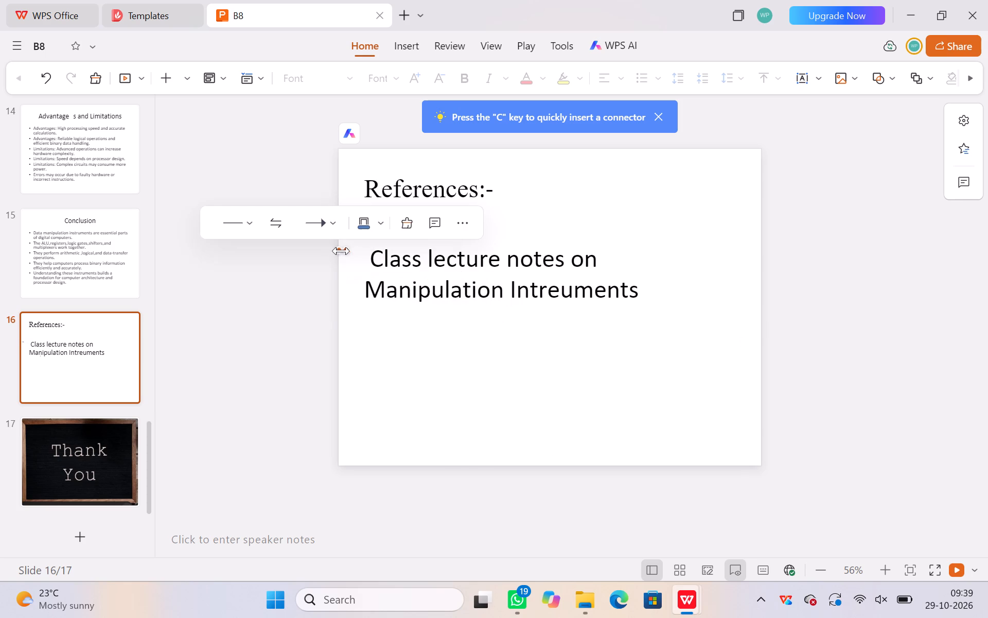
Adjust the straight arrow into a short horizontal line just before "Class", starting at about X 13, Y 142.
left_click_drag(344, 249, 350, 252)
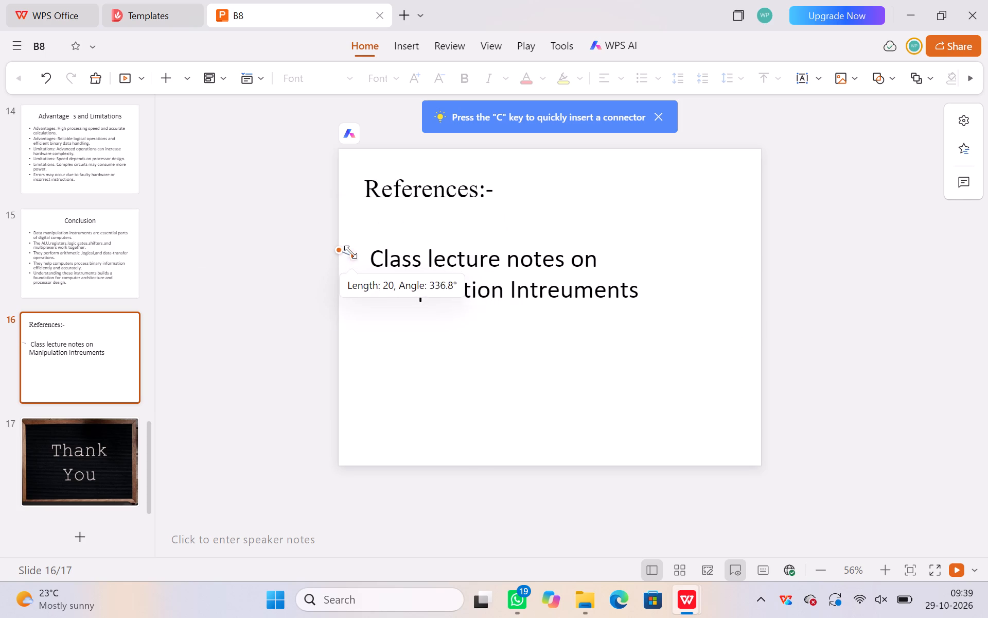
left_click_drag(350, 252, 351, 250)
left_click(344, 250)
left_click_drag(344, 250, 347, 254)
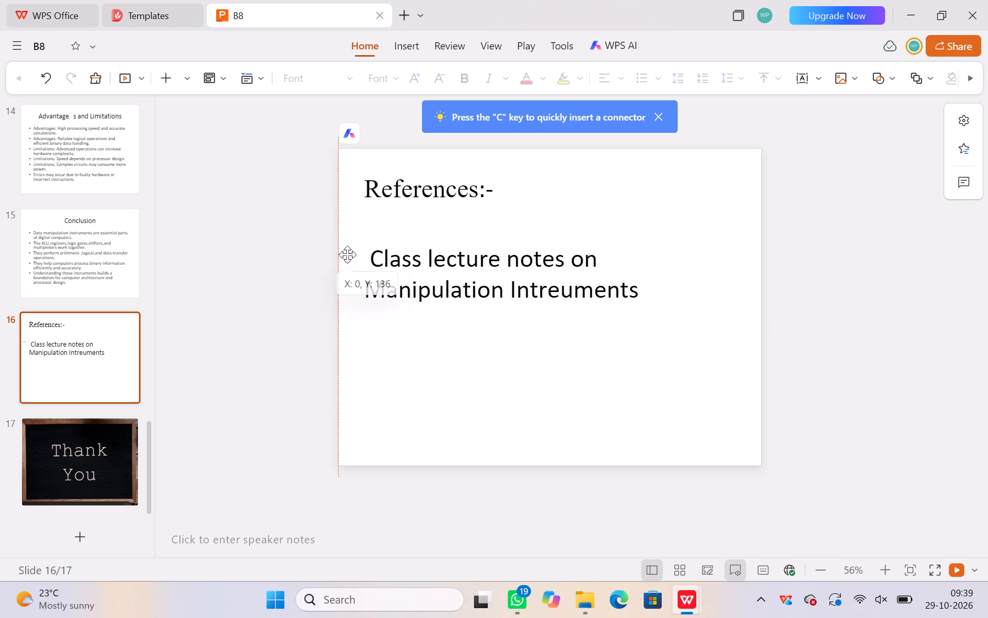
left_click_drag(347, 254, 361, 258)
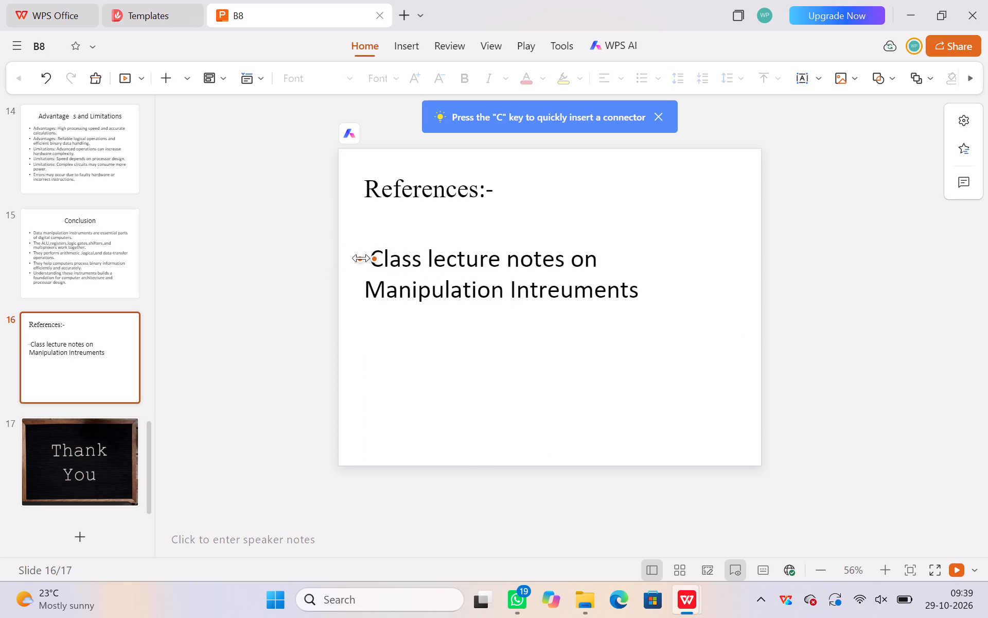
left_click_drag(361, 258, 351, 259)
left_click_drag(370, 259, 364, 259)
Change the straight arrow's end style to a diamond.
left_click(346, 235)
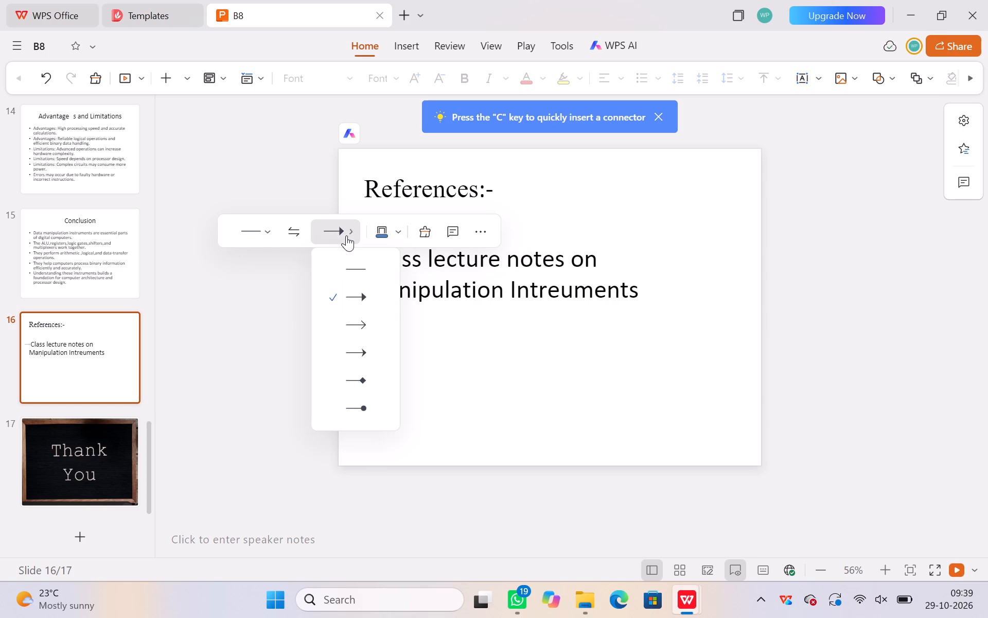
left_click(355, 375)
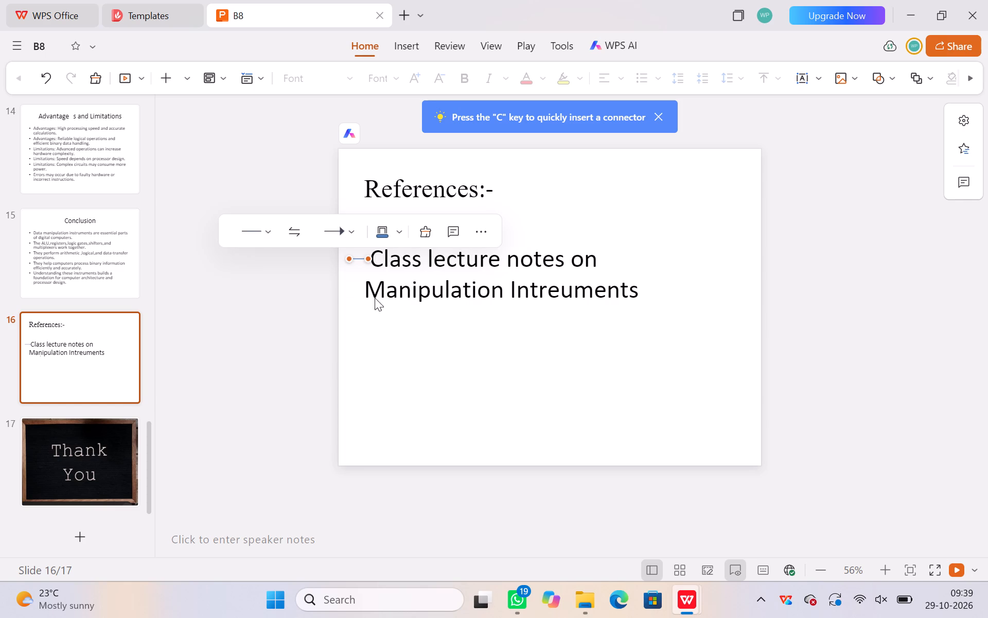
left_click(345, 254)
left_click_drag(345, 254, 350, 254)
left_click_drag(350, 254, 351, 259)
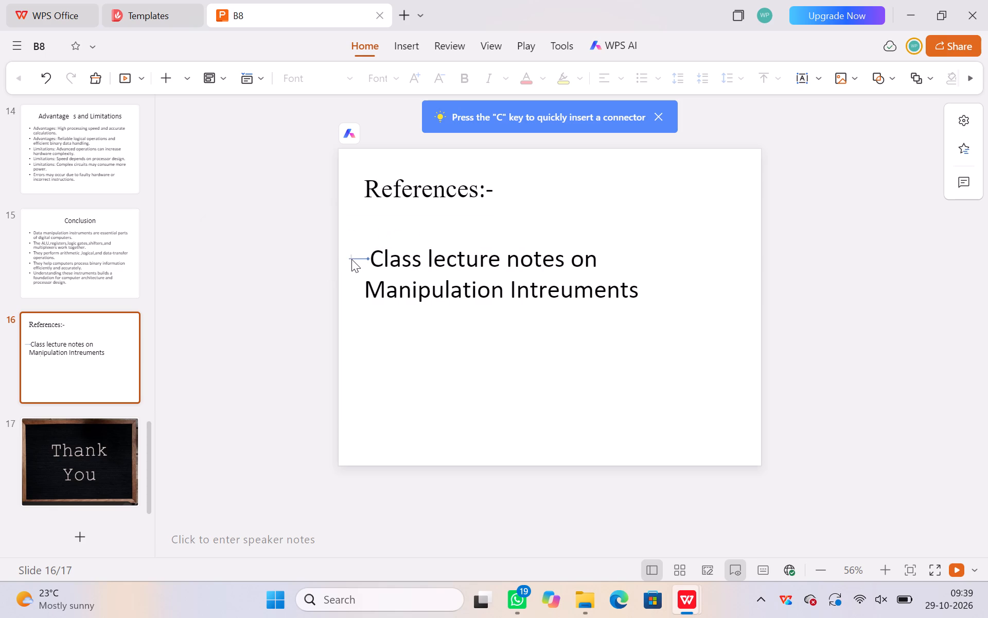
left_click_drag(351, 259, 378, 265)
Set the end style of the line in front of "Class lecture notes" back to the filled triangular arrowhead.
left_click(349, 260)
left_click(356, 243)
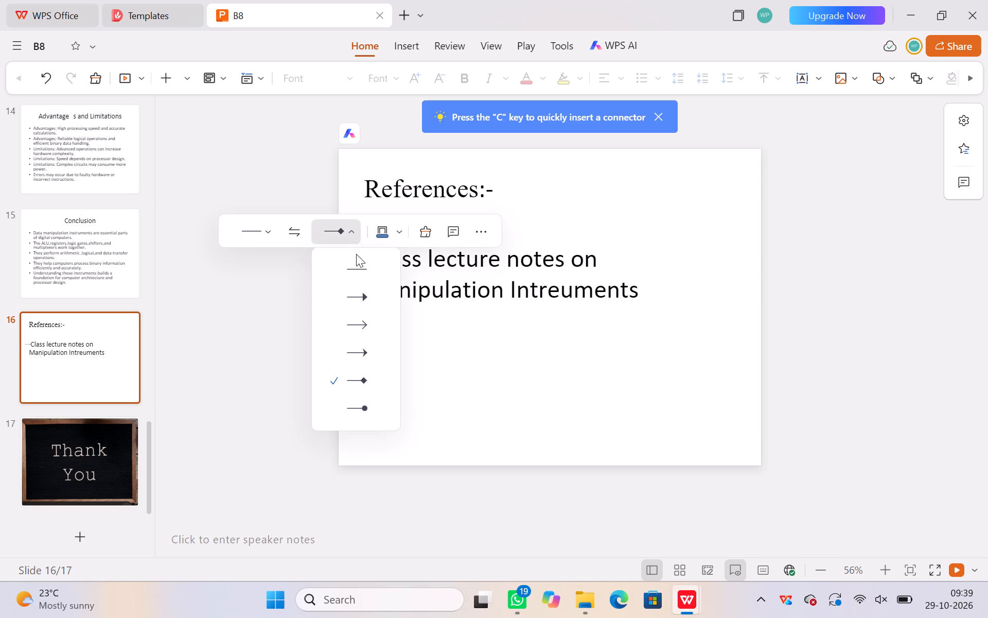
left_click(359, 304)
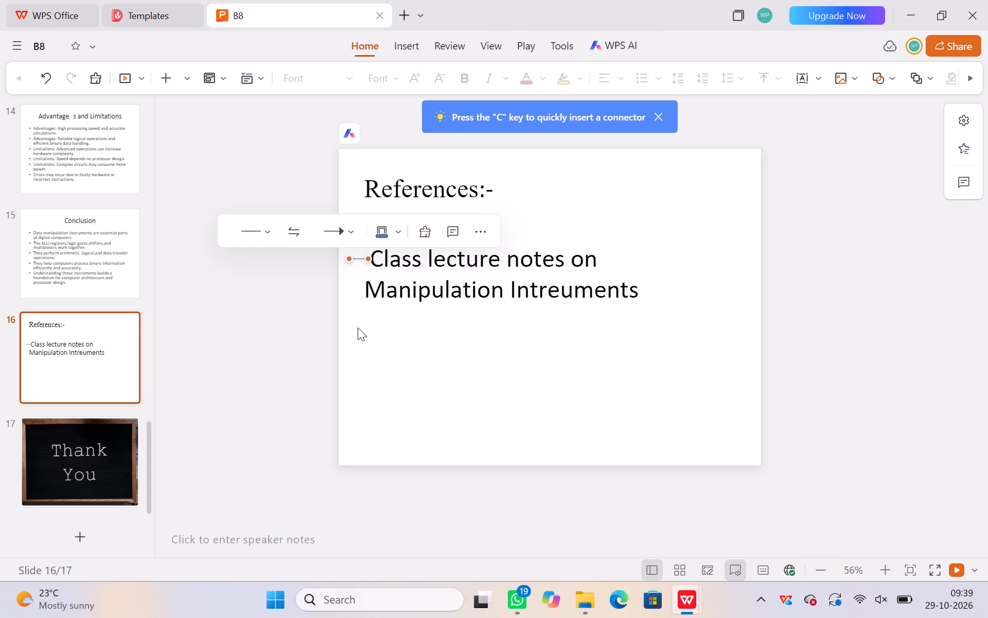
left_click(358, 328)
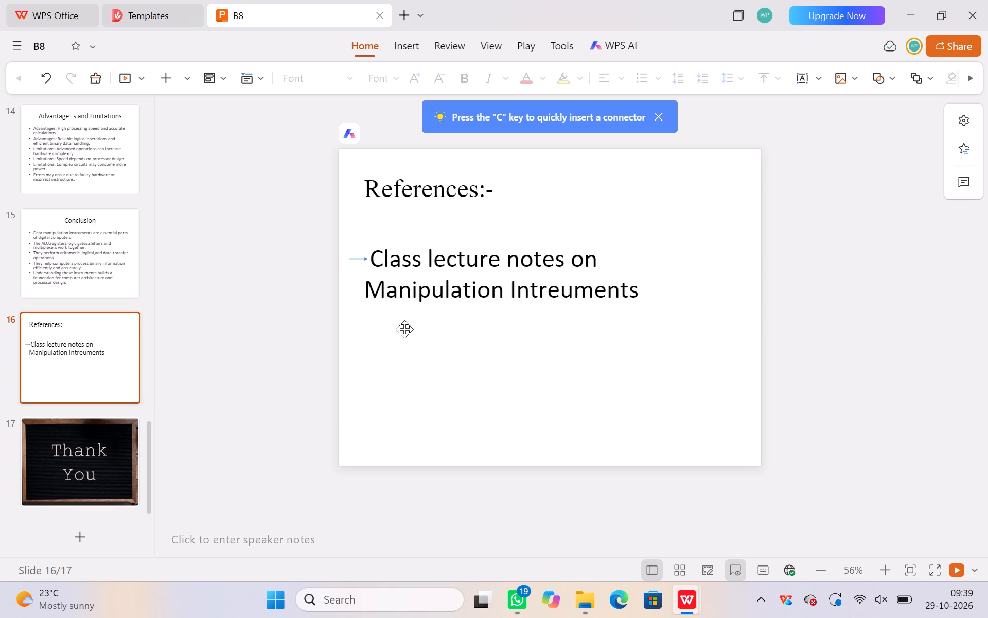
left_click(358, 258)
left_click(374, 289)
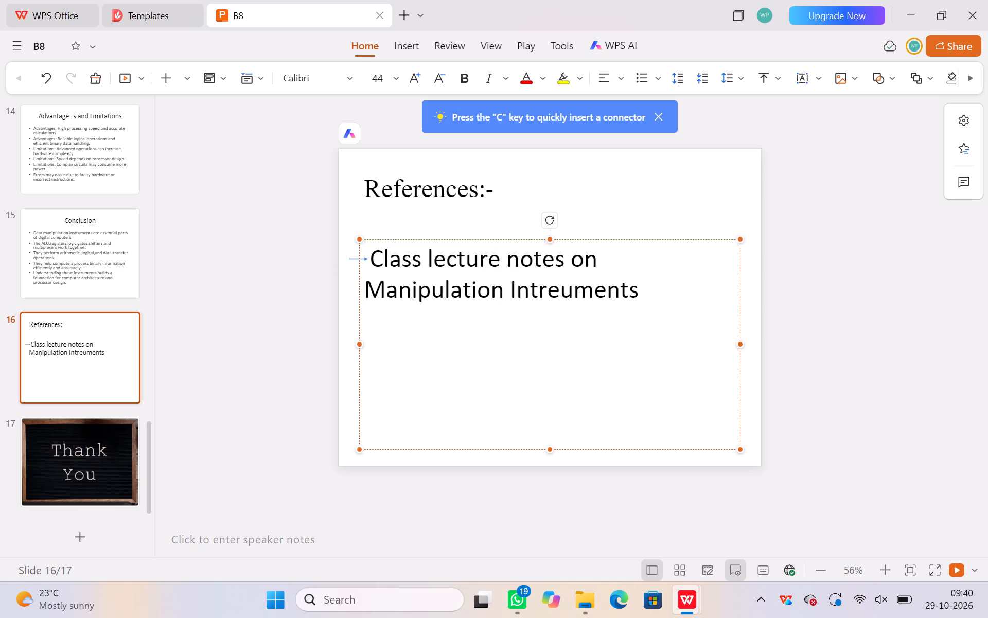
Duplicate the small arrow in front of "Class lecture notes" on the References slide by copying and pasting it.
right_click(353, 256)
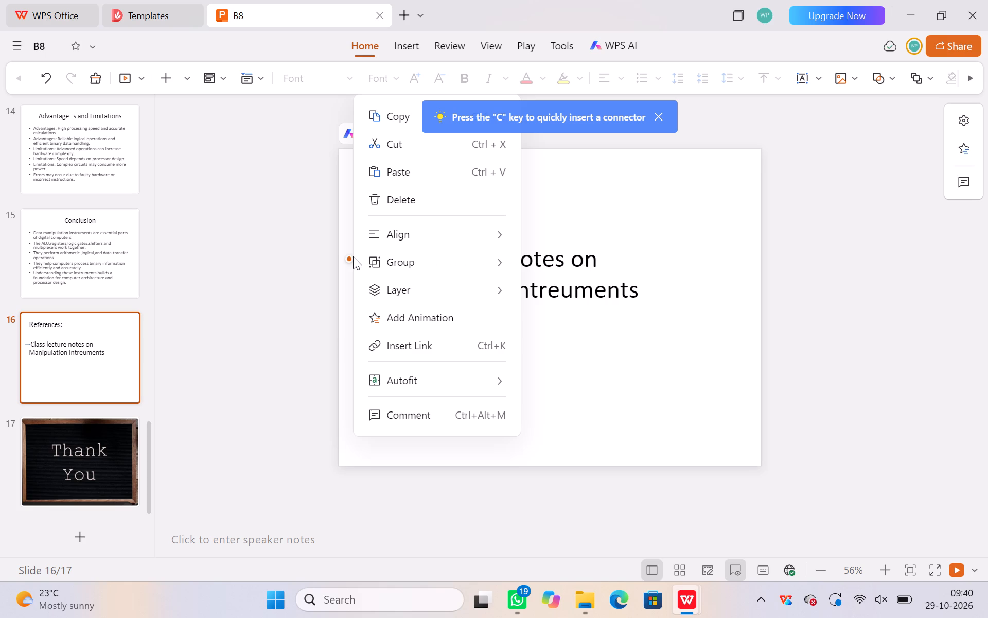
left_click(399, 117)
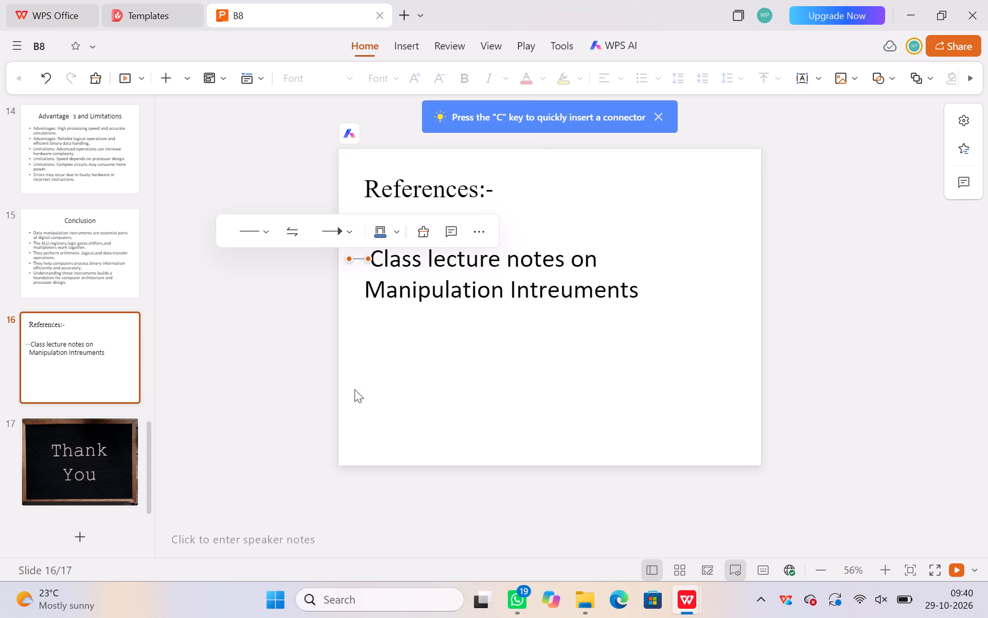
left_click(354, 328)
left_click(355, 316)
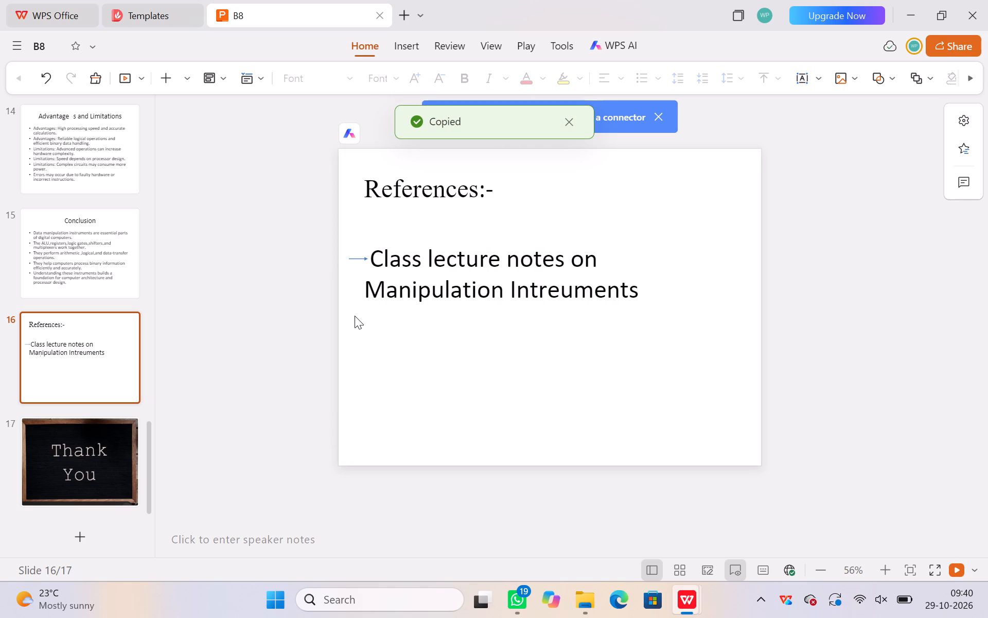
key("ctrl+v")
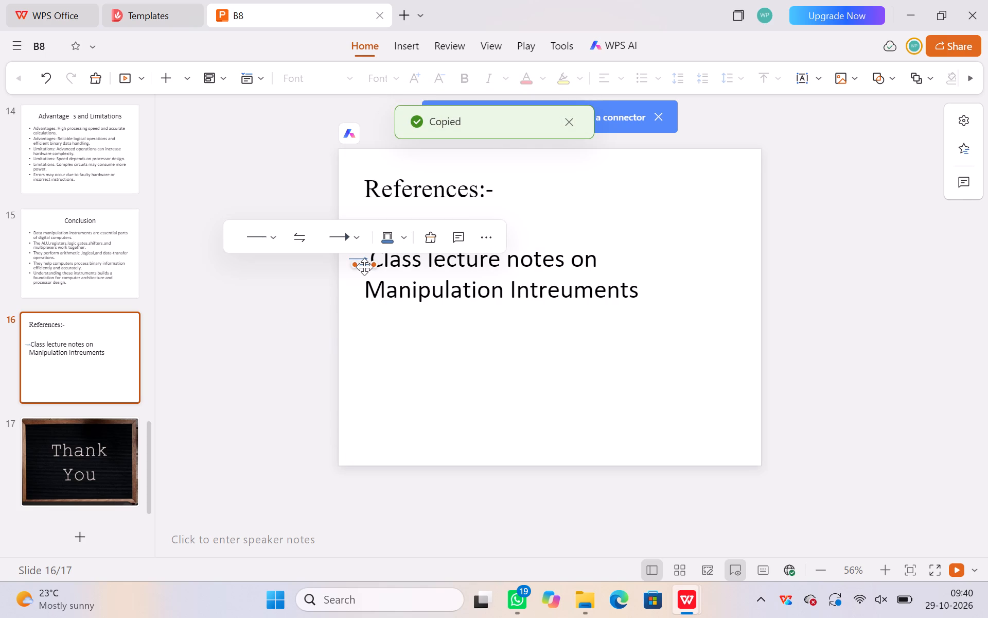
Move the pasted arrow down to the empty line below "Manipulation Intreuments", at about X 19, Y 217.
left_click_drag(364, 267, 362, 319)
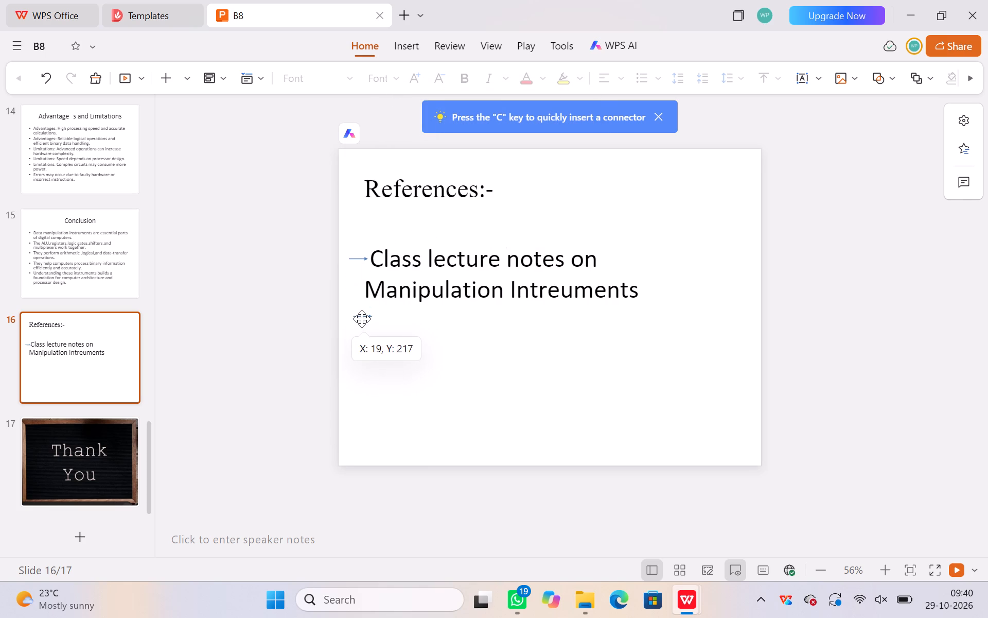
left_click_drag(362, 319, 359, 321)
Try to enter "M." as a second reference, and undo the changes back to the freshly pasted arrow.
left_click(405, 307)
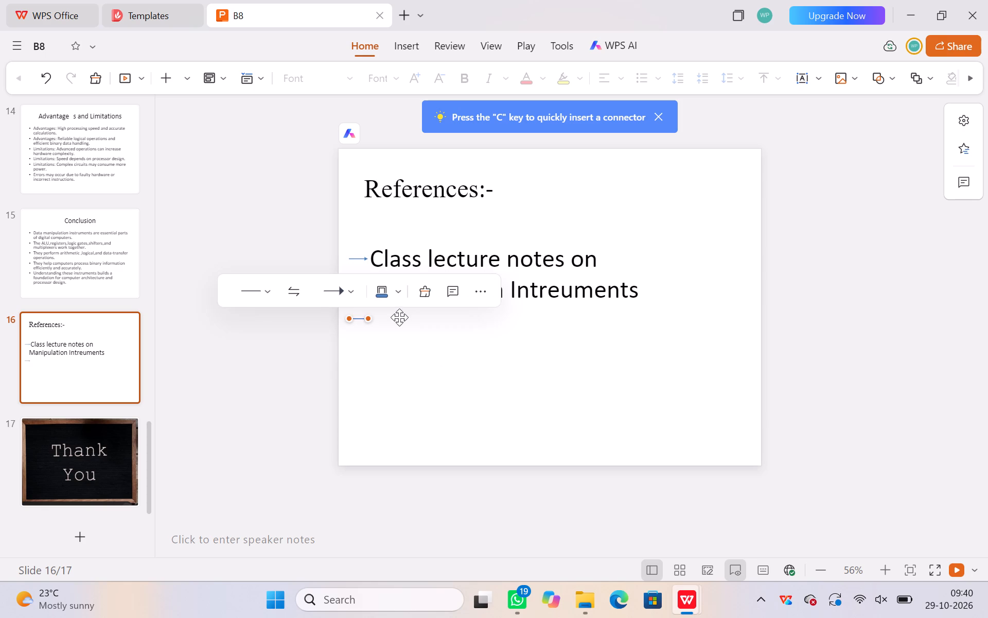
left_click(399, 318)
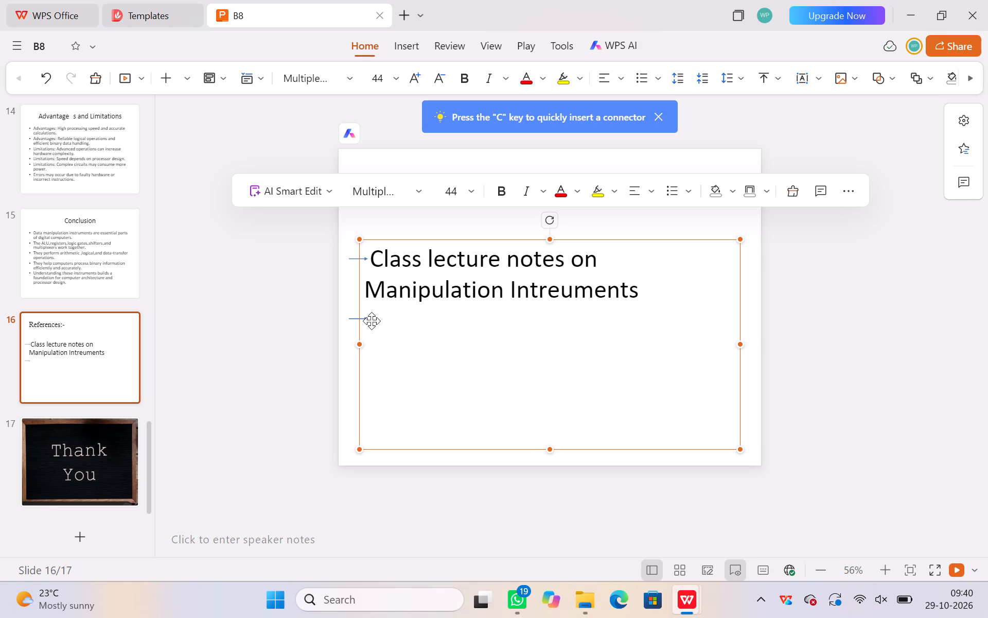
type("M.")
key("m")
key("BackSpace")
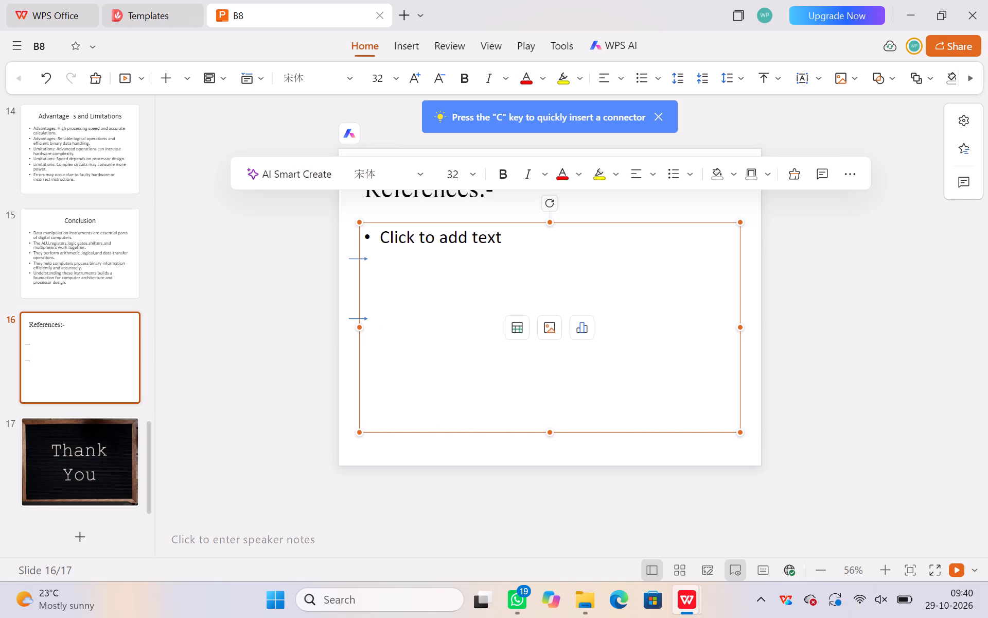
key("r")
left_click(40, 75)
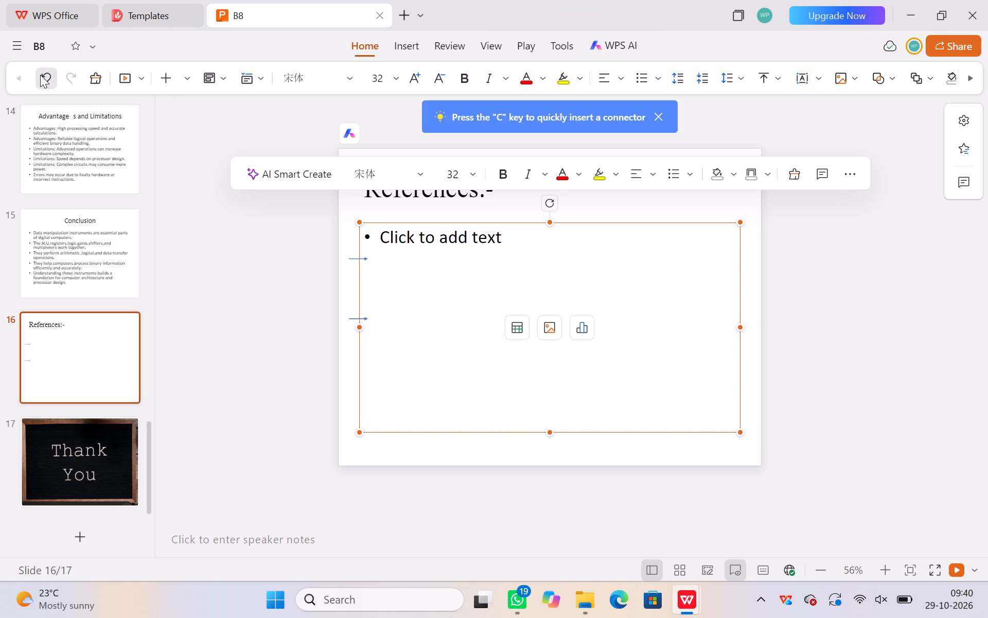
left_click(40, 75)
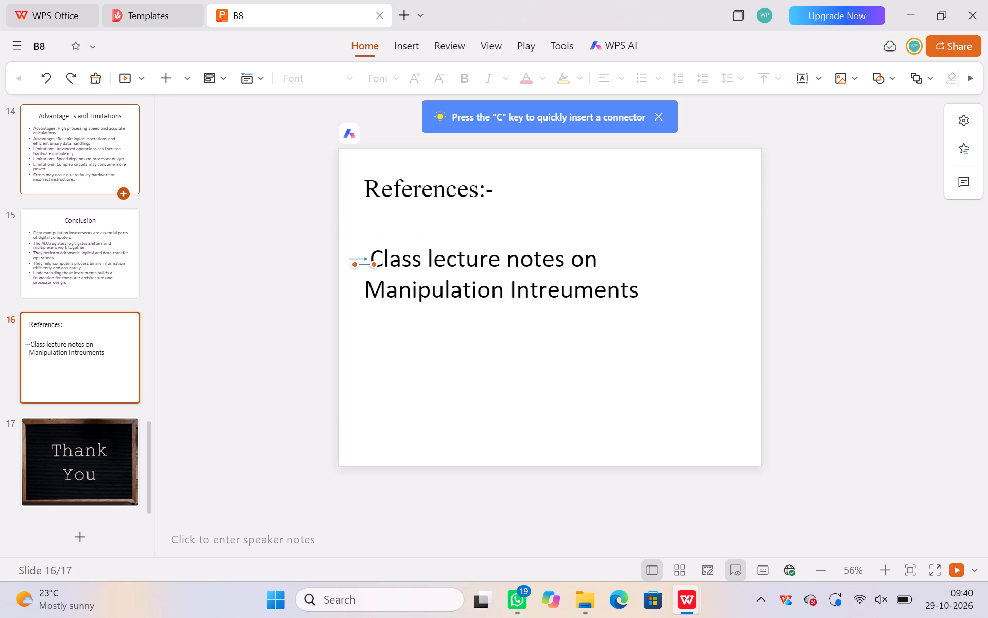
Move the pasted arrow to the empty line below "Manipulation Intreuments", at about X 18, Y 225.
left_click(372, 264)
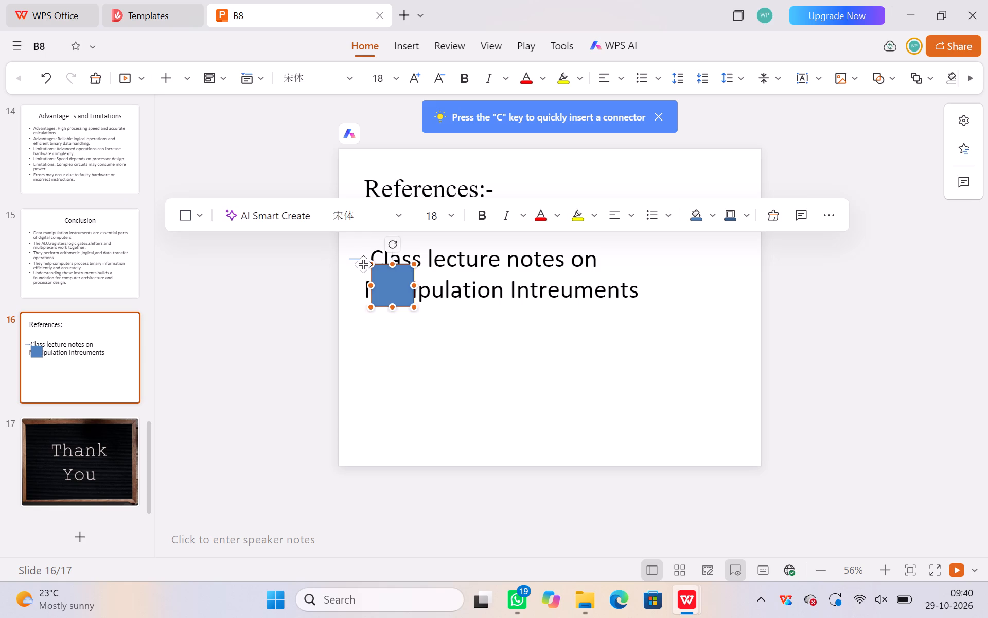
left_click_drag(363, 264, 363, 323)
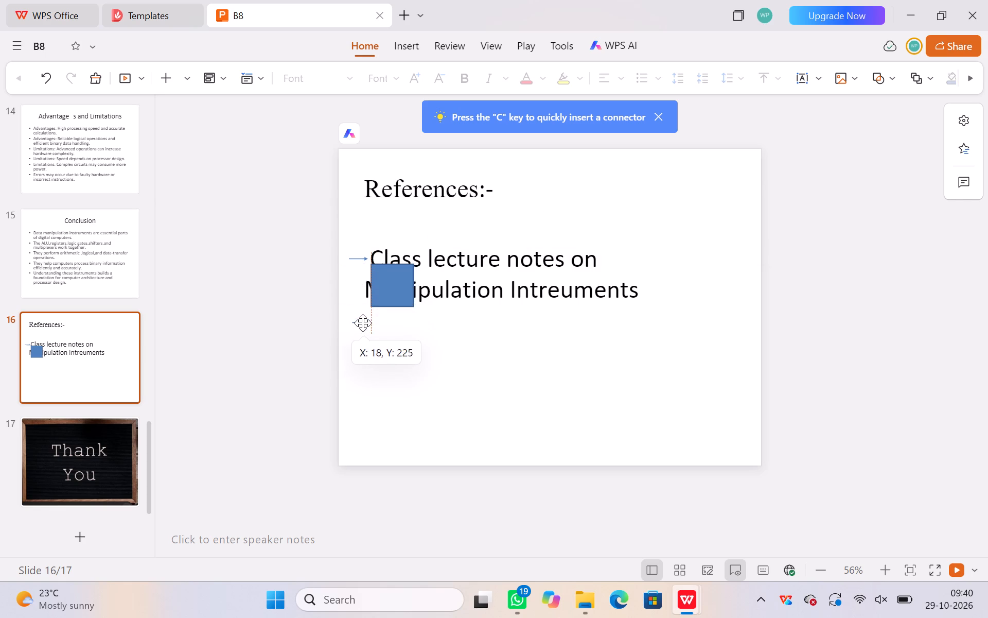
left_click_drag(363, 323, 363, 322)
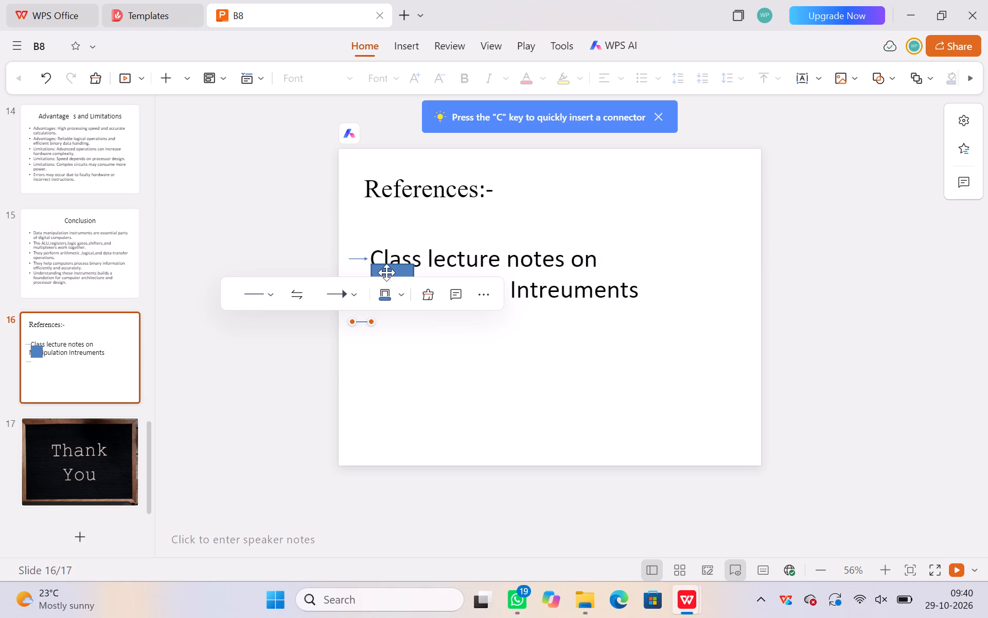
Cut the stray blue rectangle covering the start of "Manipulation" from the References slide.
left_click(386, 272)
right_click(386, 278)
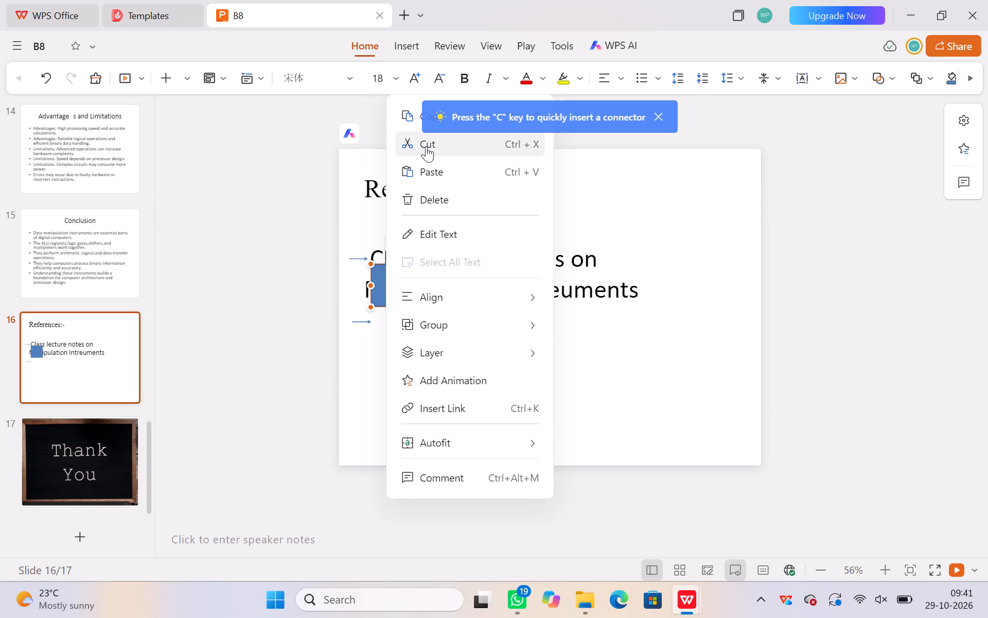
left_click(426, 146)
Add a second reference reading "M . Morris Mano" on a new line after the second arrow, without a trailing comma.
left_click(390, 328)
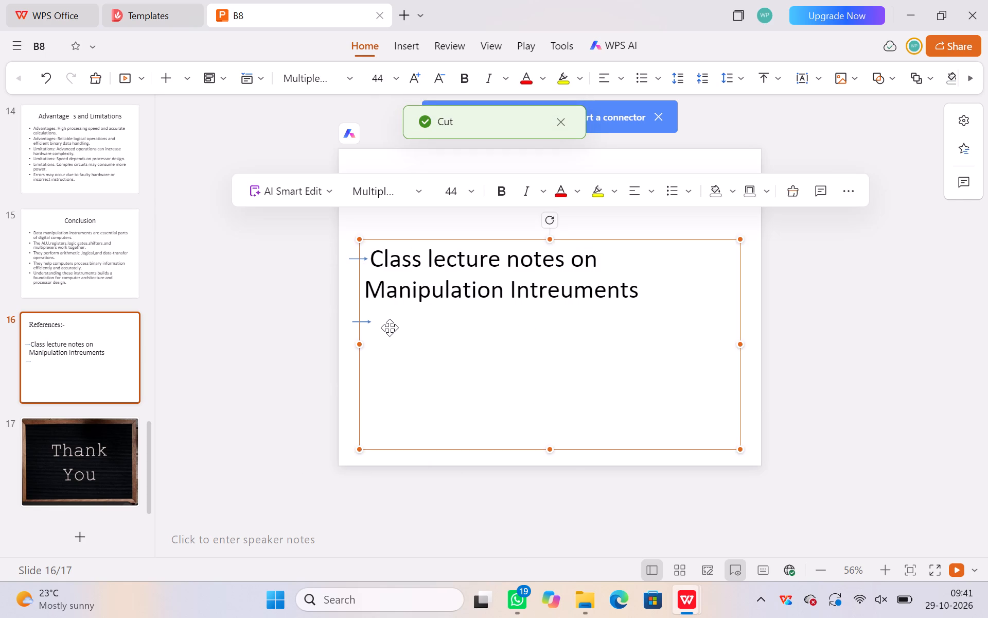
left_click(389, 327)
left_click(408, 294)
left_click(651, 293)
key("Return")
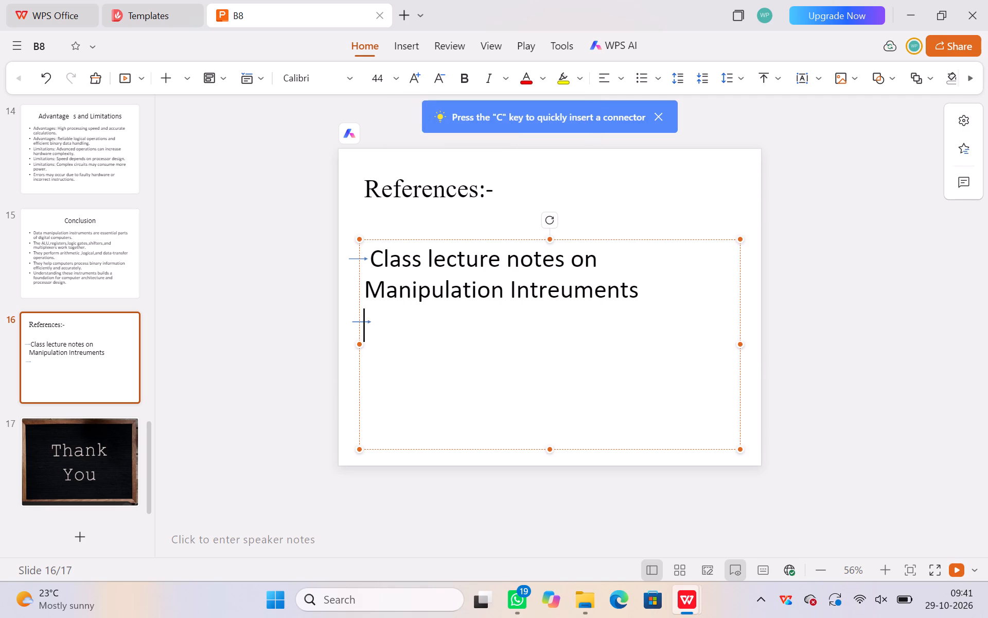
key("space")
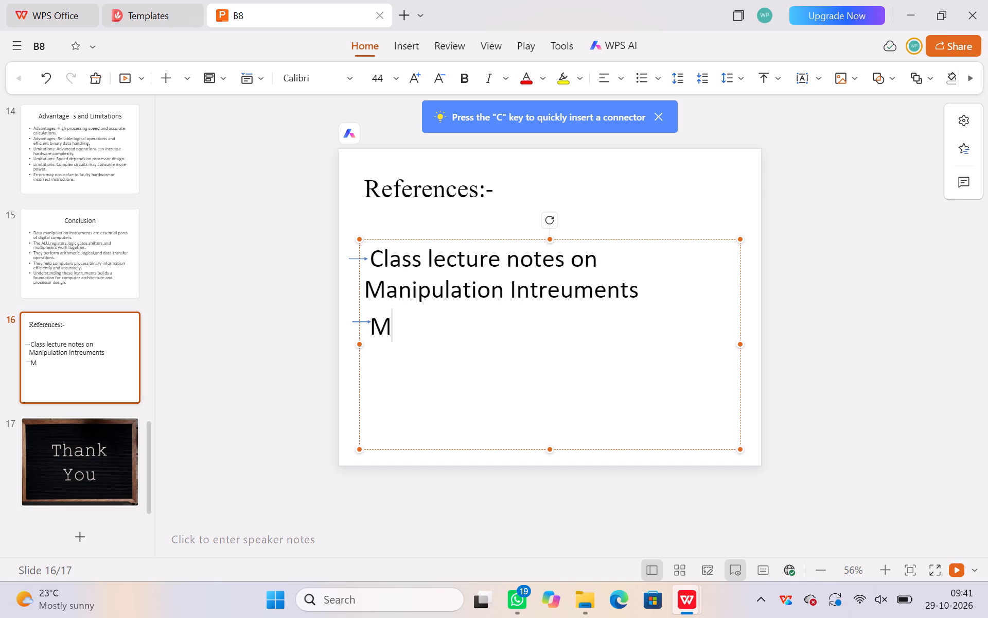
key("space")
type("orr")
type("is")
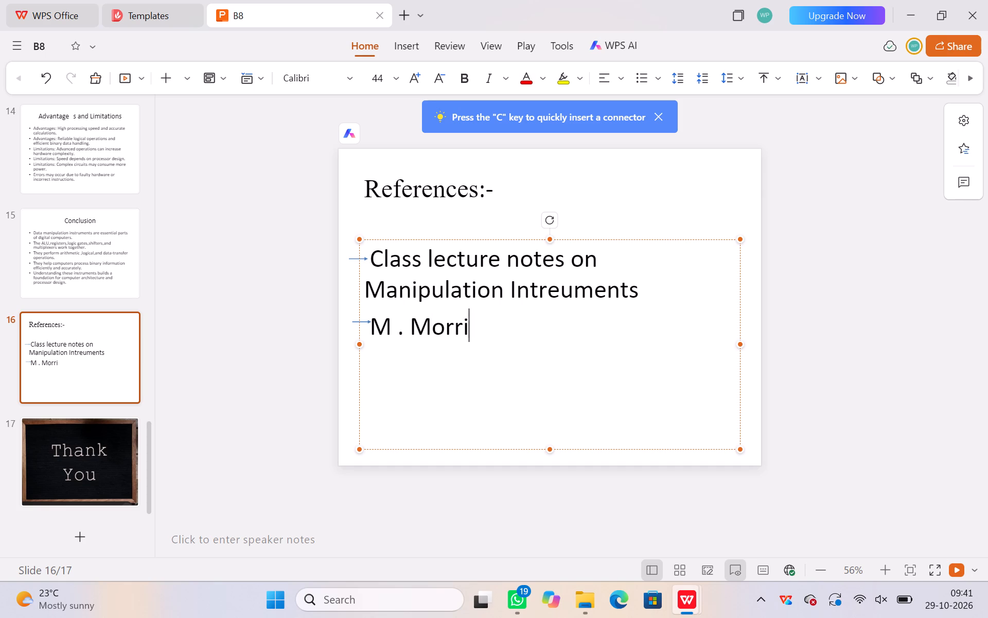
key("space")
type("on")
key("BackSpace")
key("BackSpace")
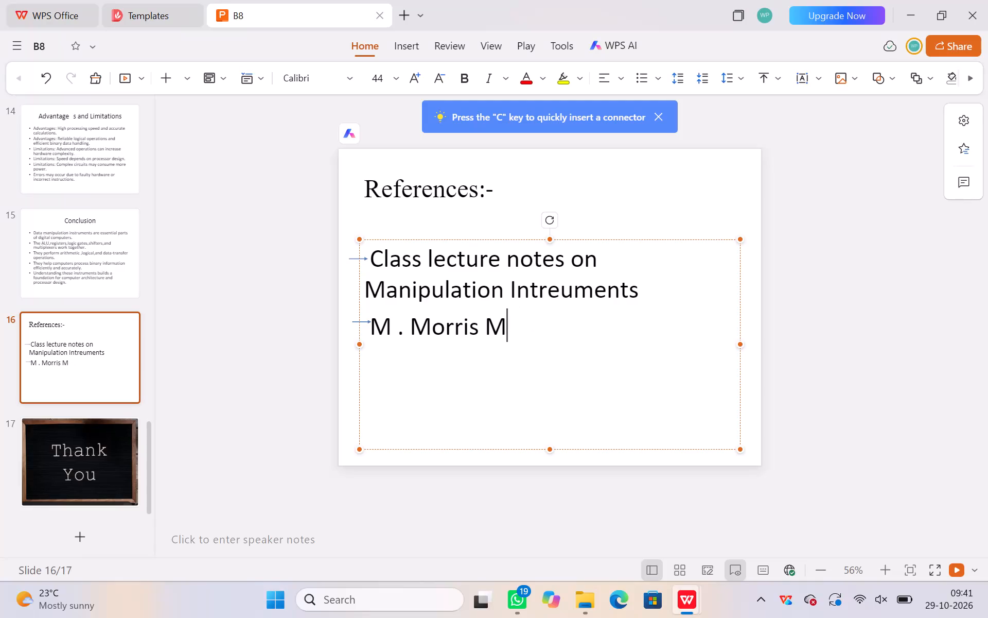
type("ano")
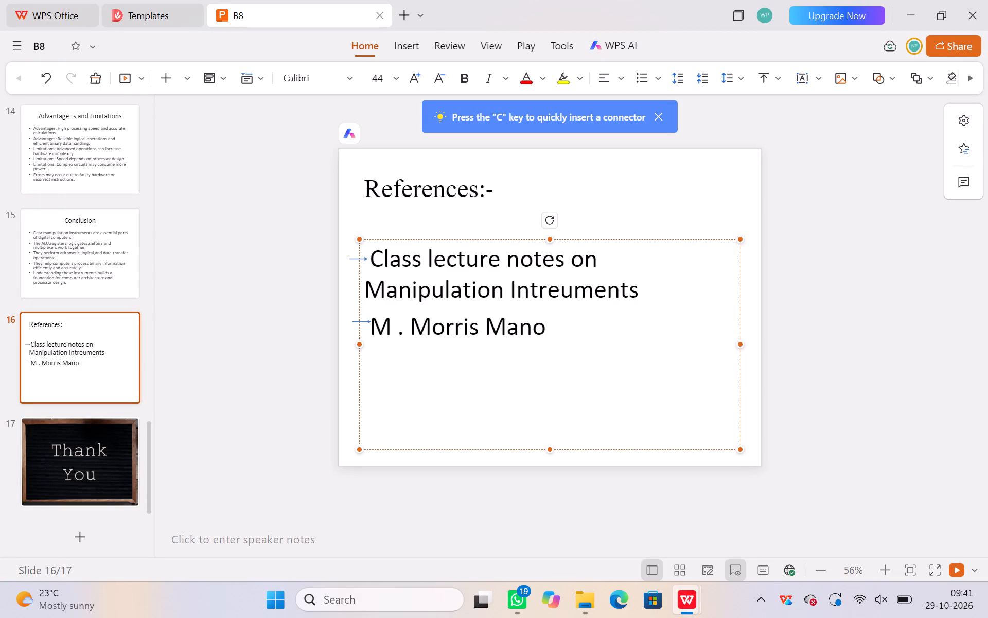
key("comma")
left_click(555, 331)
key("BackSpace")
left_click(437, 415)
left_click(661, 214)
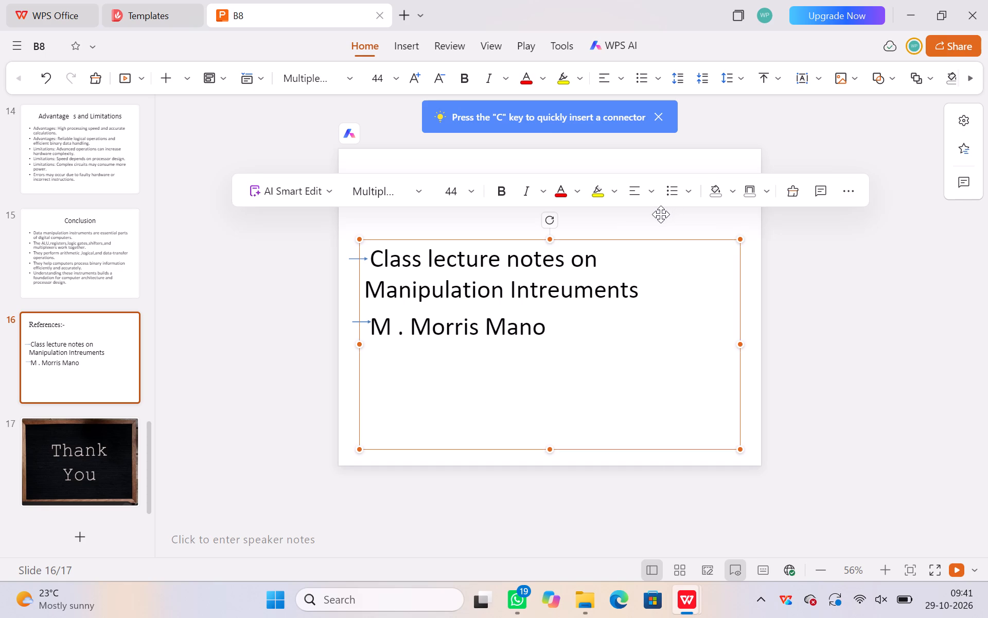
left_click(648, 370)
left_click(639, 224)
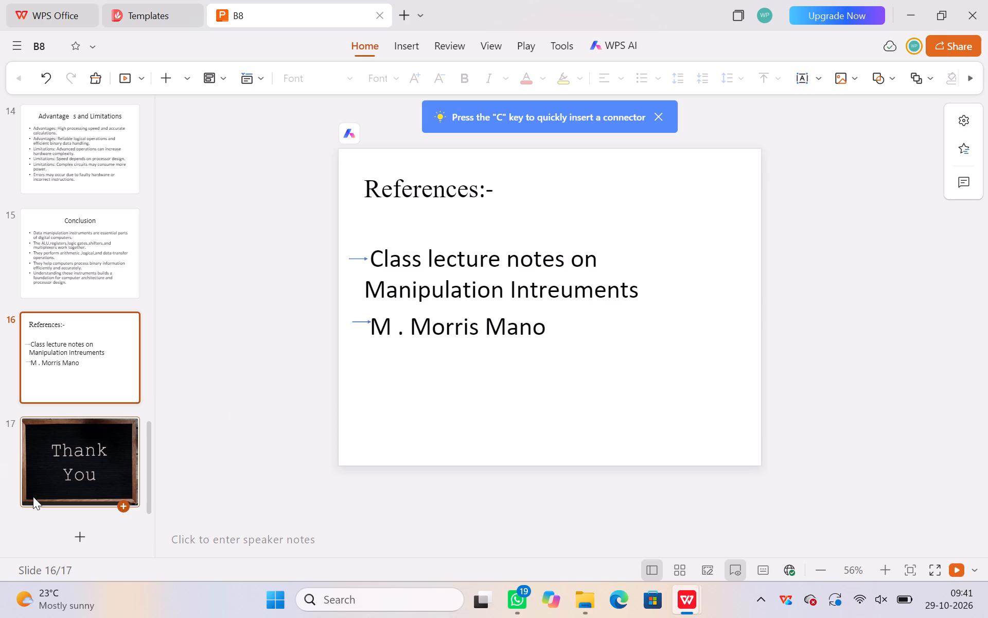
Remove the stray gap in slide 14's title so that it reads "Advantages and Limitations".
left_click(54, 471)
left_click(70, 383)
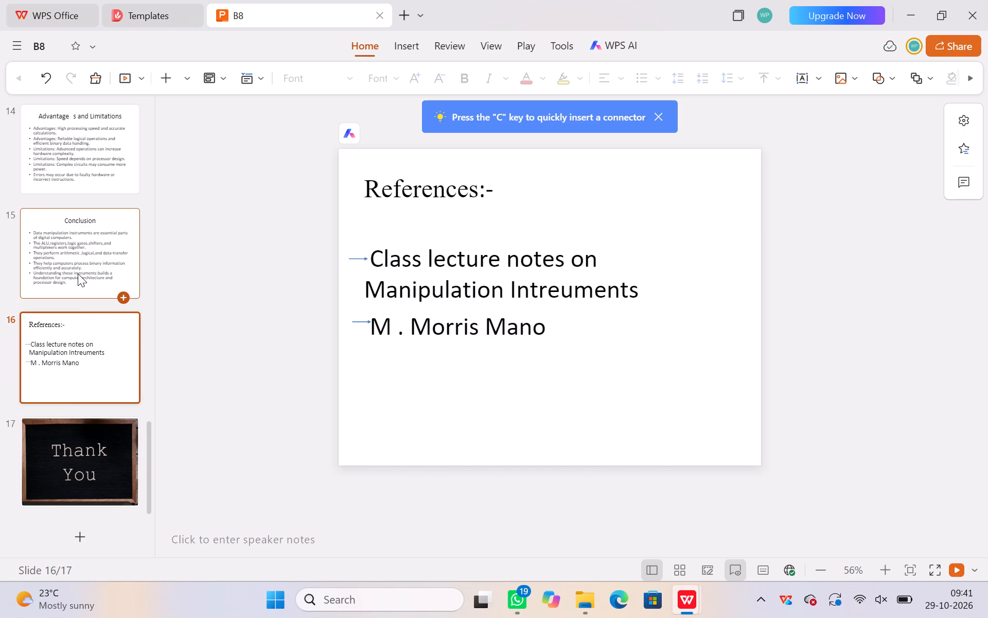
left_click(78, 273)
scroll(99, 248, "up", 1)
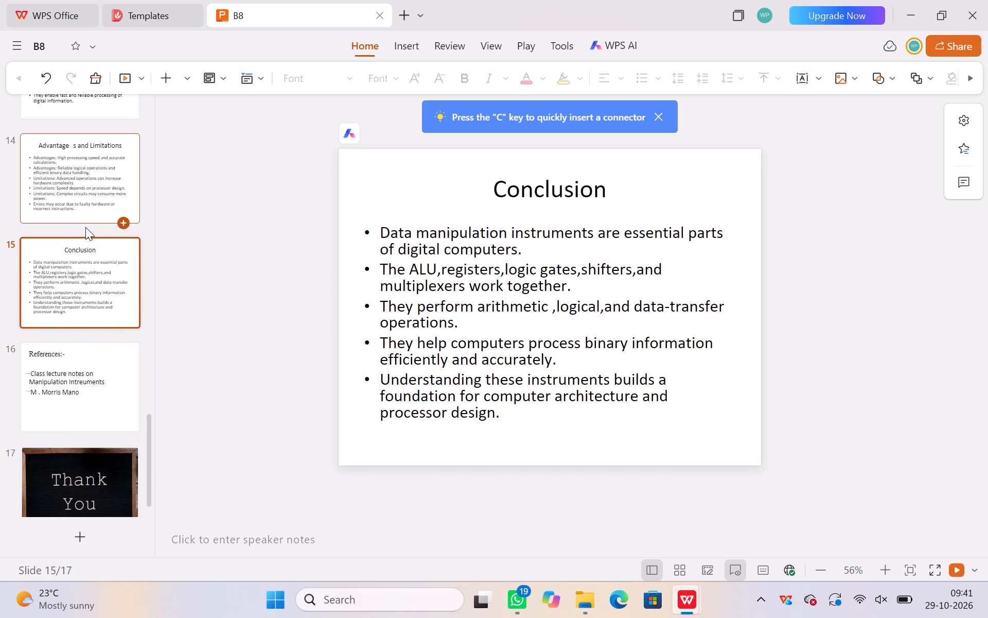
scroll(85, 227, "up", 1)
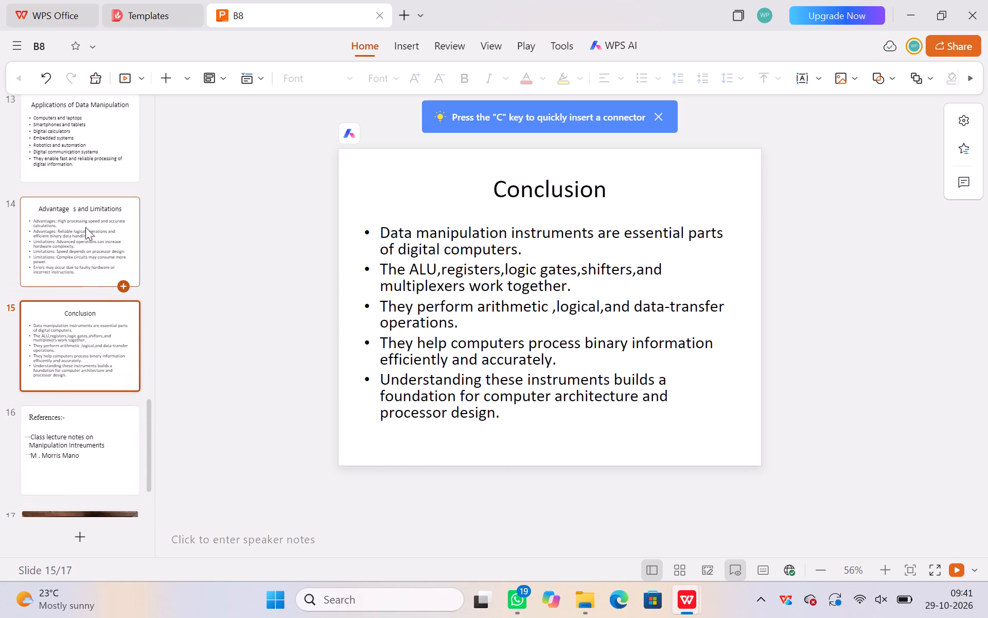
left_click(60, 232)
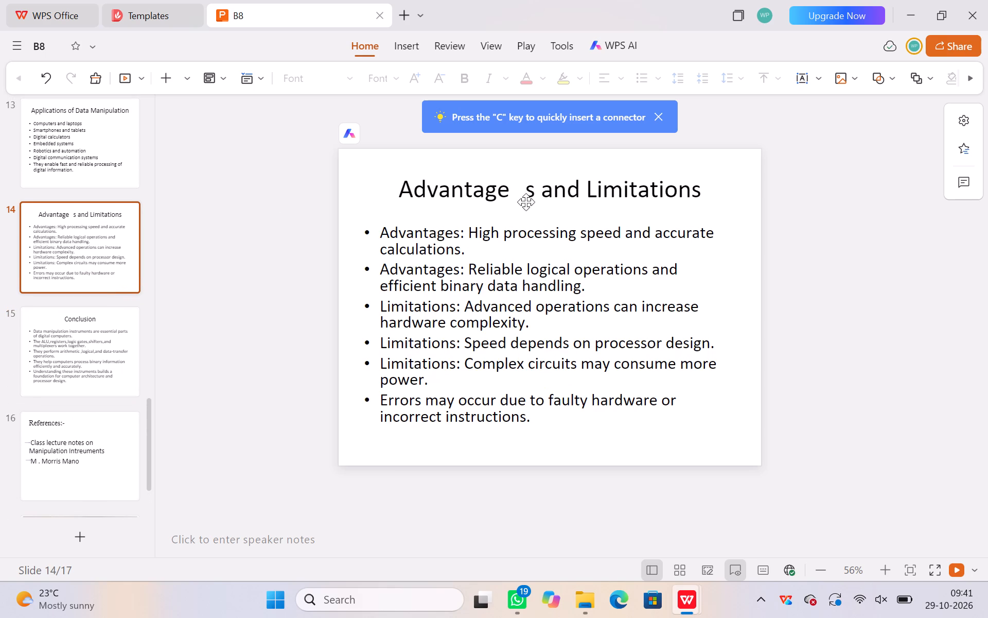
left_click(533, 192)
key("Left")
key("BackSpace")
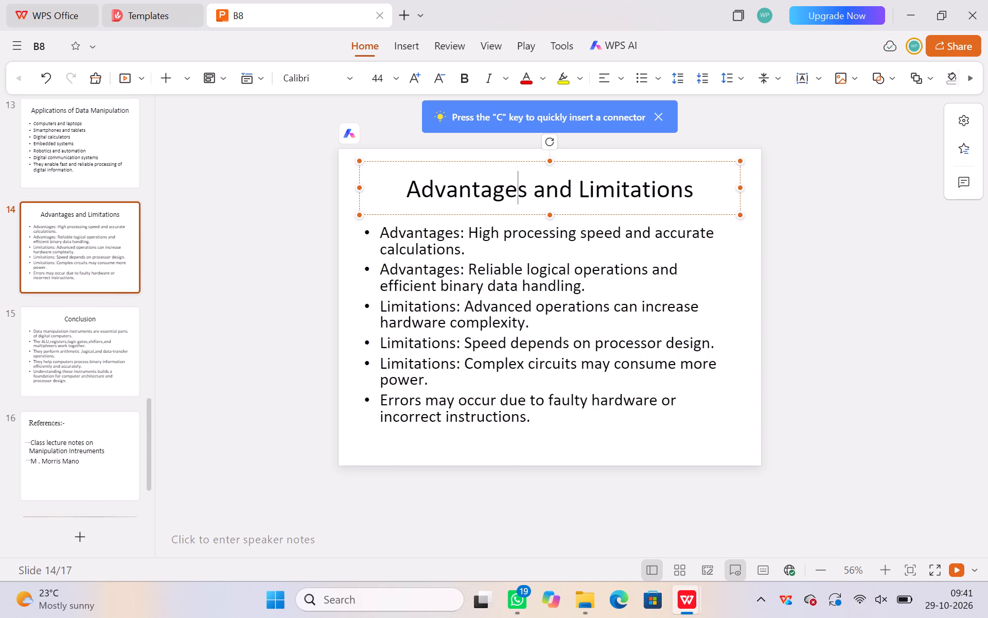
Left-align the titles of slide 14 "Advantages and Limitations" and slide 15 "Conclusion", plus the Conclusion bullet text.
left_click(607, 77)
left_click(87, 363)
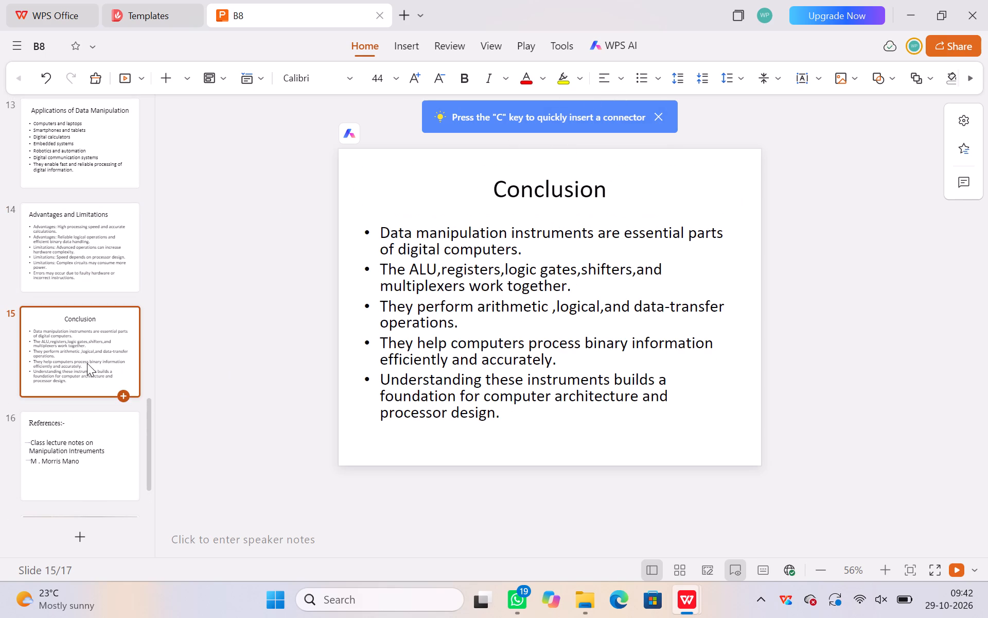
left_click(546, 249)
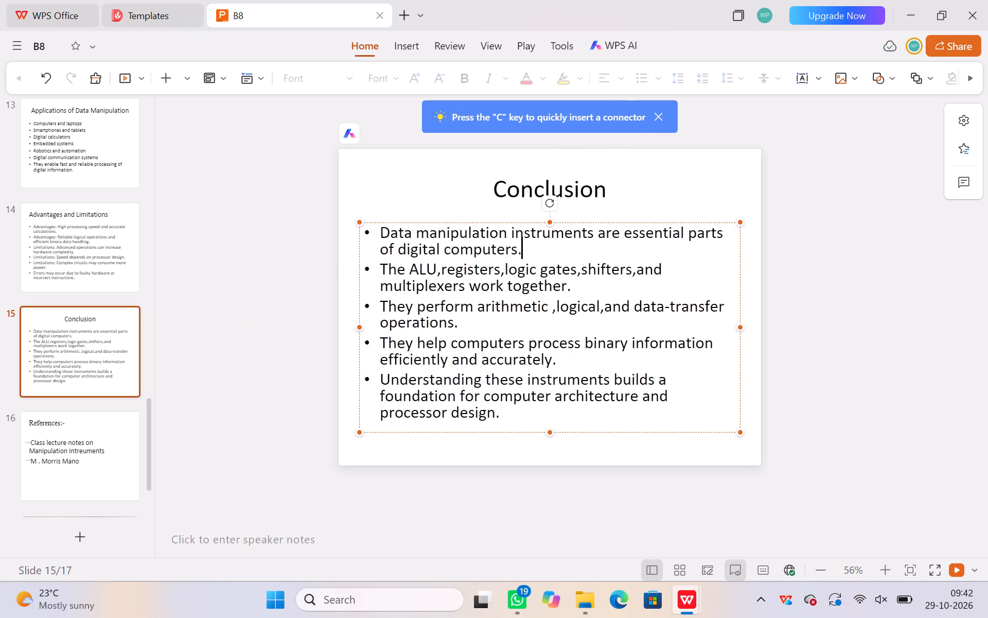
left_click(563, 181)
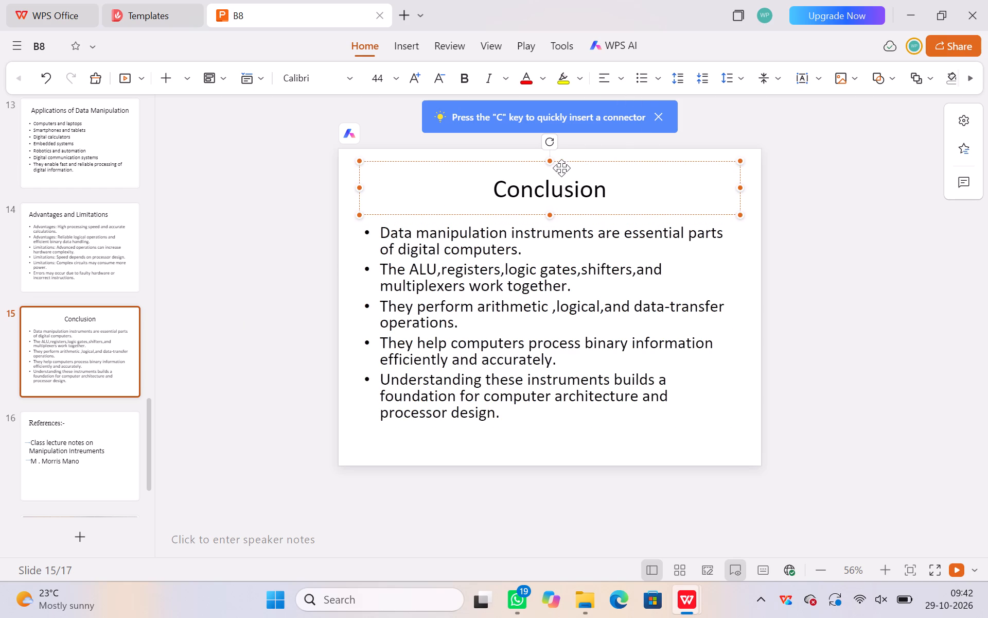
left_click(601, 77)
left_click(415, 285)
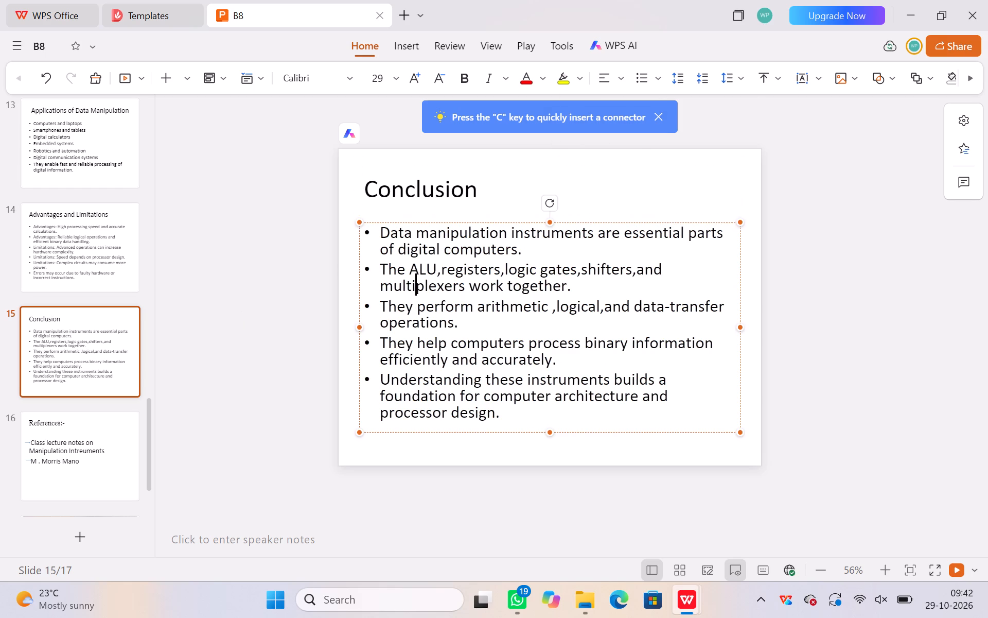
left_click(602, 72)
Look at the References slide, return to slide 14 and apply left alignment to its title box again.
left_click(99, 426)
left_click(58, 305)
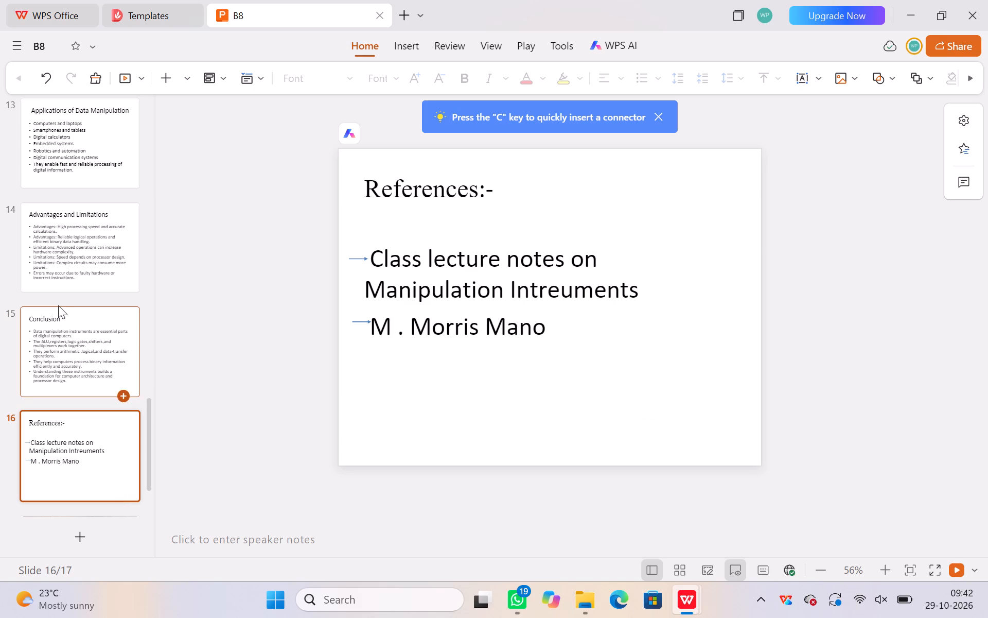
left_click(68, 260)
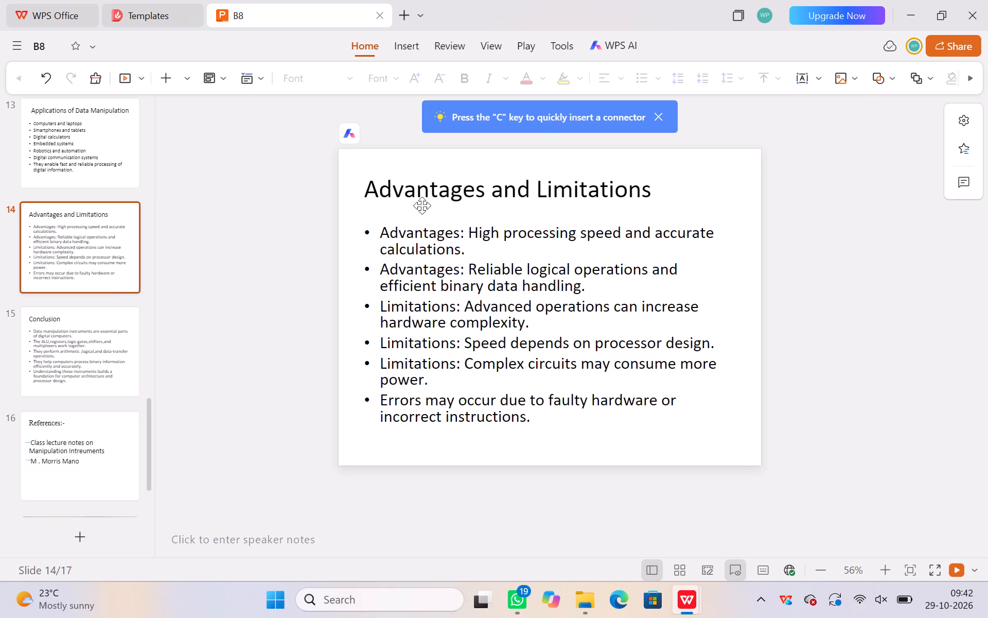
left_click(422, 205)
left_click(593, 70)
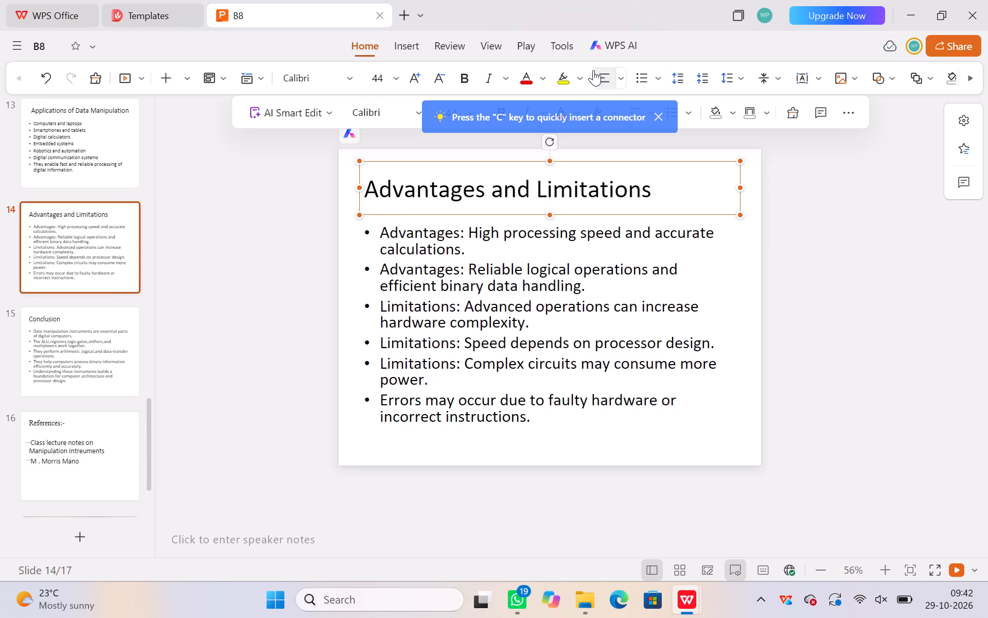
Left-align the titles of slide 13 "Applications of Data Manipulation" and slide 12 "Data Shifting Operators".
left_click(85, 162)
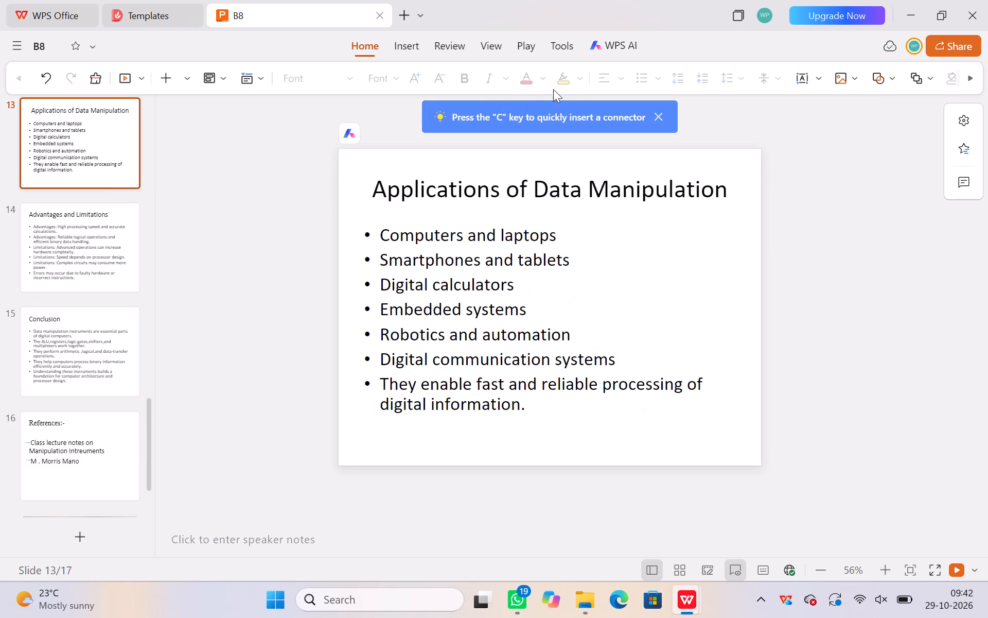
left_click(554, 178)
left_click(611, 79)
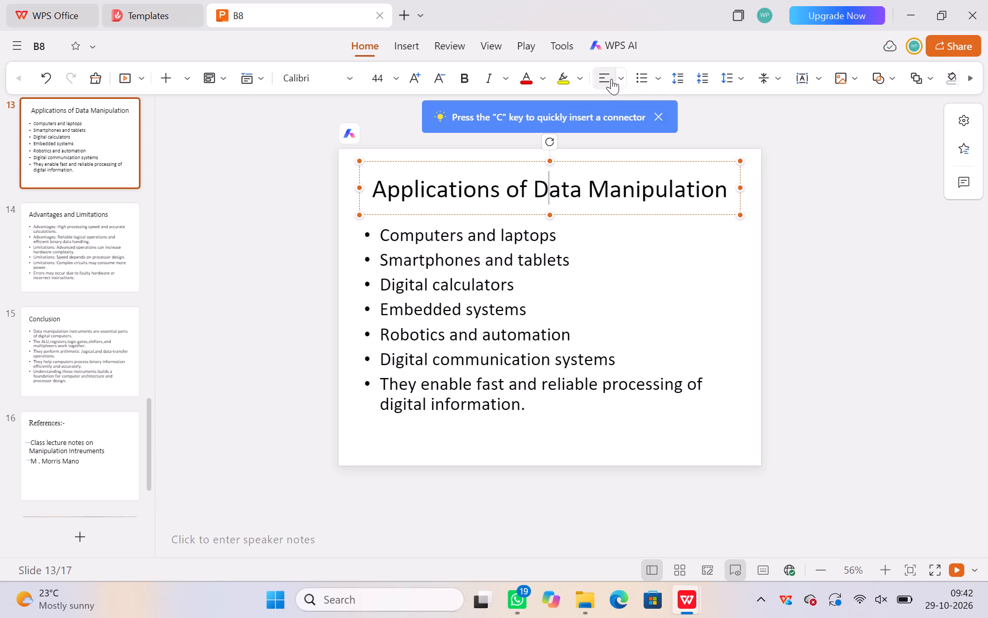
scroll(102, 146, "up", 1)
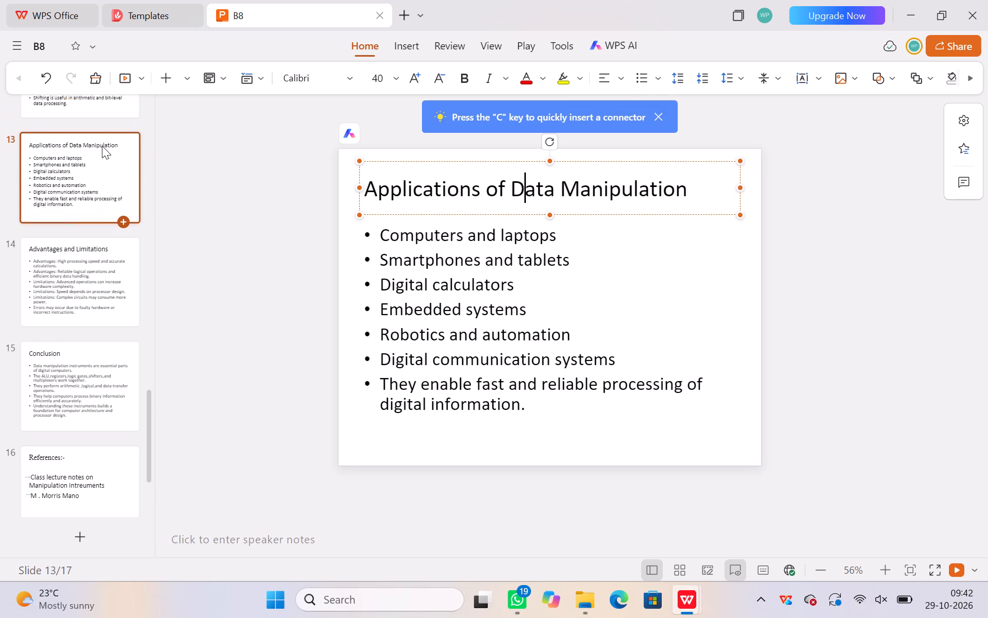
scroll(102, 146, "up", 2)
left_click(102, 146)
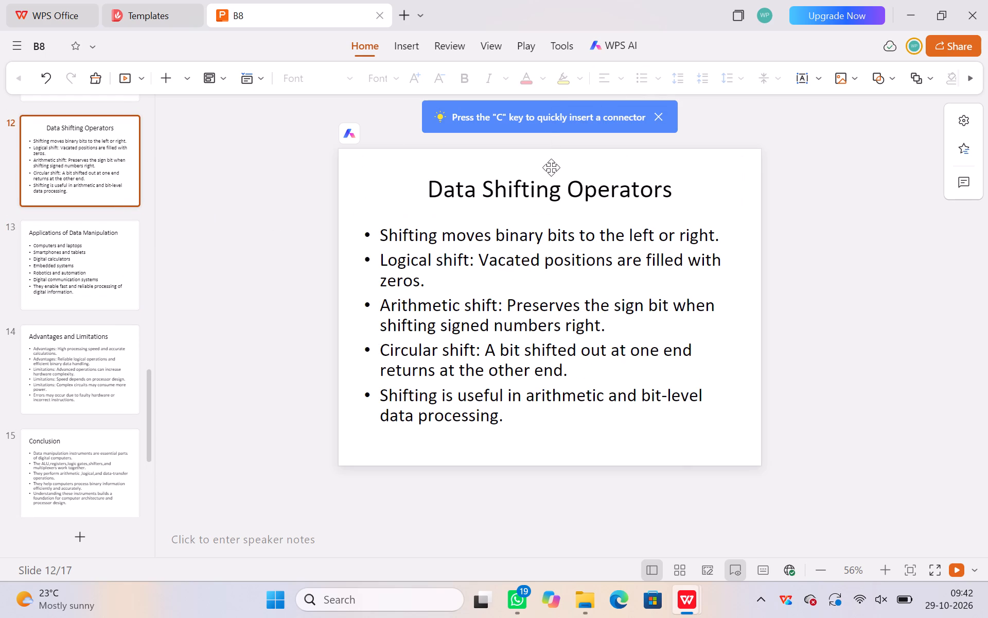
left_click(555, 173)
left_click(602, 72)
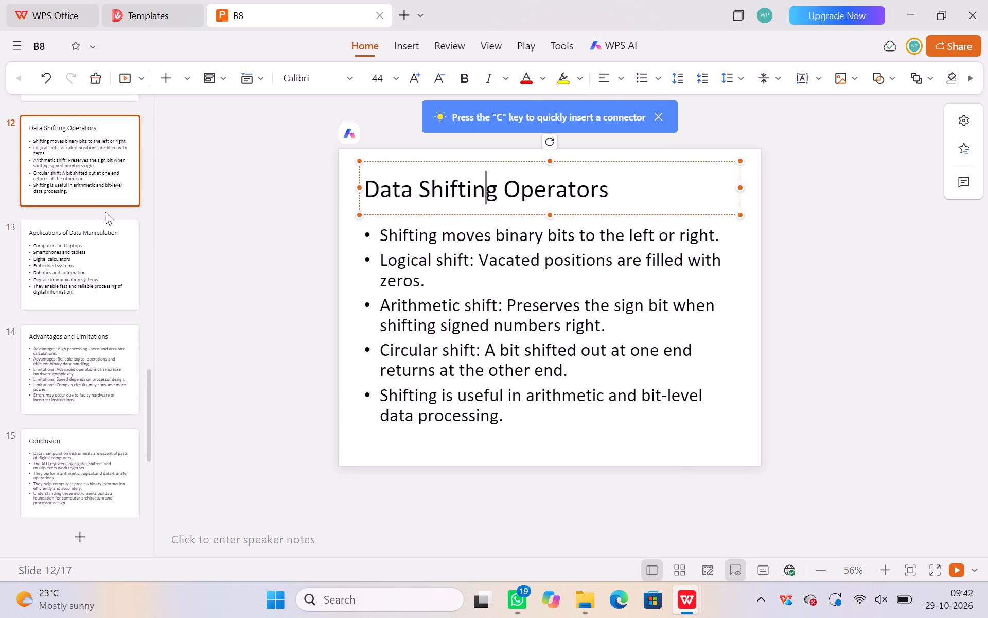
Left-align the titles of slide 11 "Typical Logical and Bit Manipulation Instructions" and slide 10 "Logical Operations".
scroll(9, 174, "up", 2)
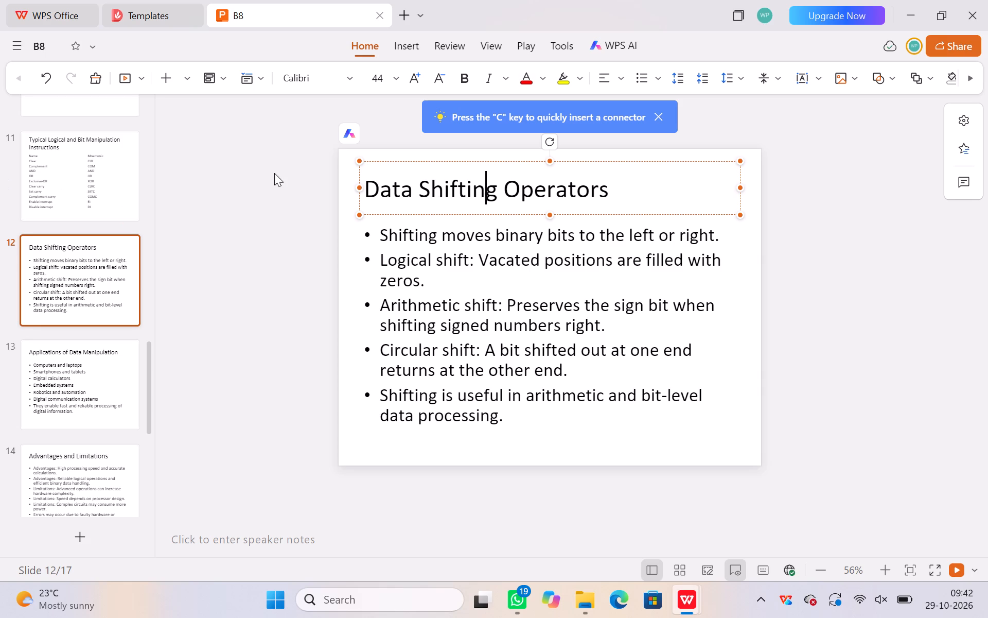
left_click(47, 173)
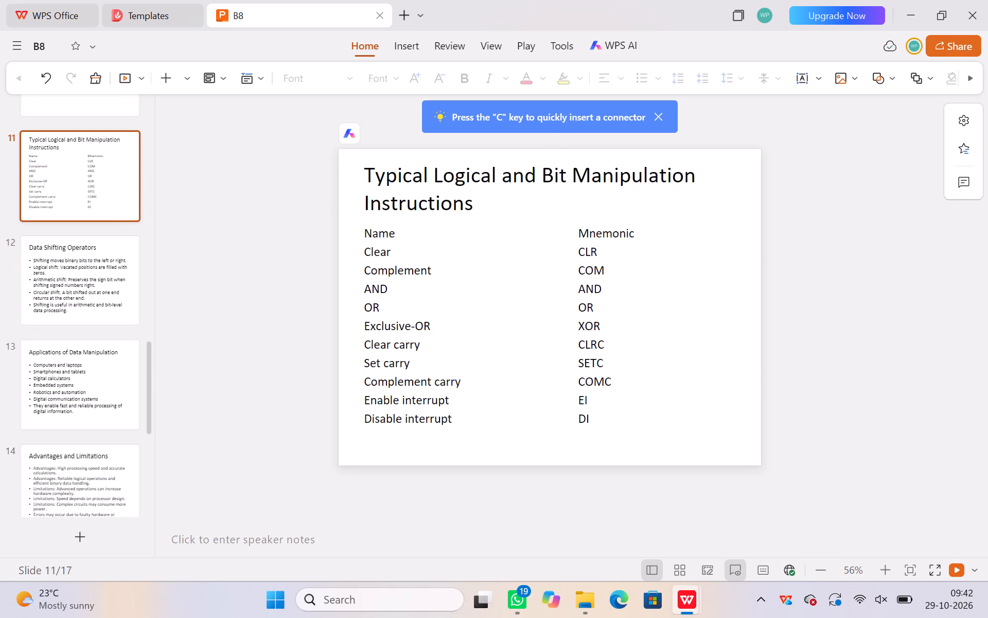
left_click(389, 168)
left_click(605, 74)
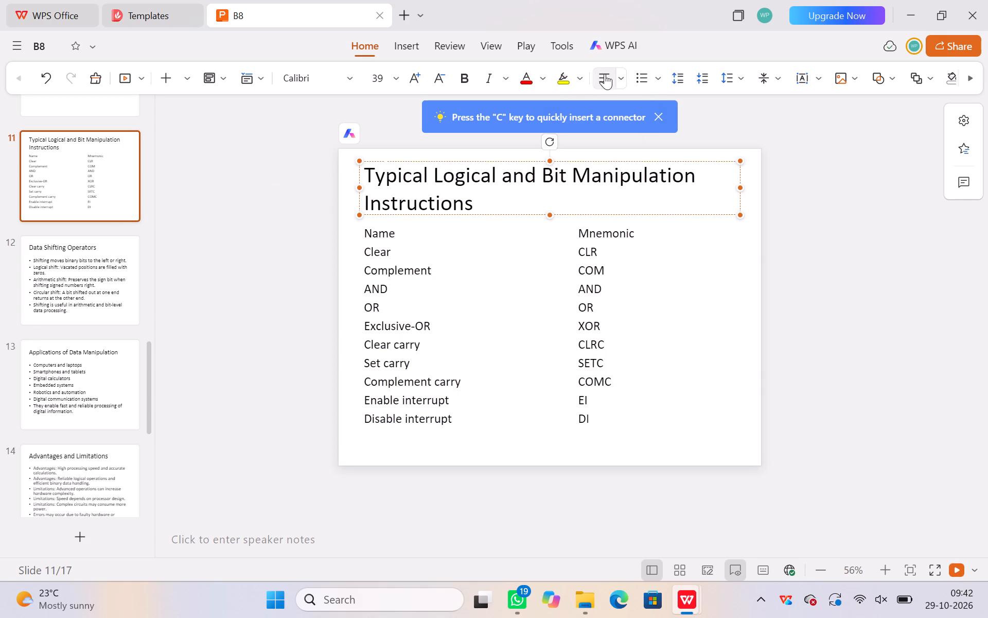
scroll(96, 192, "up", 1)
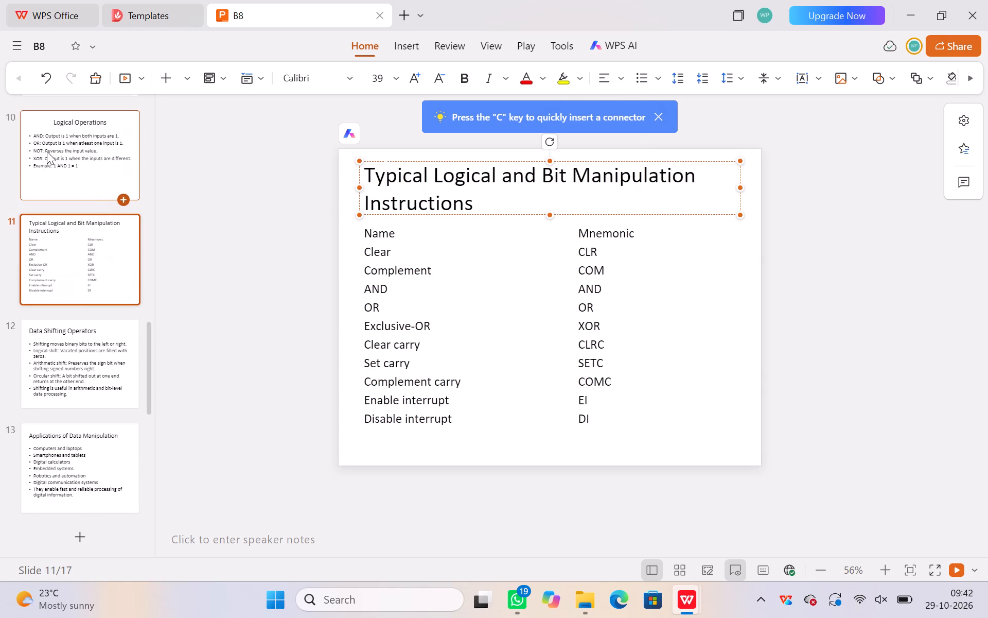
left_click(47, 151)
left_click(433, 176)
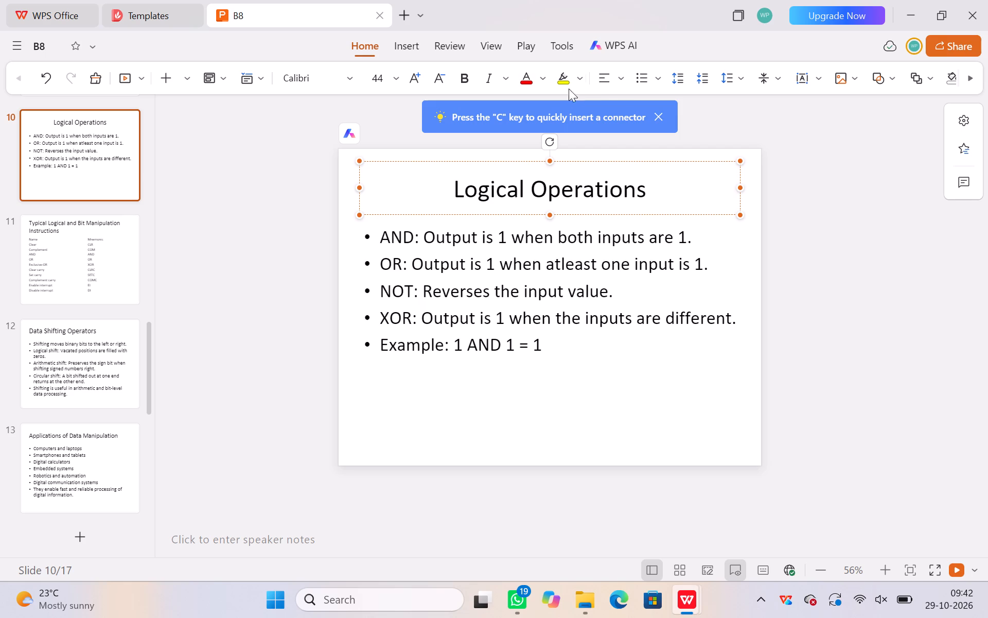
left_click(606, 76)
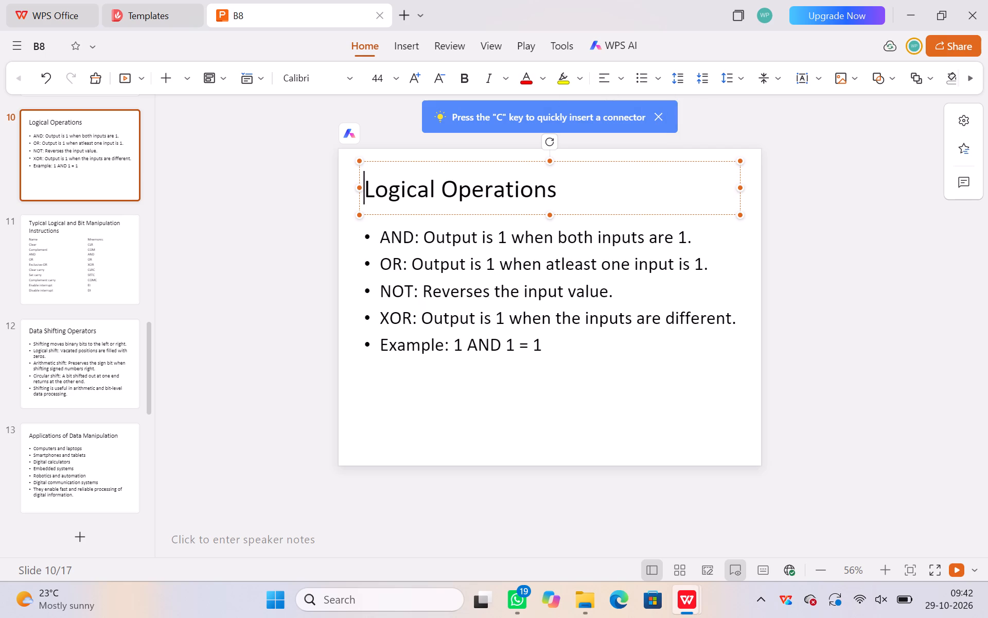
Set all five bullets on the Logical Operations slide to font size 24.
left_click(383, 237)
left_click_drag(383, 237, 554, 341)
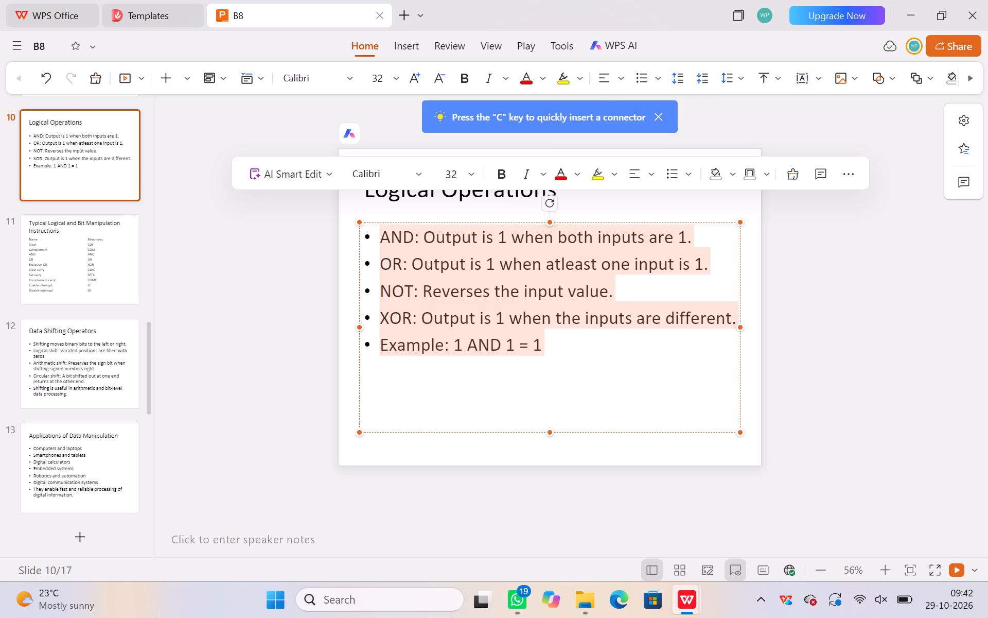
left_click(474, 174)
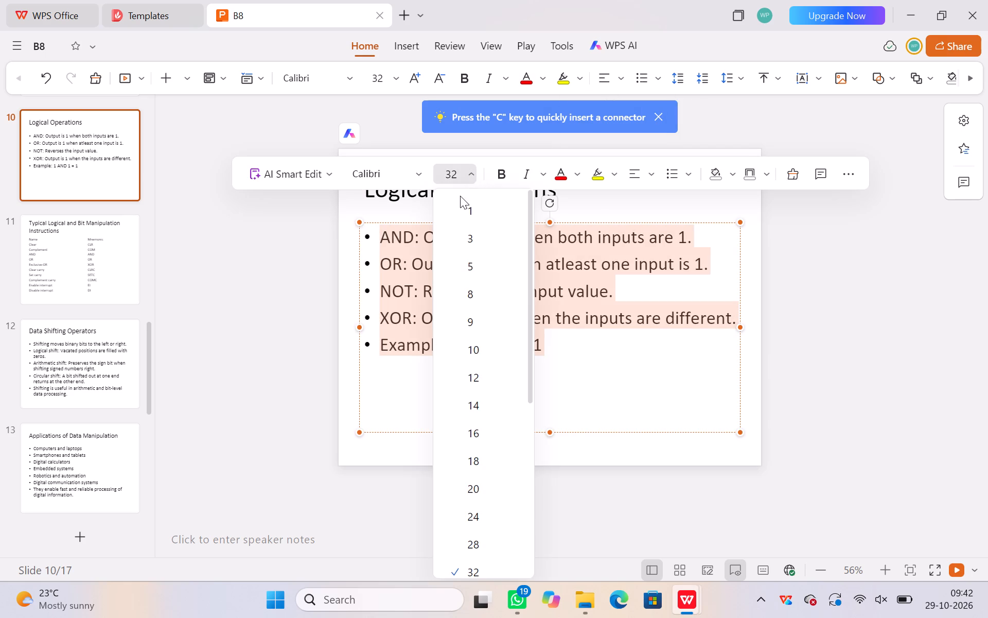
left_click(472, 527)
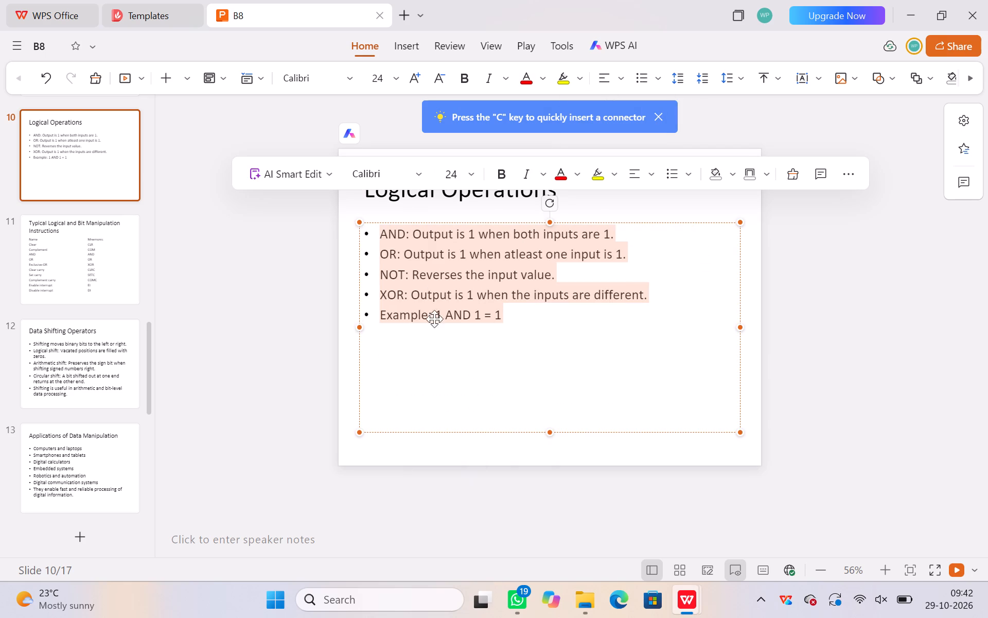
Select all five bullets on the Logical Operations slide and set their font size to 28.
double_click(428, 284)
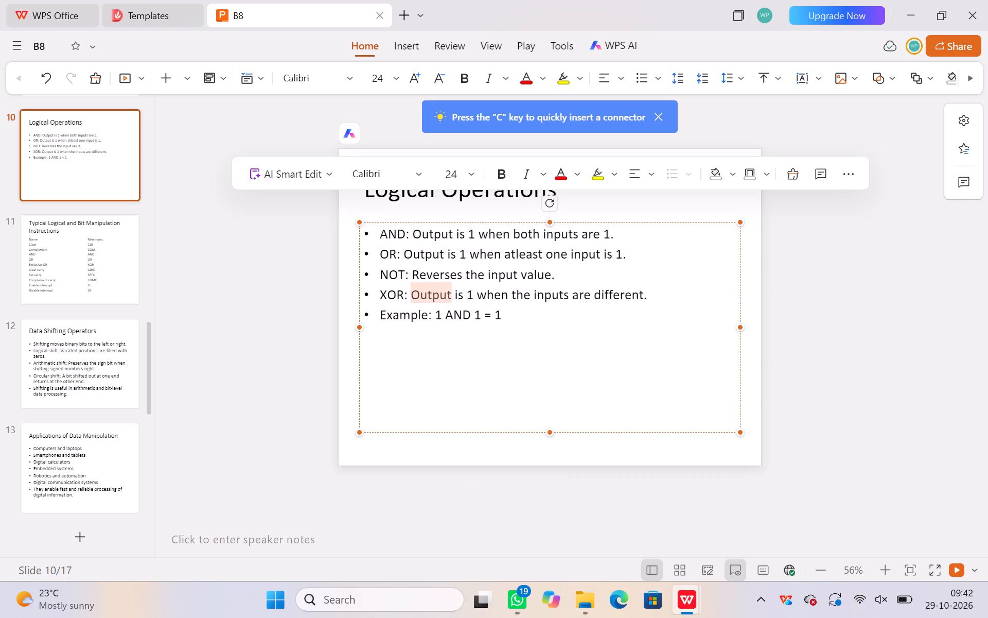
left_click_drag(378, 233, 543, 352)
left_click(506, 329)
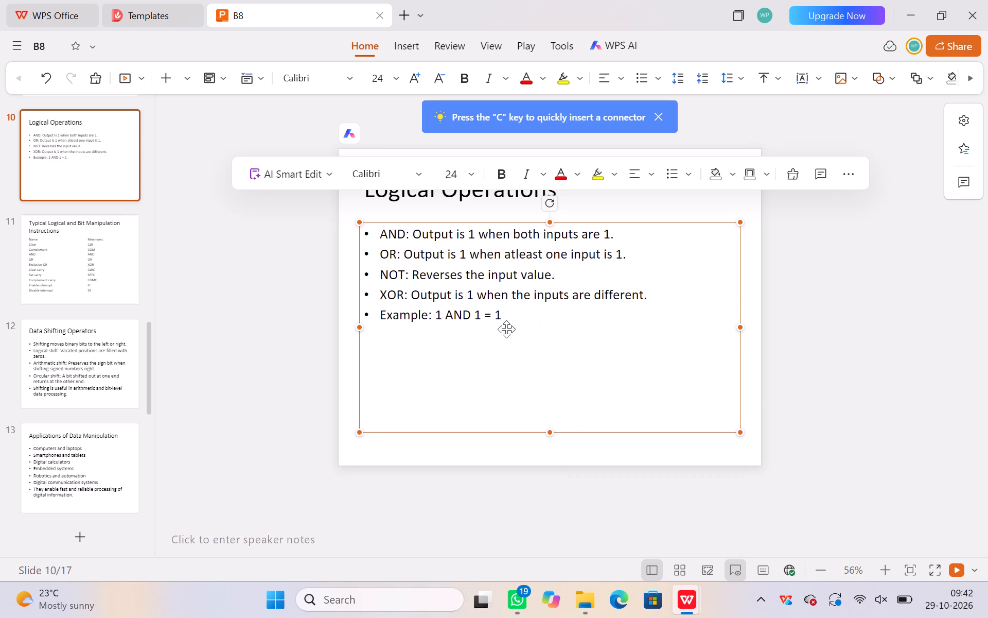
left_click(514, 324)
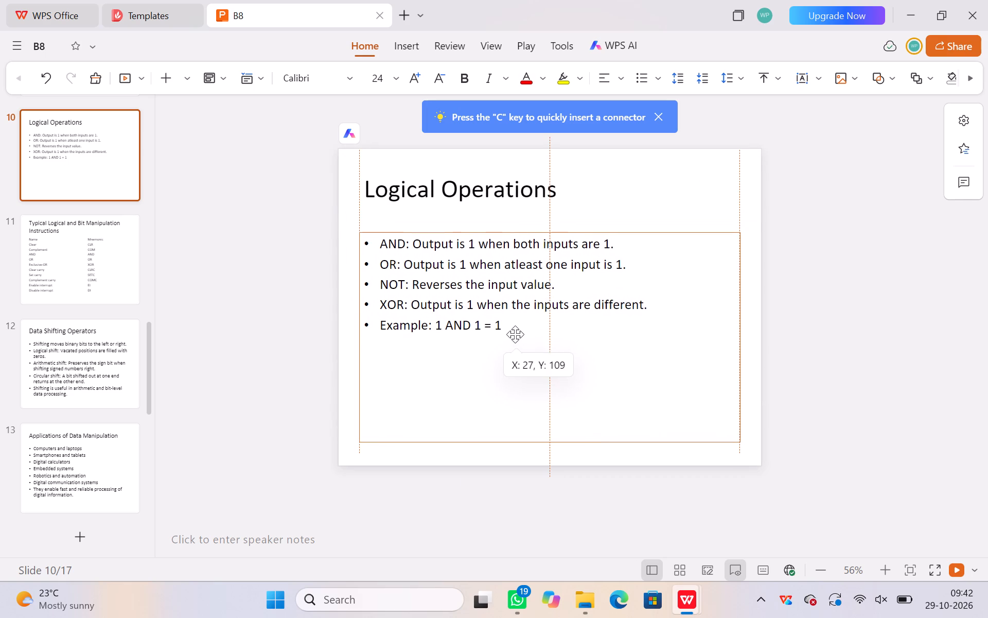
left_click(376, 232)
left_click_drag(376, 232, 428, 374)
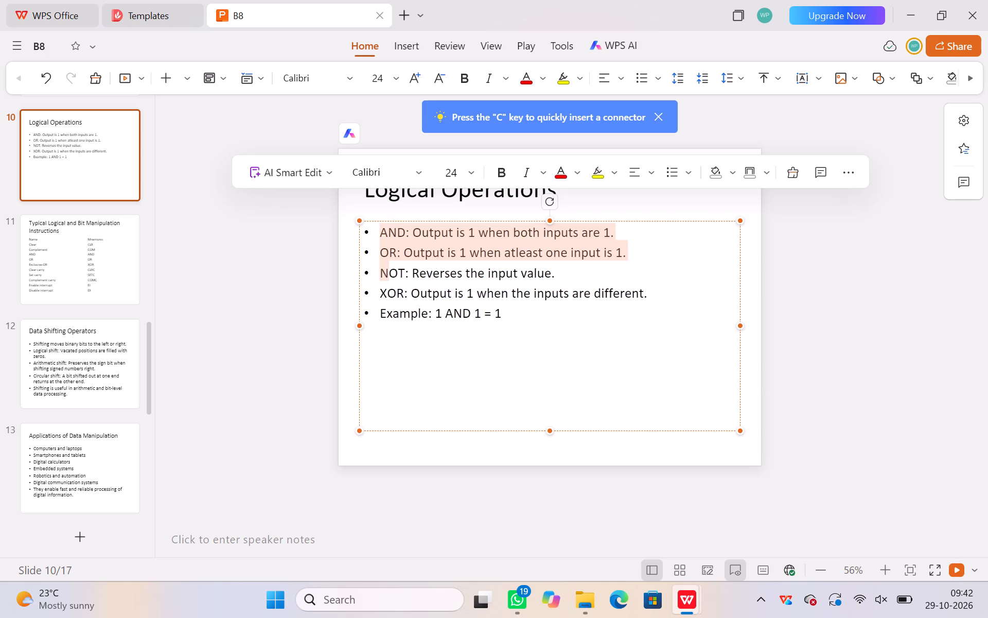
left_click_drag(428, 374, 500, 310)
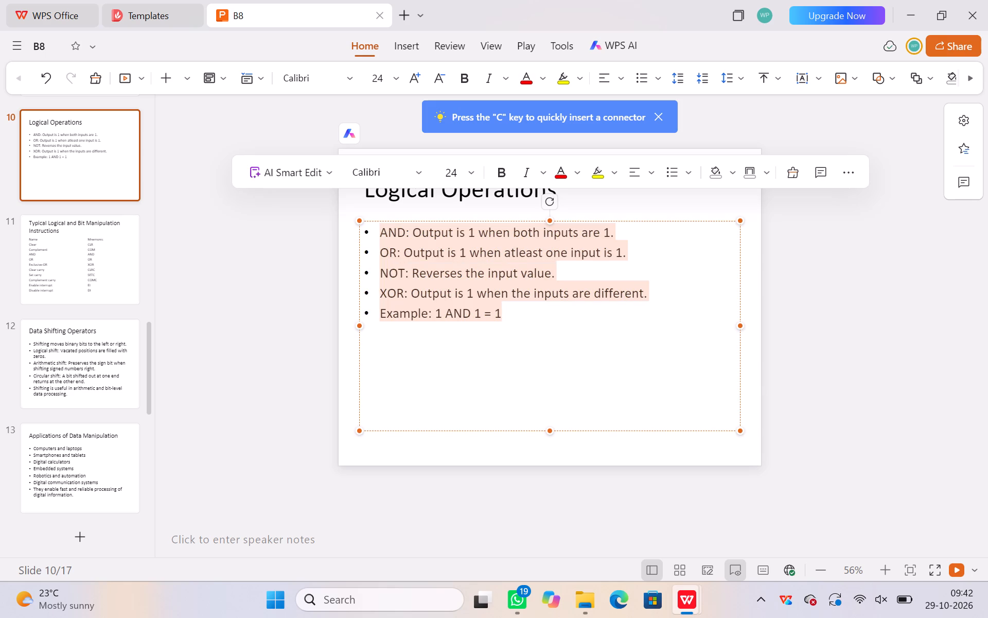
left_click(471, 174)
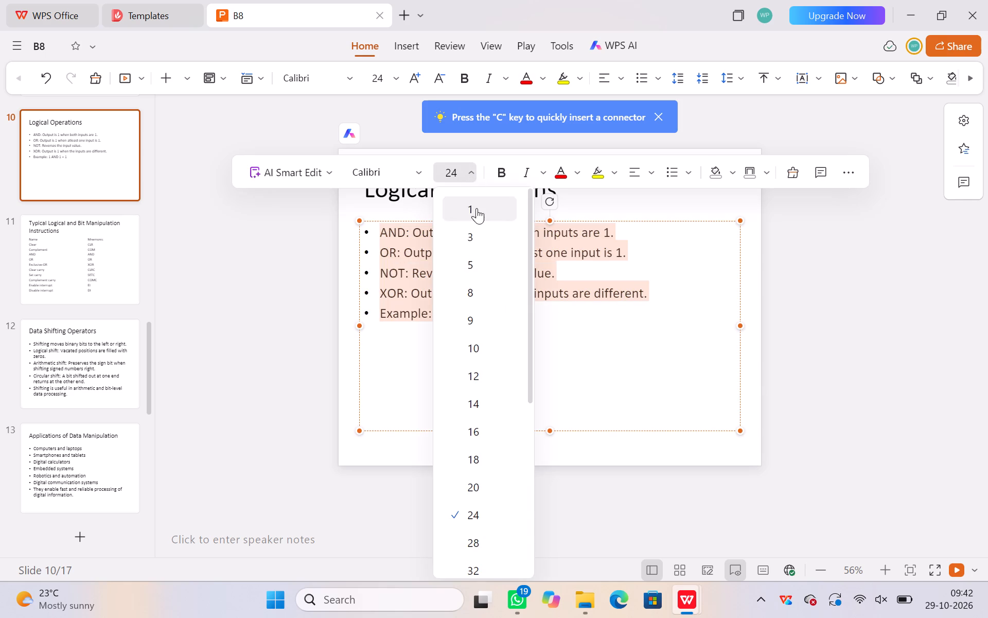
left_click(473, 529)
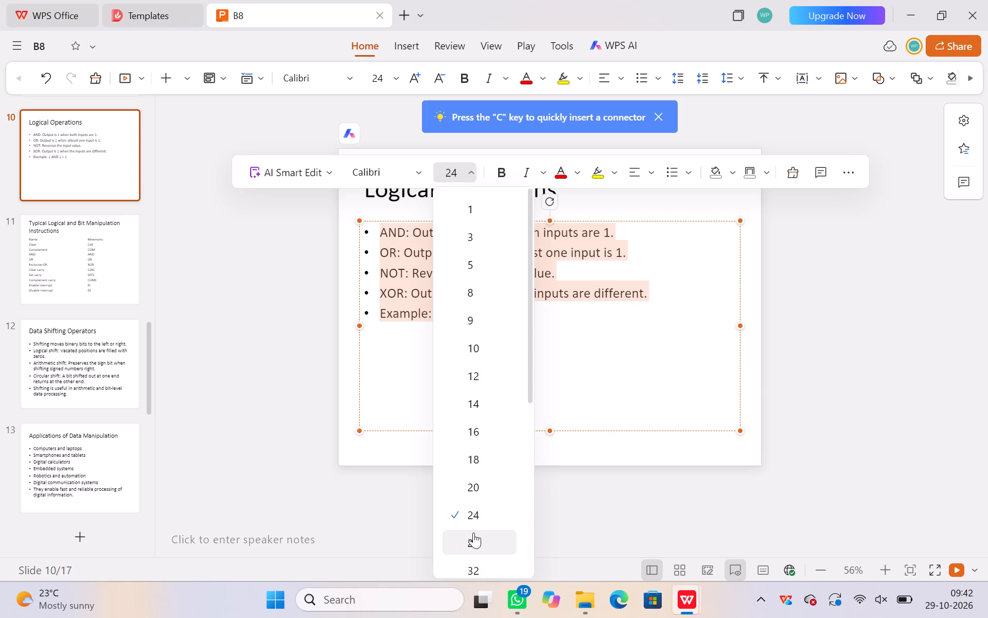
left_click(473, 534)
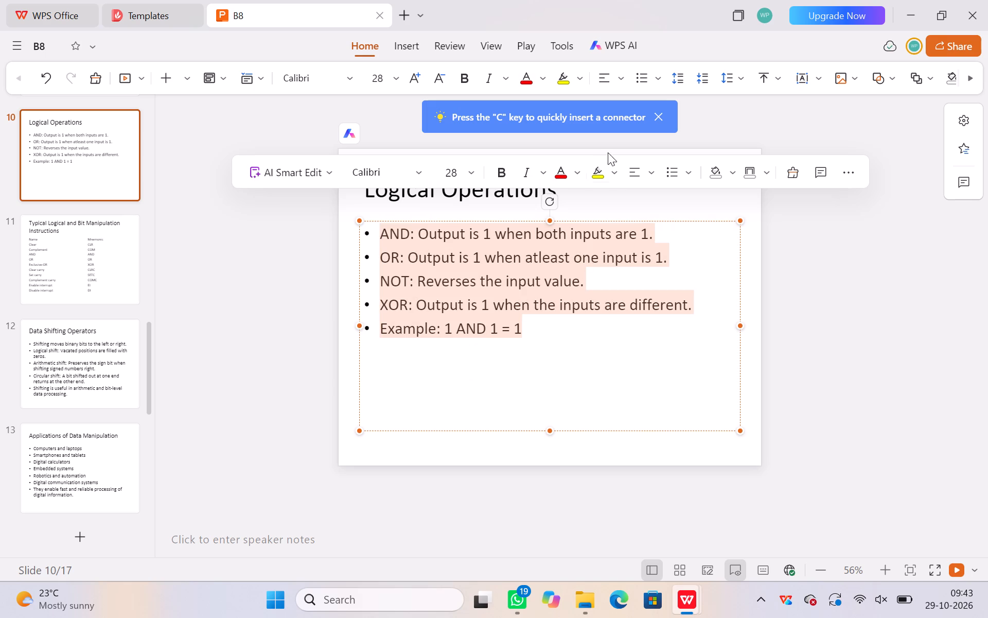
Increase the line spacing of the Logical Operations bullets by five increments, then deselect the text.
left_click(675, 74)
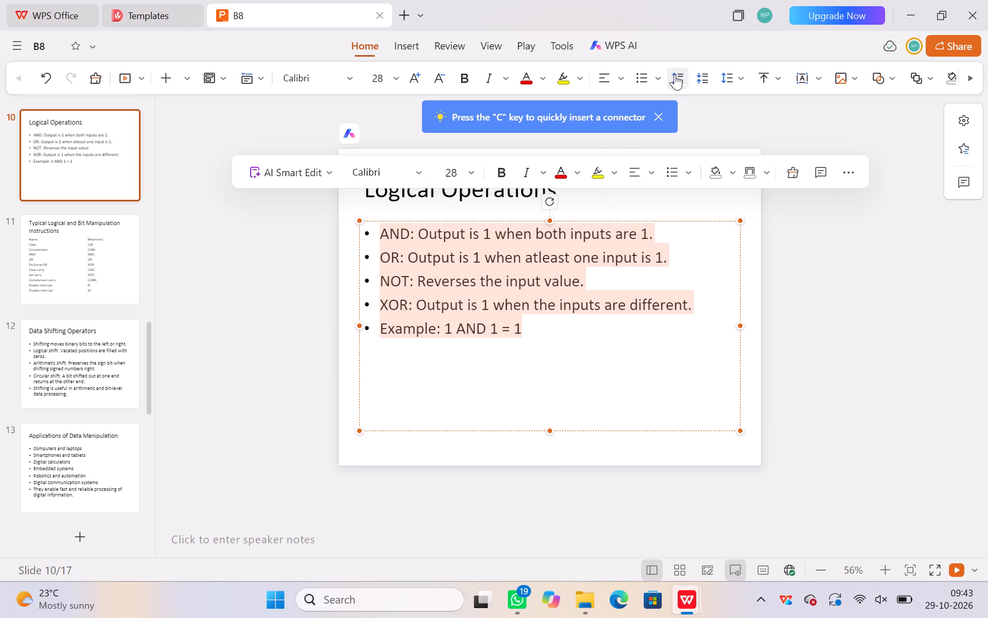
triple_click(675, 75)
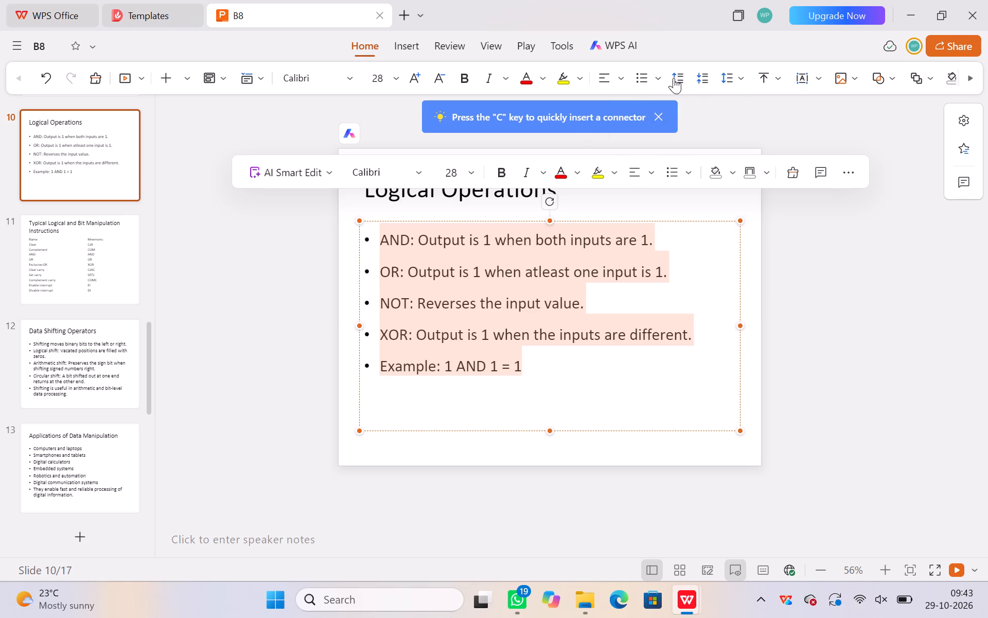
left_click(676, 78)
left_click(607, 399)
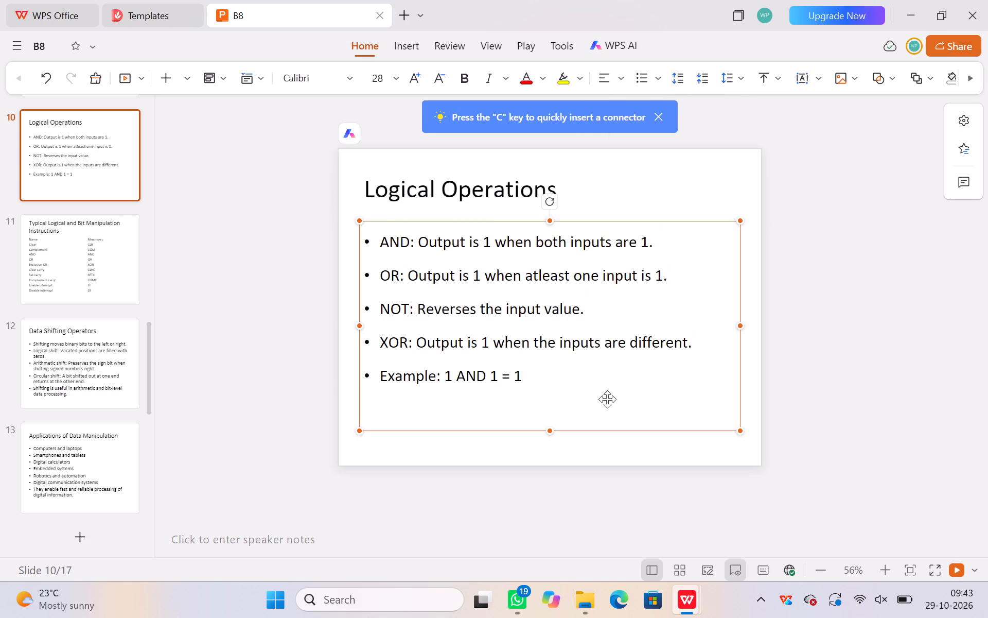
Left-align the titles of slide 9 "Logic Gates" and slide 8 "Arithmetic Operations".
scroll(104, 254, "up", 3)
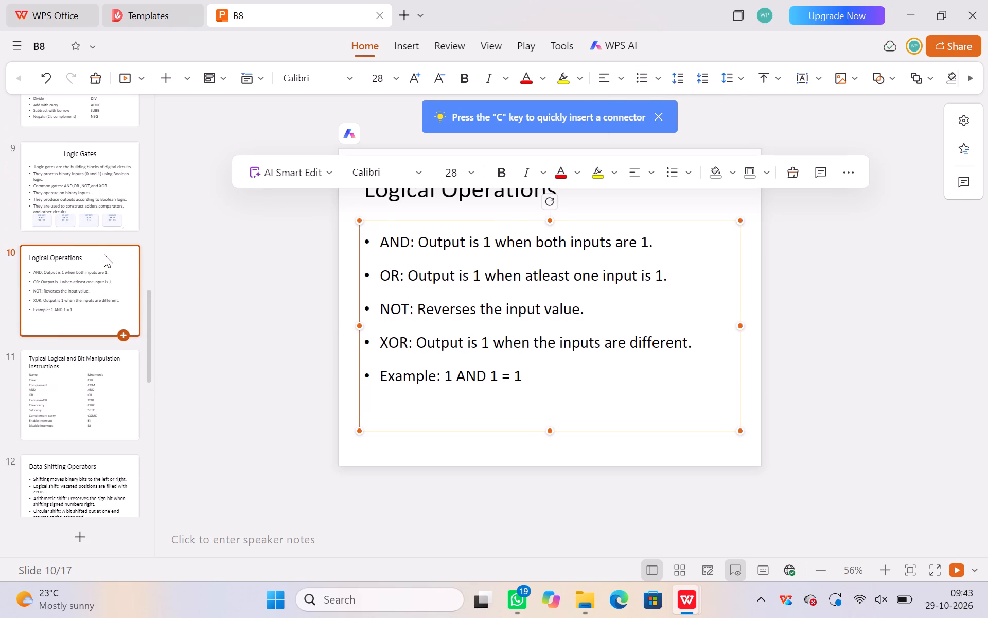
left_click(75, 199)
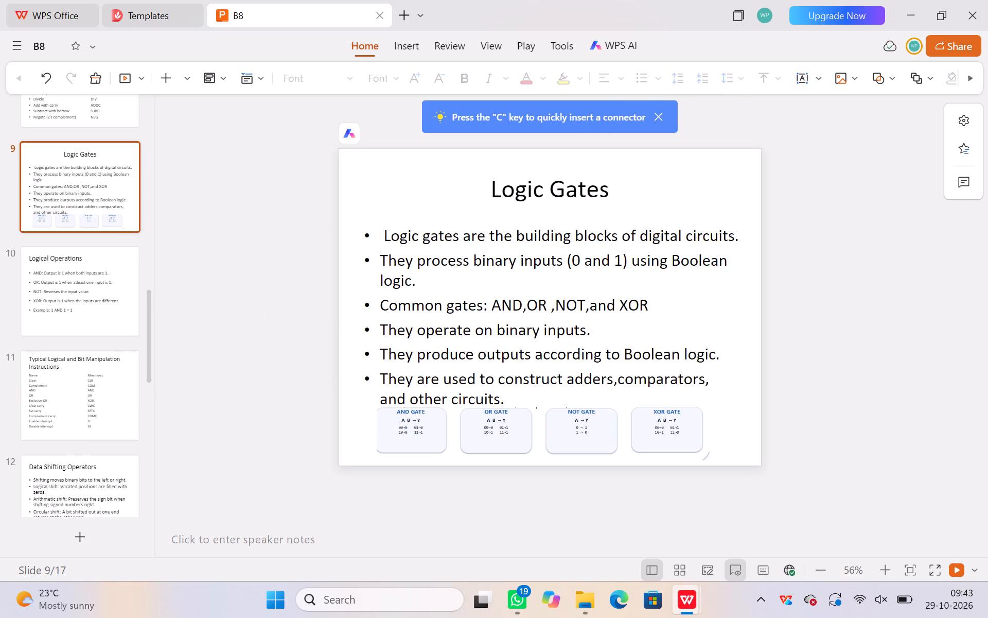
left_click(542, 194)
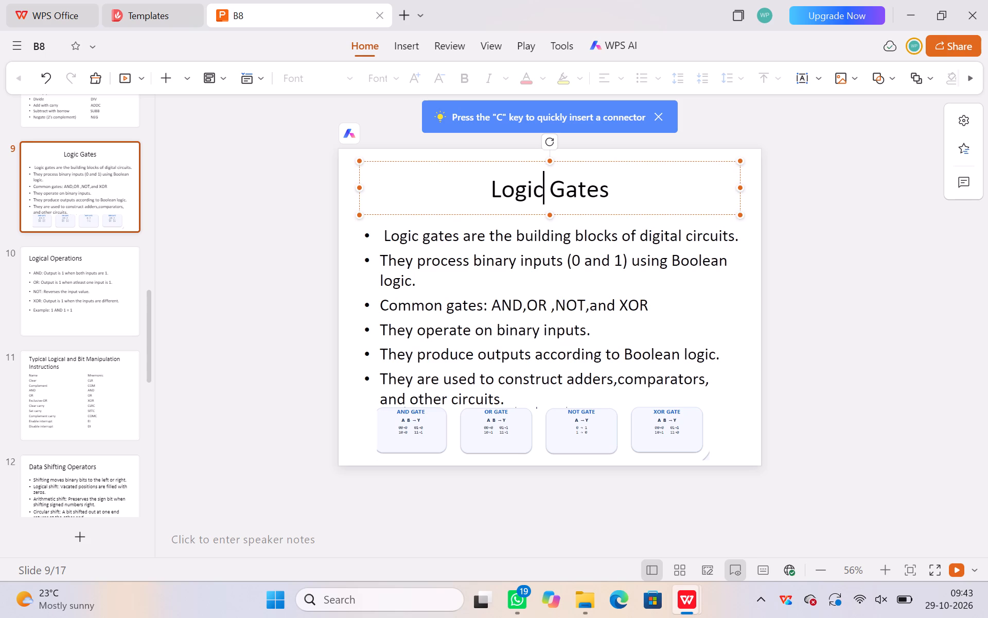
left_click(607, 73)
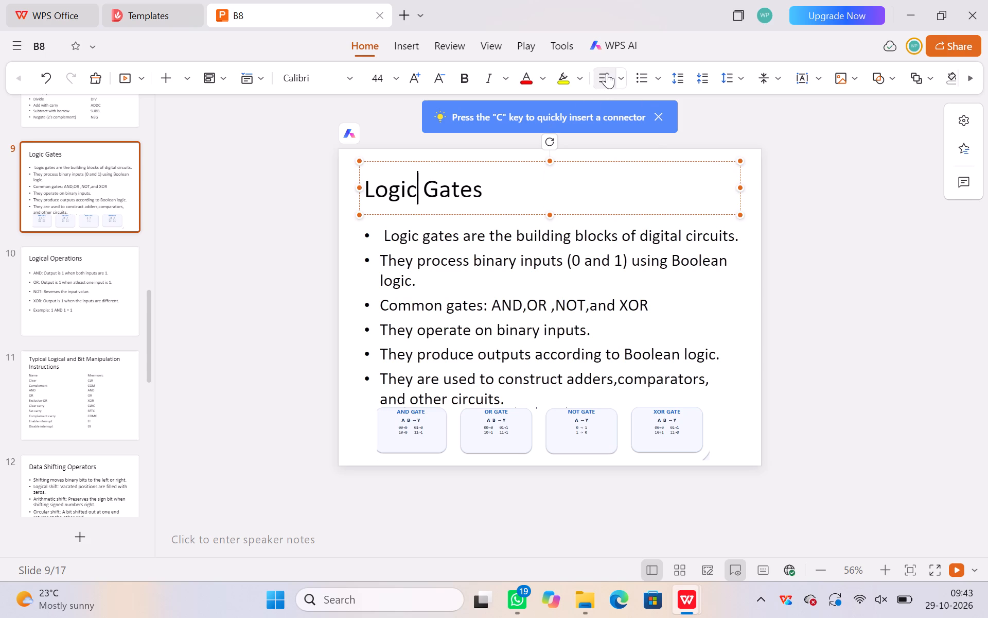
scroll(75, 179, "up", 3)
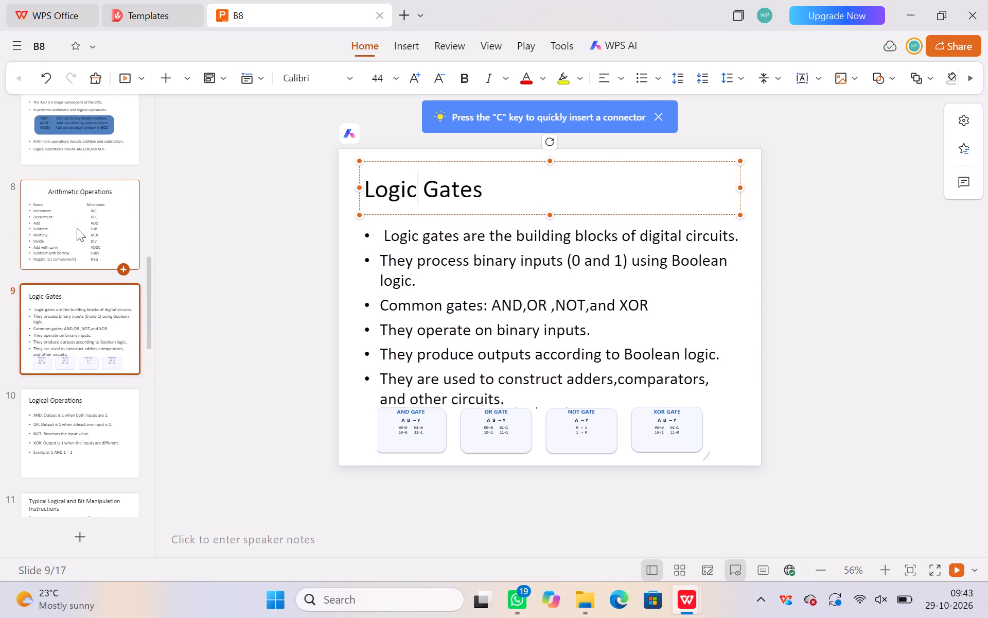
left_click(78, 237)
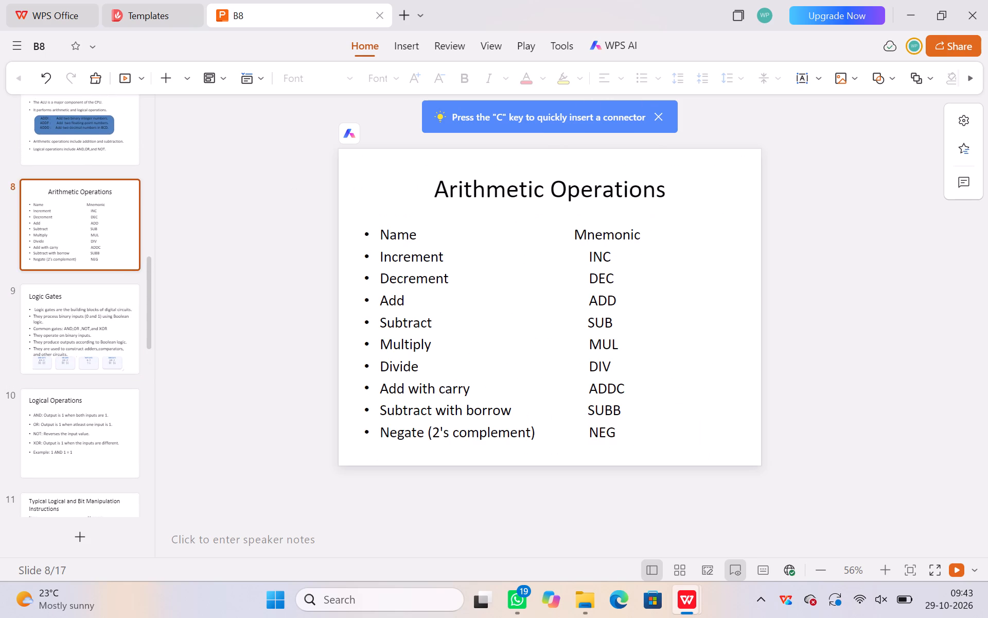
left_click(471, 190)
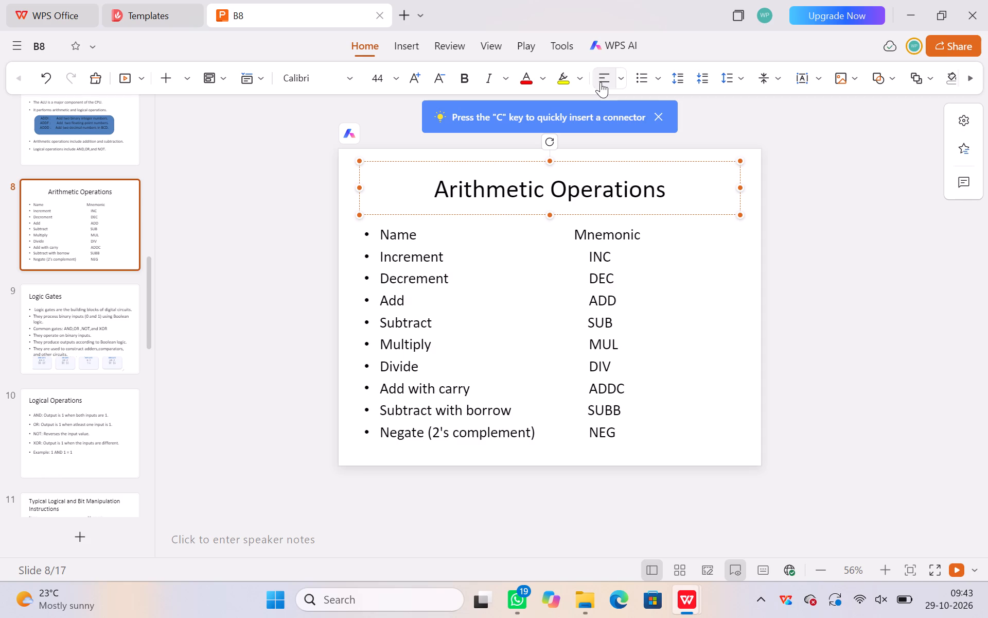
left_click(601, 81)
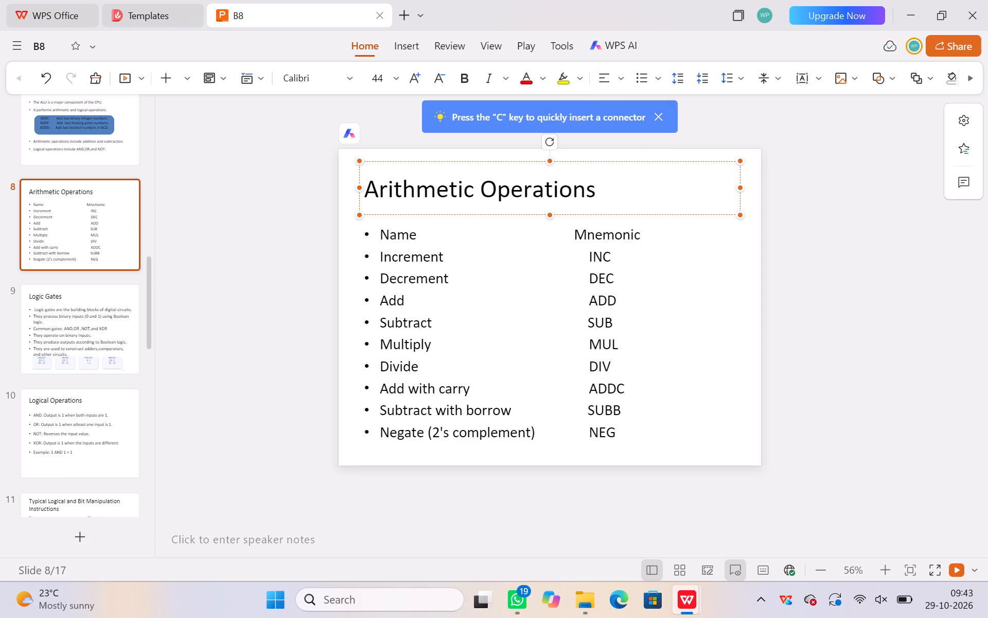
Make the column headings "Name" and "Mnemonic" bold on the Arithmetic Operations slide.
left_click(379, 233)
left_click_drag(379, 233, 393, 235)
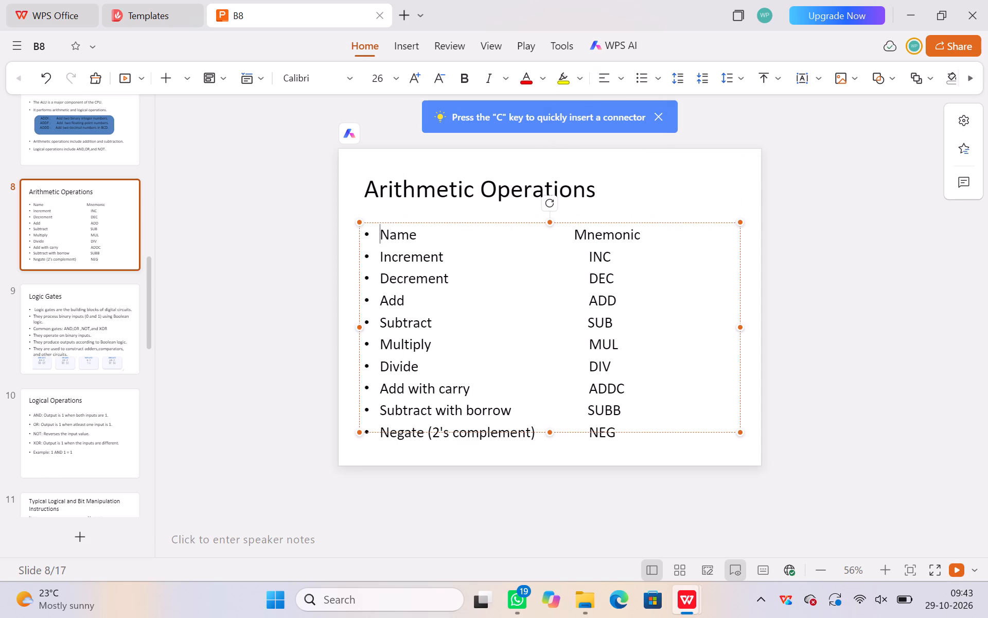
left_click_drag(393, 235, 417, 235)
left_click(501, 175)
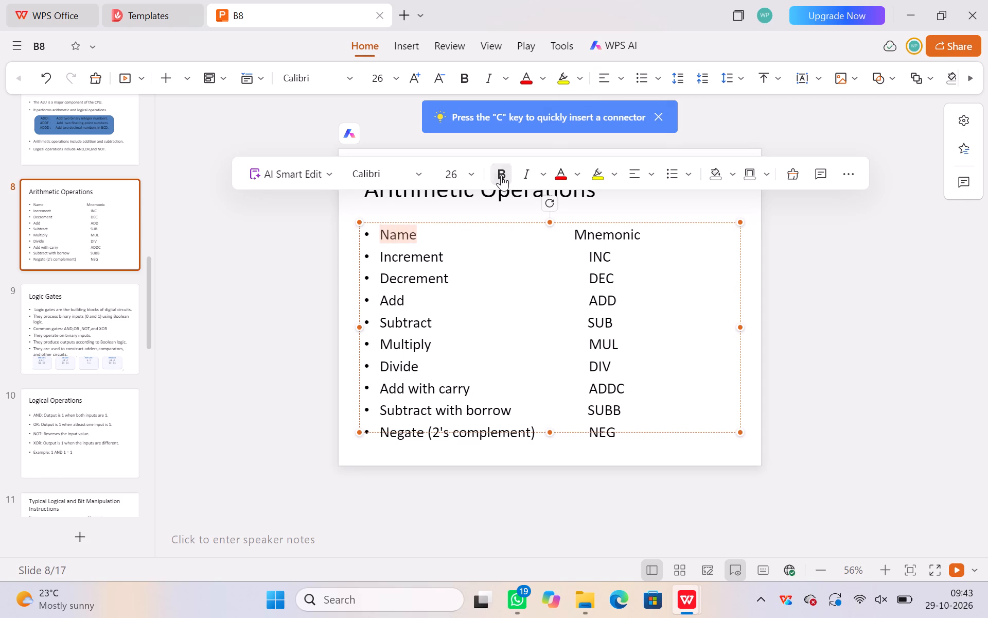
left_click(533, 246)
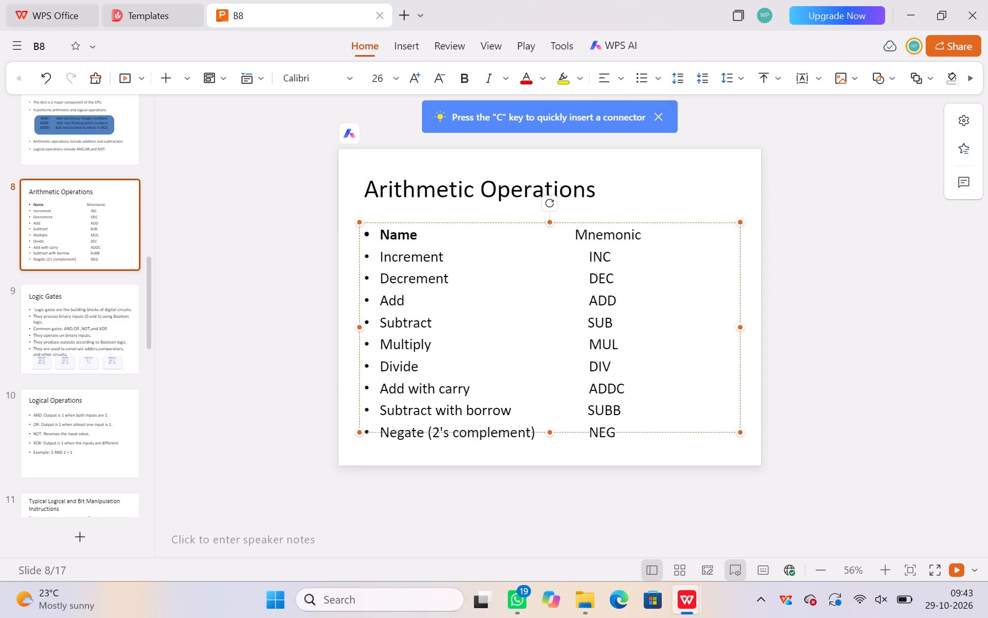
left_click_drag(573, 232, 646, 236)
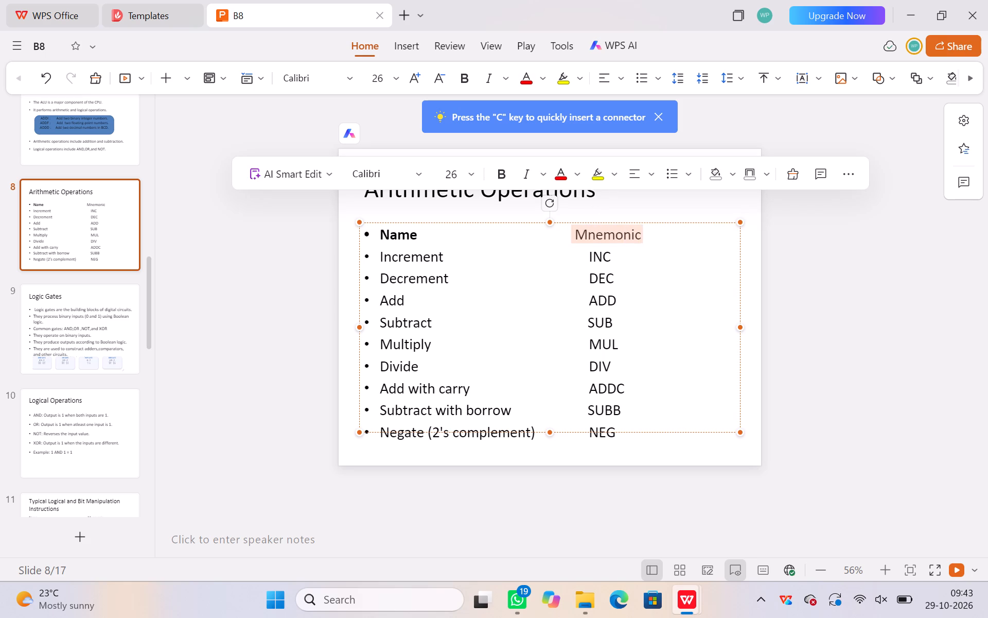
left_click(506, 177)
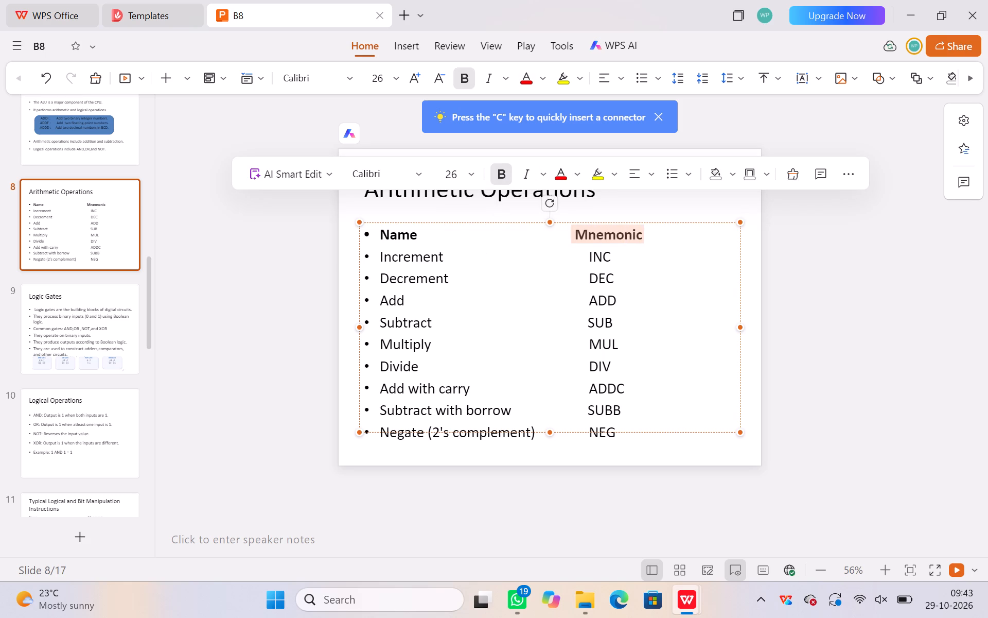
left_click(530, 324)
Make the headings "Name" and "Mnemonic" bold on slide 11, "Typical Logical and Bit Manipulation Instructions".
scroll(56, 476, "down", 1)
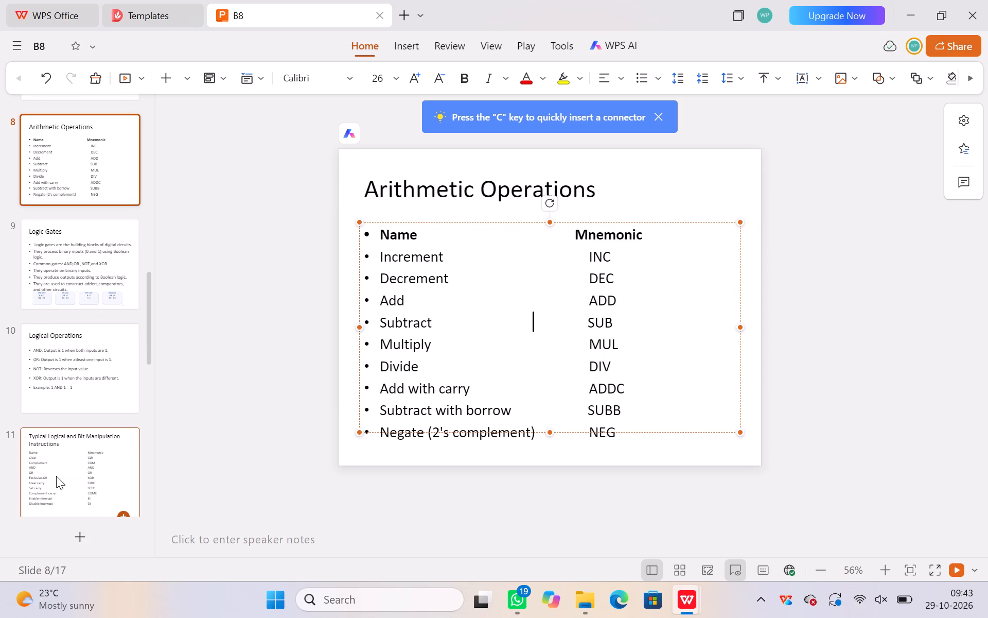
scroll(56, 476, "down", 1)
left_click(56, 476)
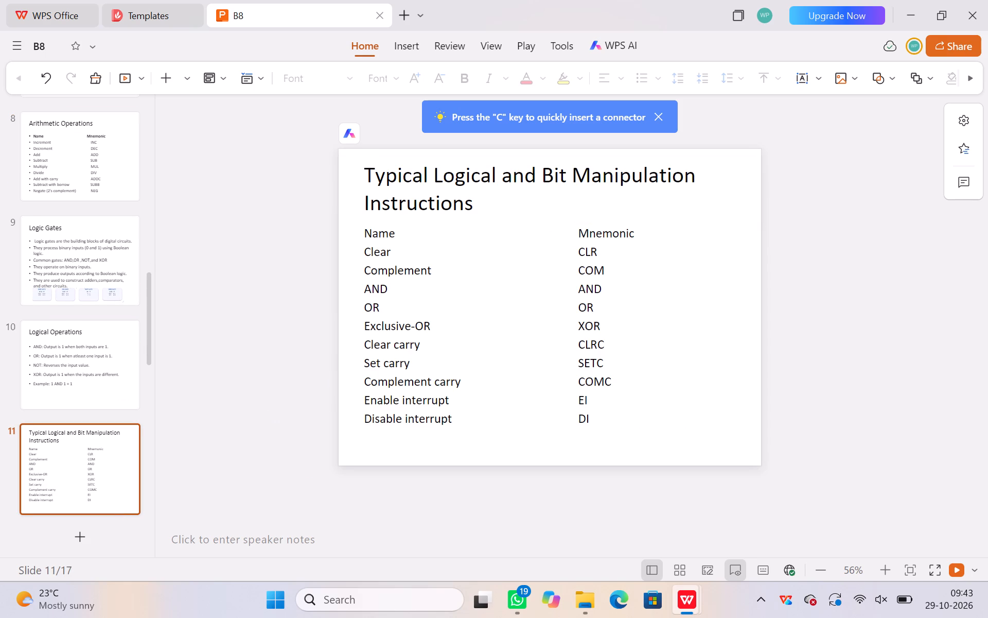
left_click_drag(365, 229, 400, 231)
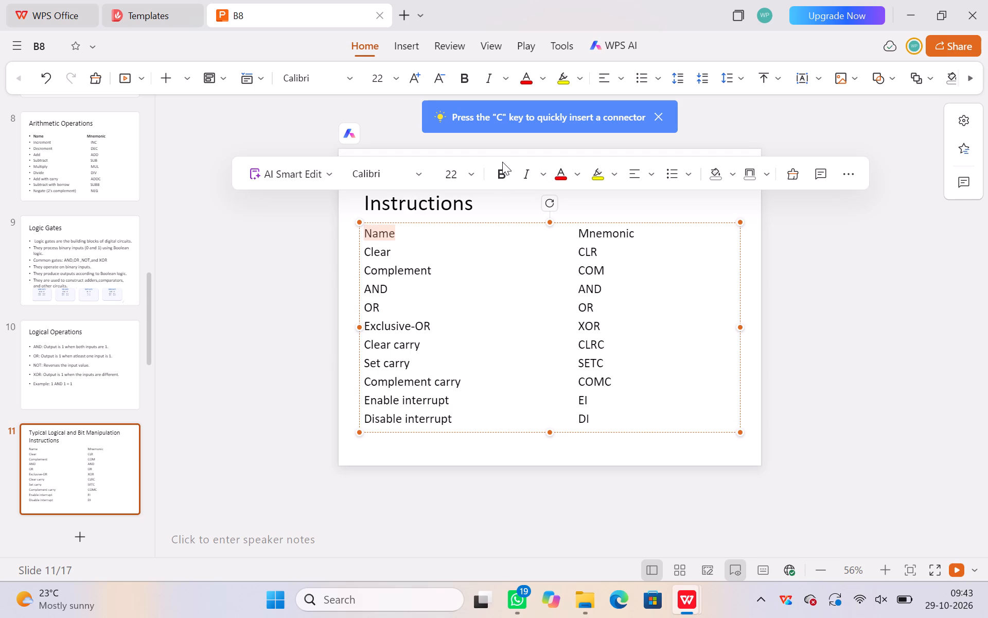
left_click(502, 162)
left_click(503, 170)
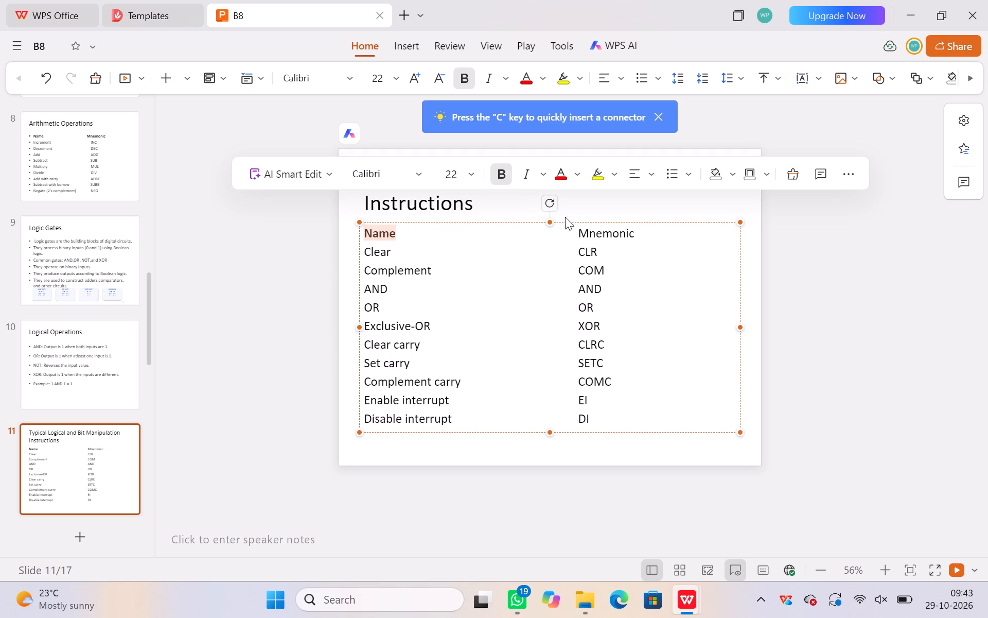
left_click(577, 232)
left_click_drag(577, 232, 613, 232)
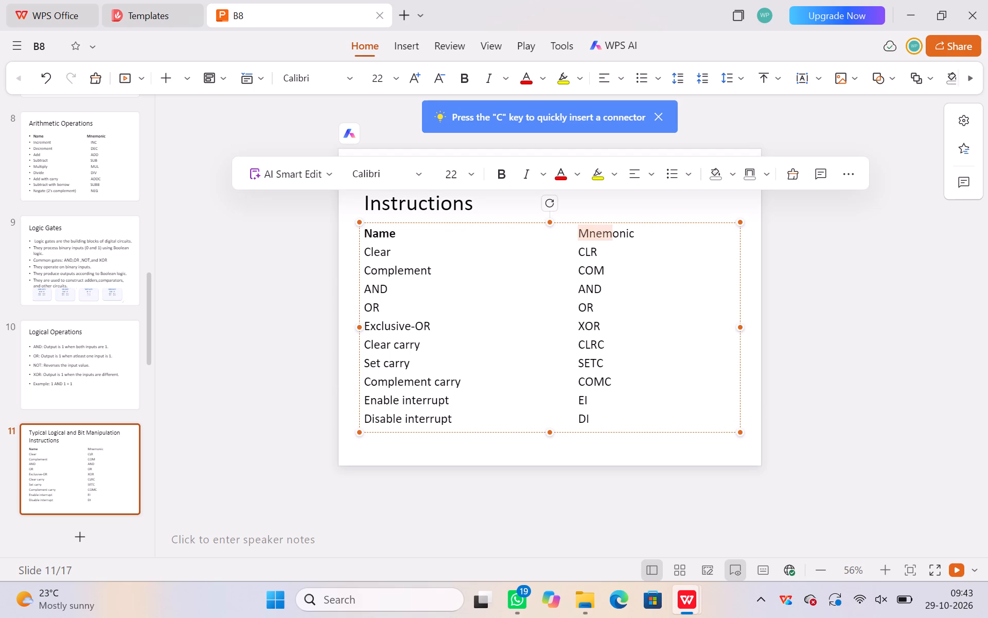
left_click_drag(613, 232, 634, 233)
left_click(509, 168)
left_click(305, 251)
Left-align the titles of slide 7 "Arithmetic Logic Unit (ALU)" and slide 6 "Basic Components".
scroll(0, 282, "up", 2)
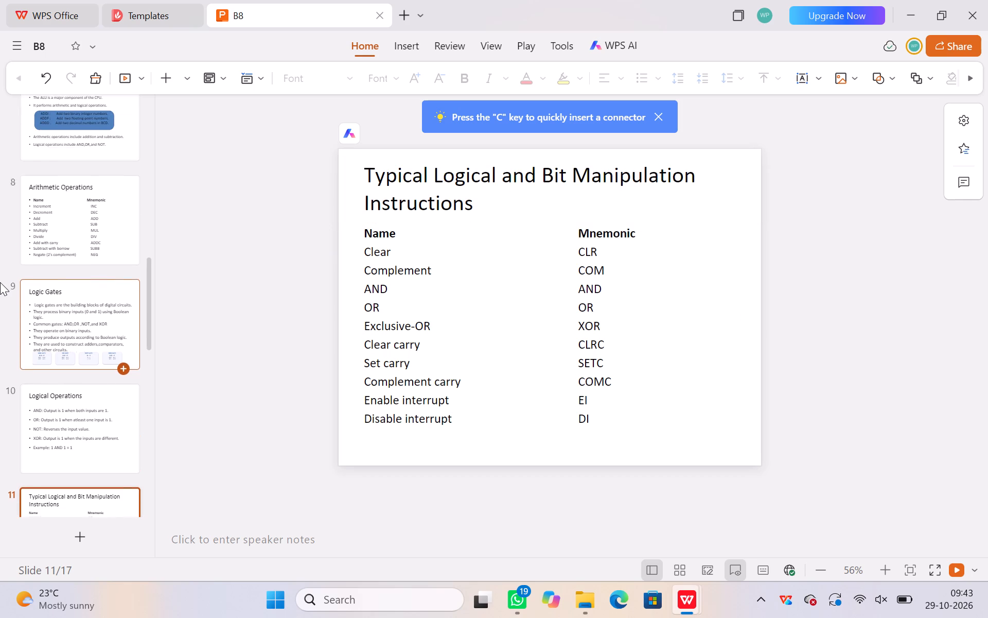
scroll(0, 282, "up", 2)
left_click(70, 212)
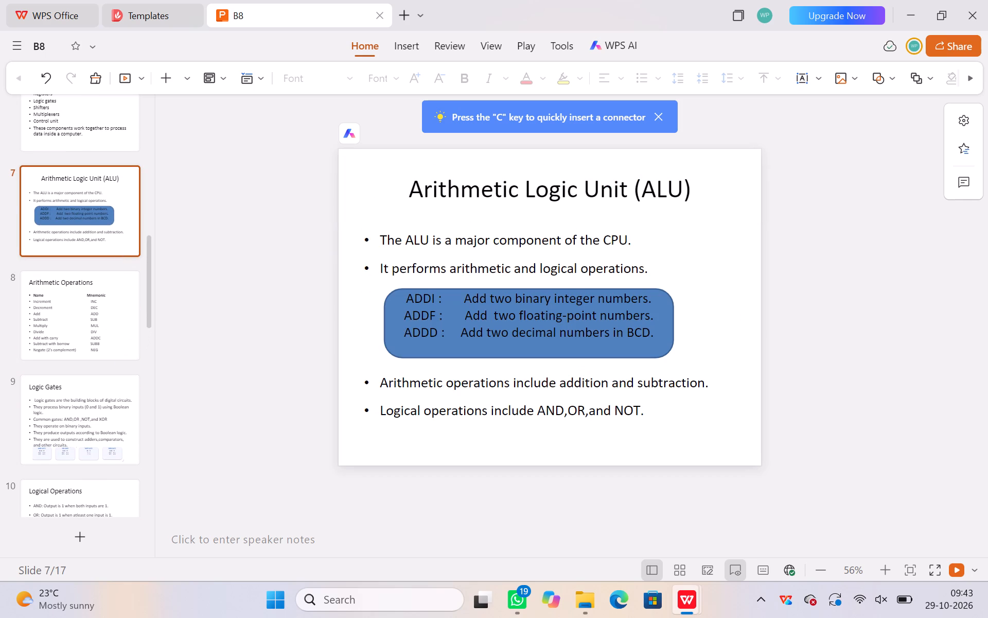
left_click(436, 190)
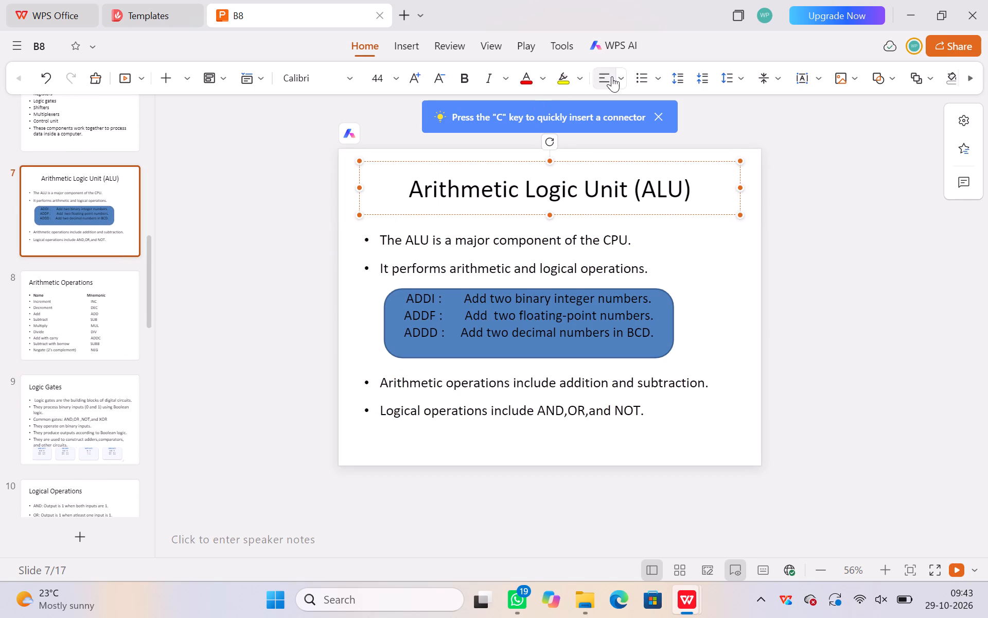
left_click(601, 76)
scroll(79, 184, "up", 1)
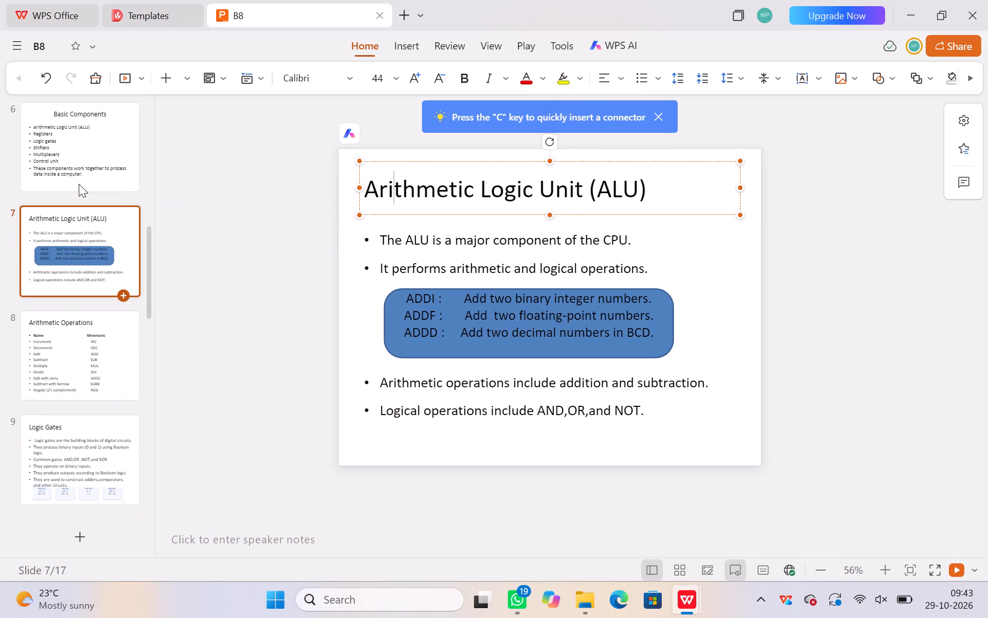
scroll(79, 184, "up", 1)
left_click(79, 184)
left_click(502, 187)
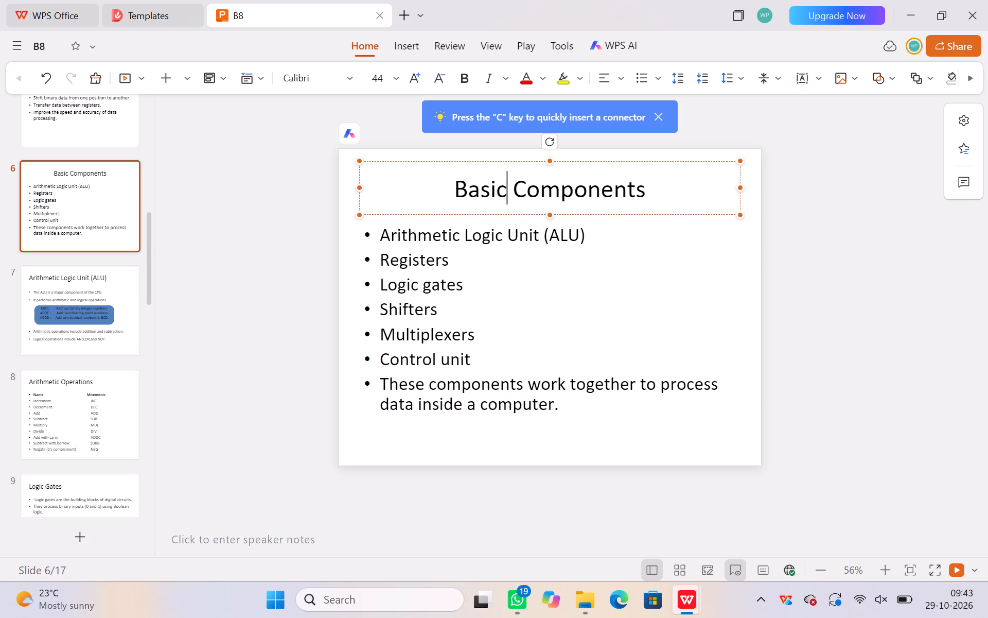
left_click(605, 77)
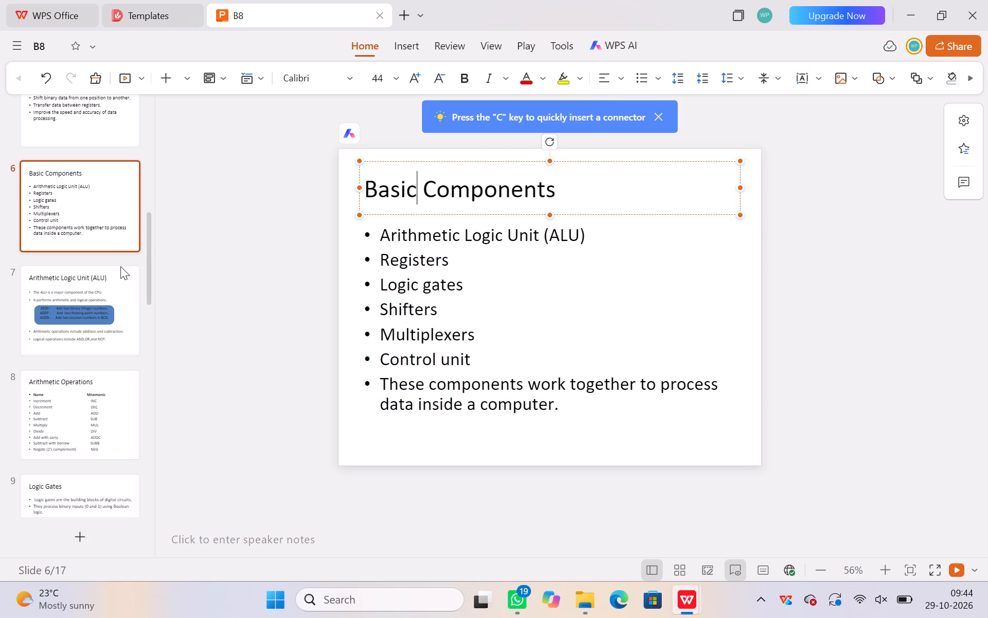
Left-align the titles of slide 5 "Objectives of Data Manipulation" and slide 3 "Introduction :".
scroll(78, 254, "up", 2)
left_click(78, 254)
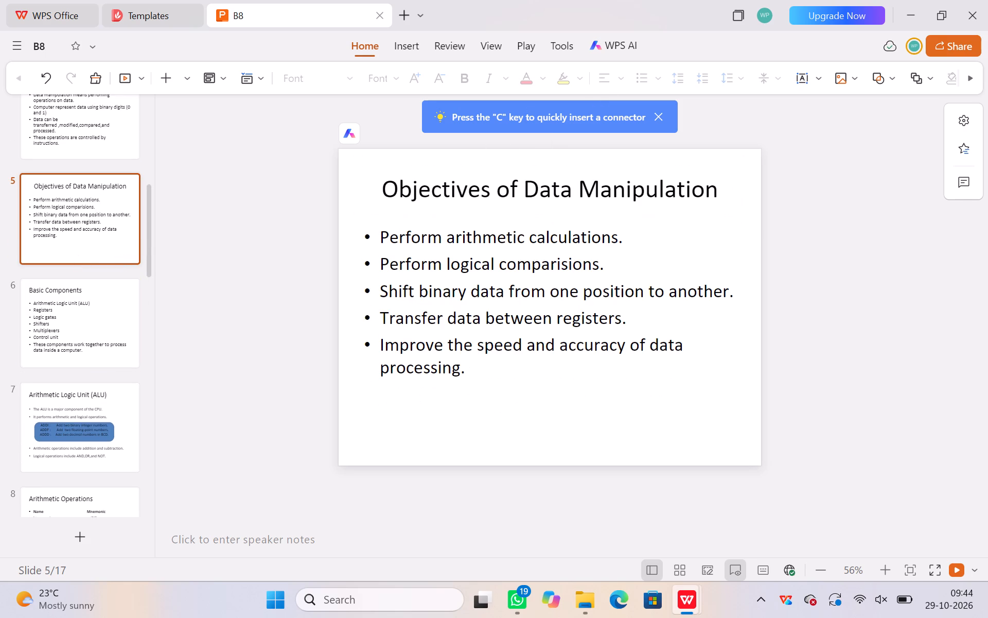
left_click(513, 191)
left_click(601, 78)
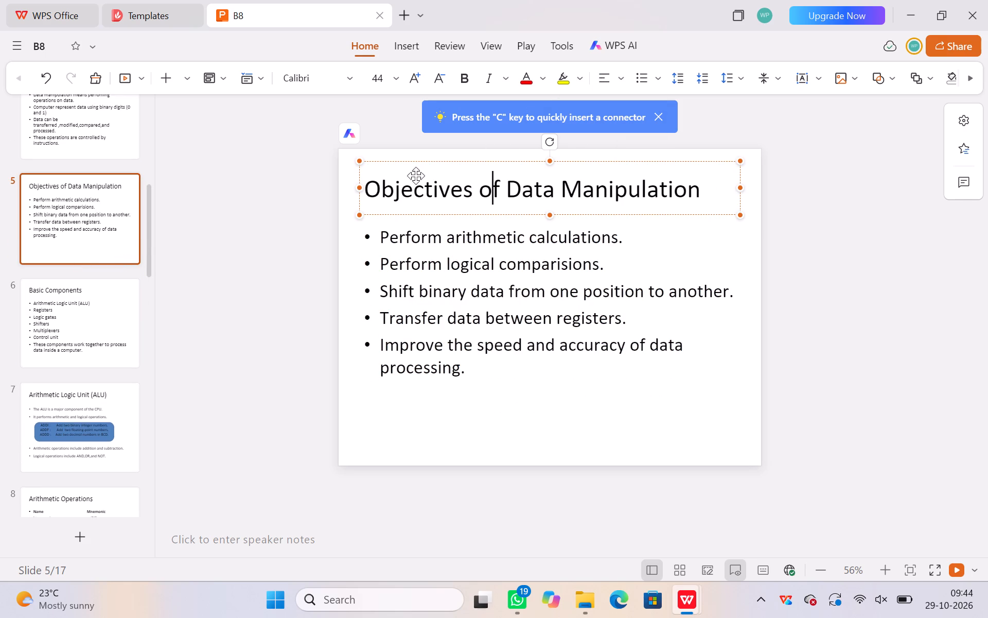
scroll(92, 200, "up", 2)
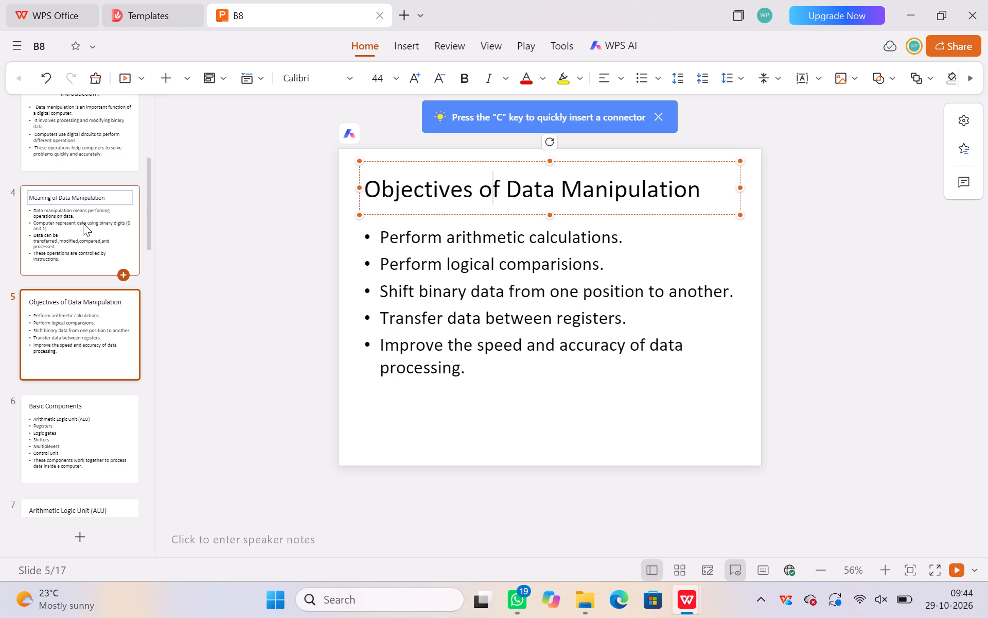
left_click(83, 223)
scroll(70, 273, "up", 2)
left_click(89, 244)
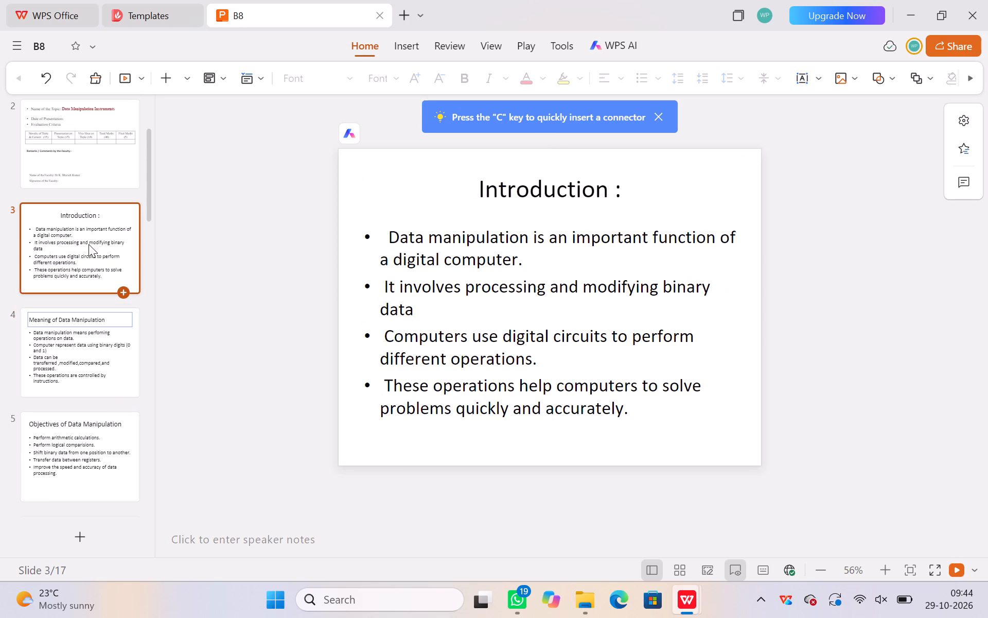
left_click(516, 188)
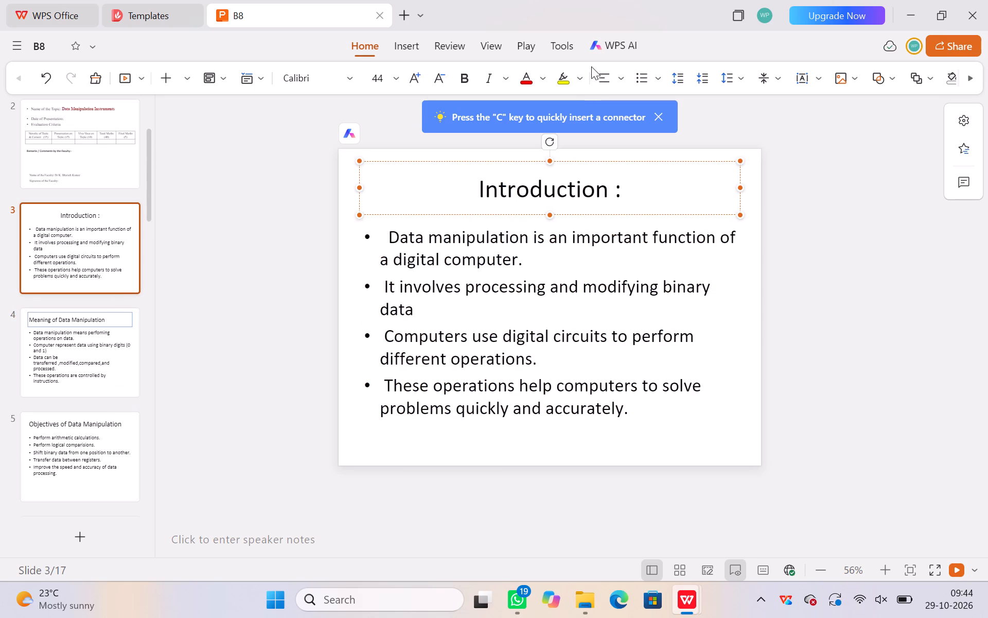
left_click(596, 76)
left_click(253, 181)
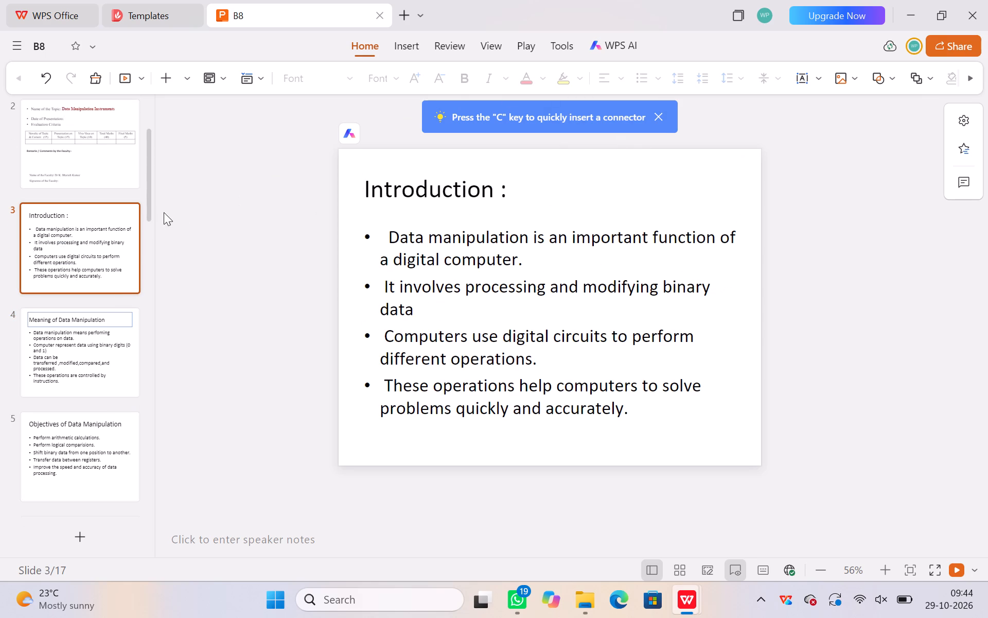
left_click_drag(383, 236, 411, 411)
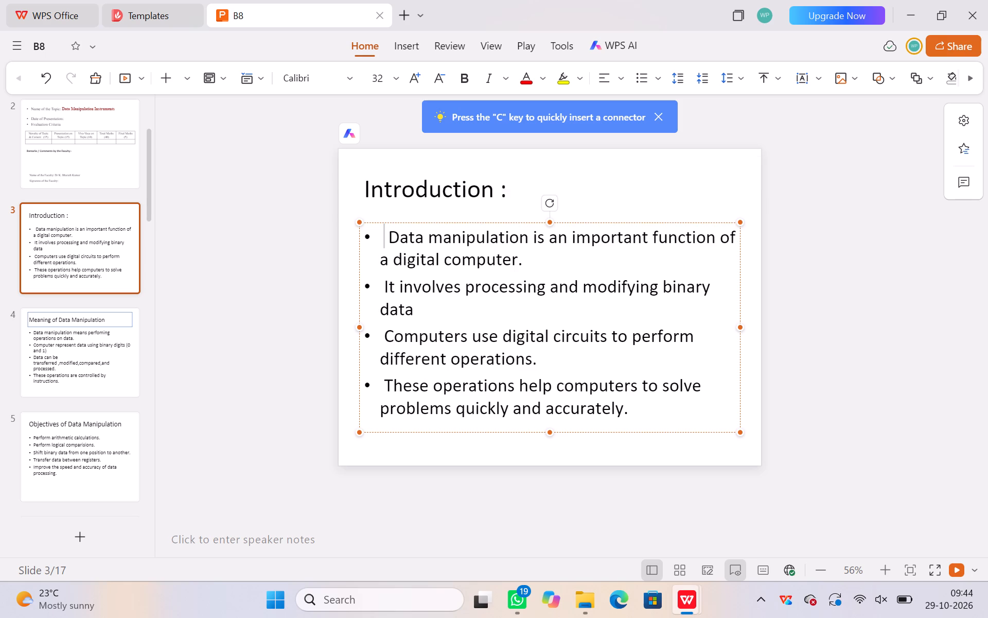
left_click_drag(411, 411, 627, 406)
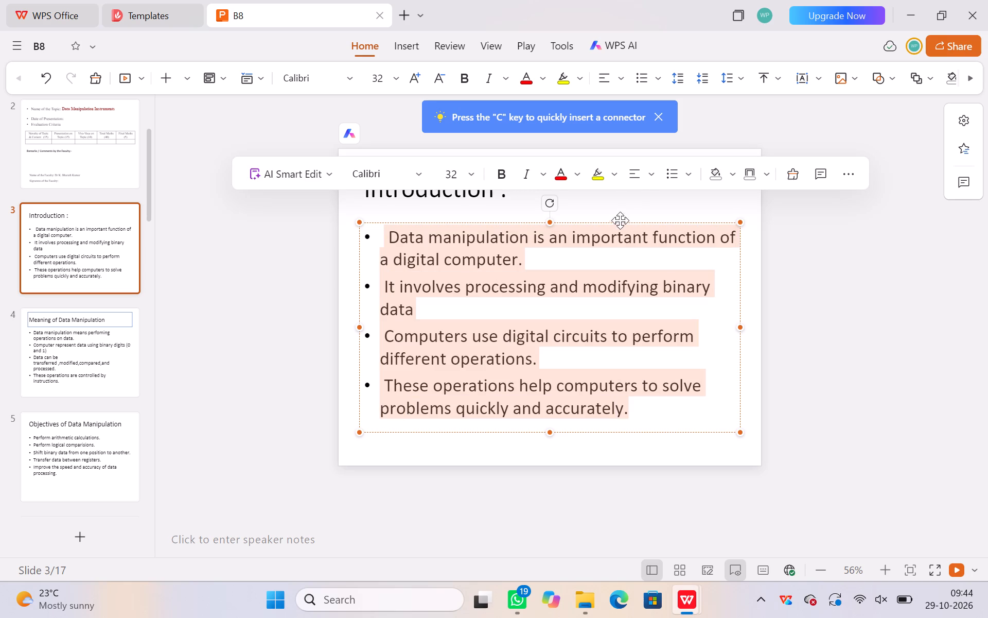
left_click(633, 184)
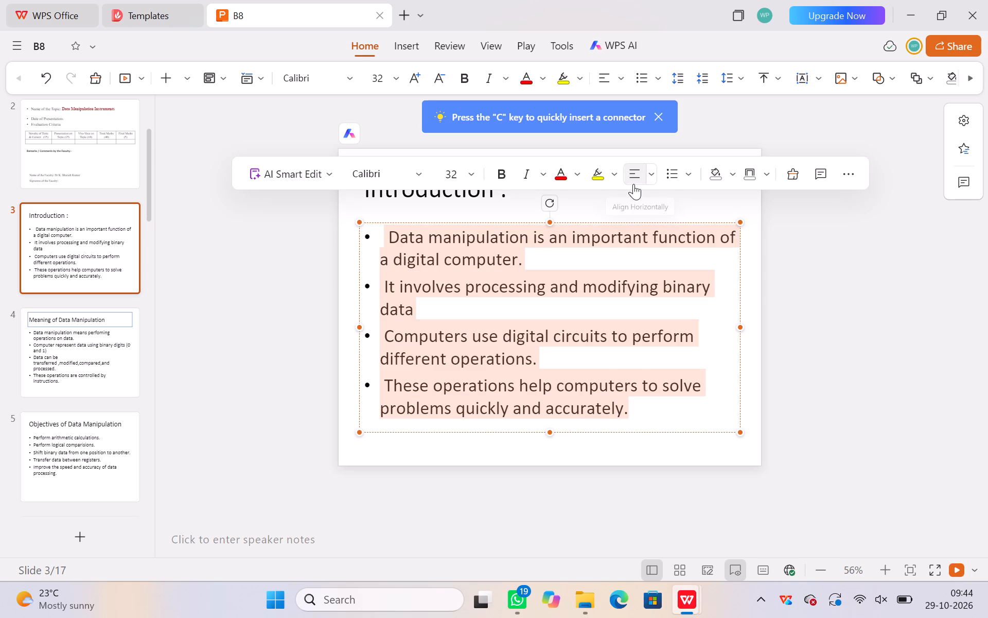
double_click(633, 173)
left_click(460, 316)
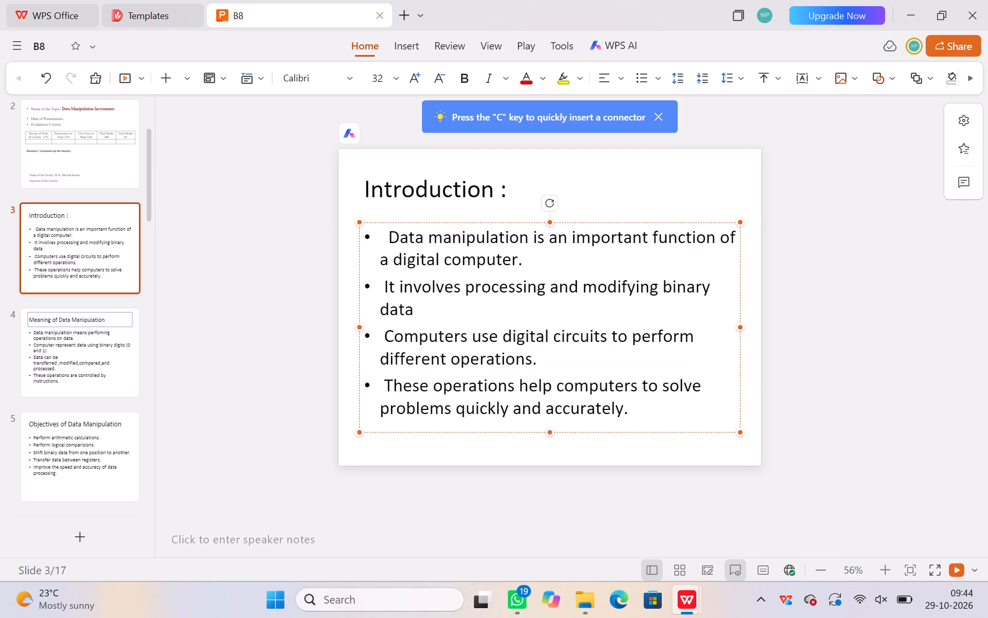
Replace the bullet and leading spaces of the first paragraph on the Introduction slide with a typed period followed by a space.
left_click(387, 239)
key("BackSpace")
key("BackSpace")
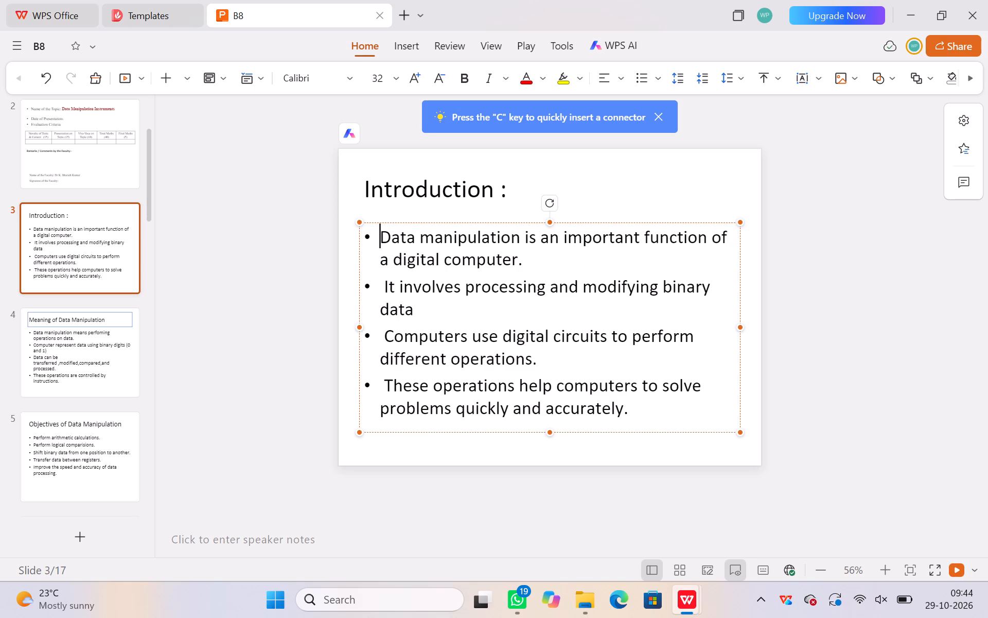
key("BackSpace")
key("BackSpace")
key("space")
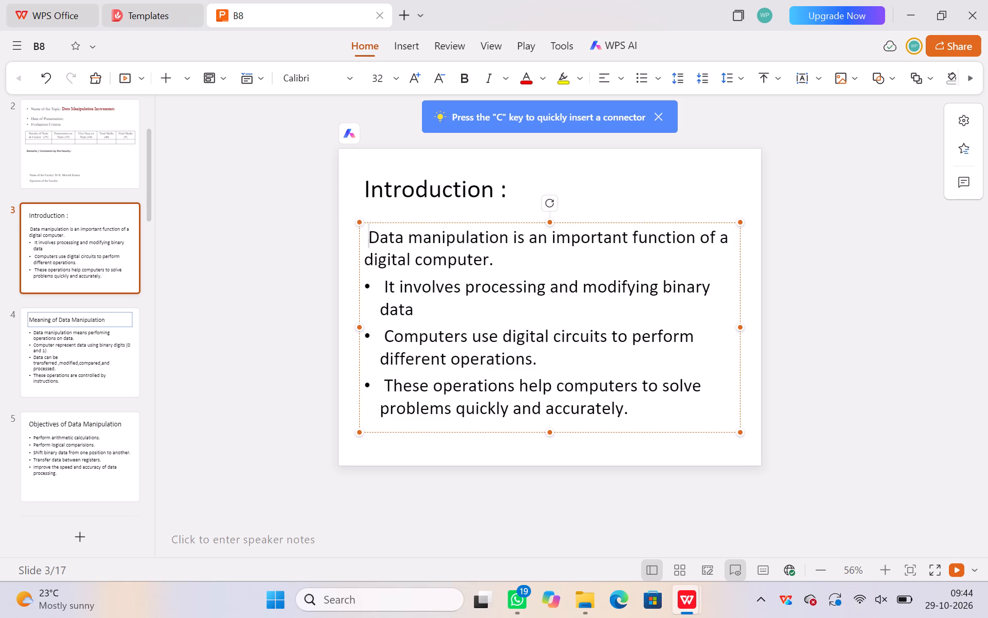
key("space")
key("BackSpace")
type(".")
key("space")
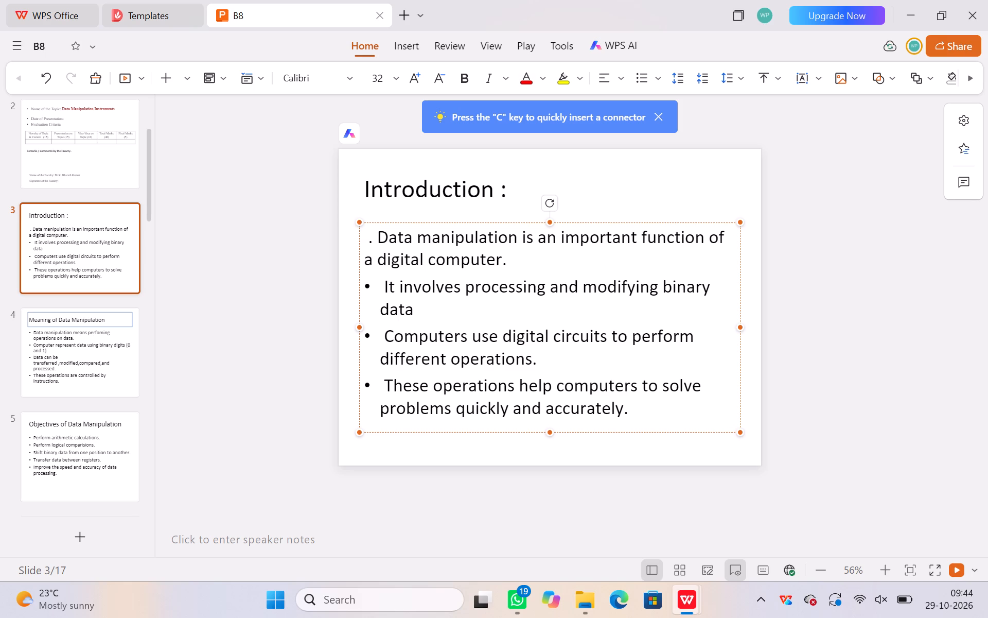
Make the typed period before "Data manipulation" bold and set its font size to 40.
left_click_drag(374, 233, 367, 237)
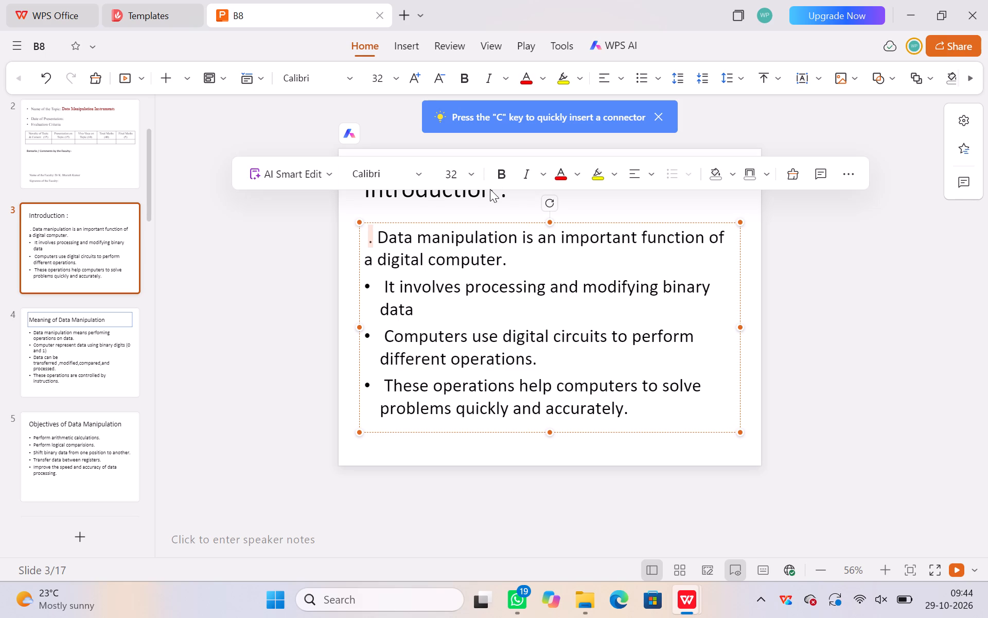
left_click(501, 177)
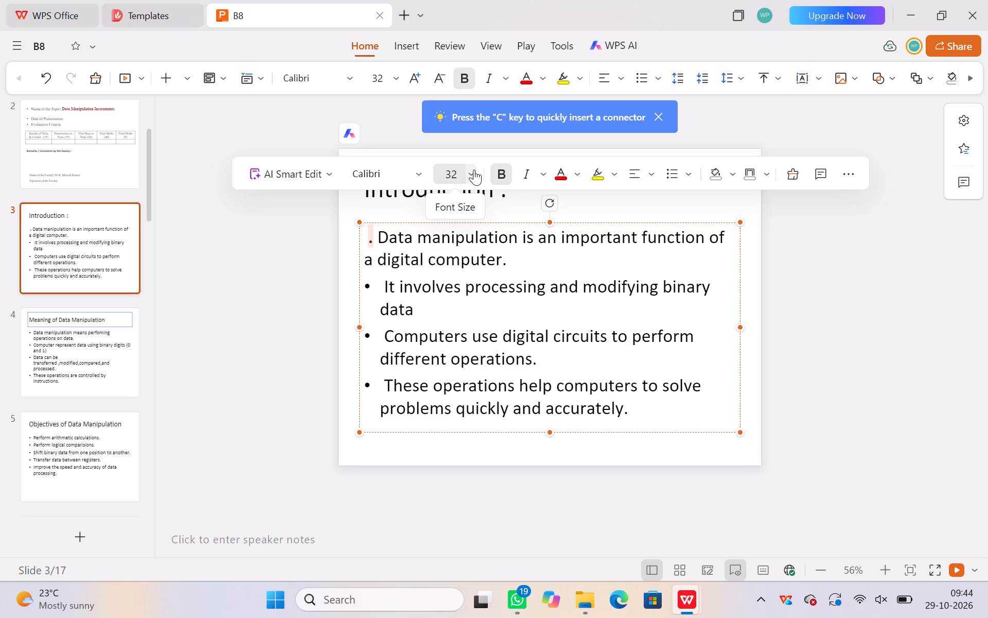
left_click(474, 169)
scroll(470, 560, "down", 1)
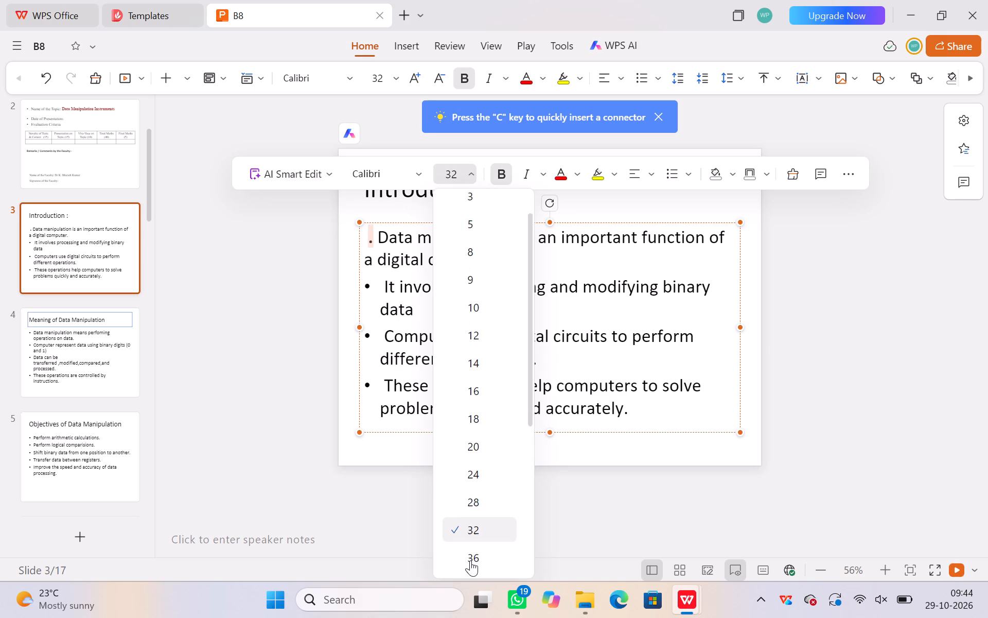
scroll(470, 560, "down", 1)
left_click(470, 560)
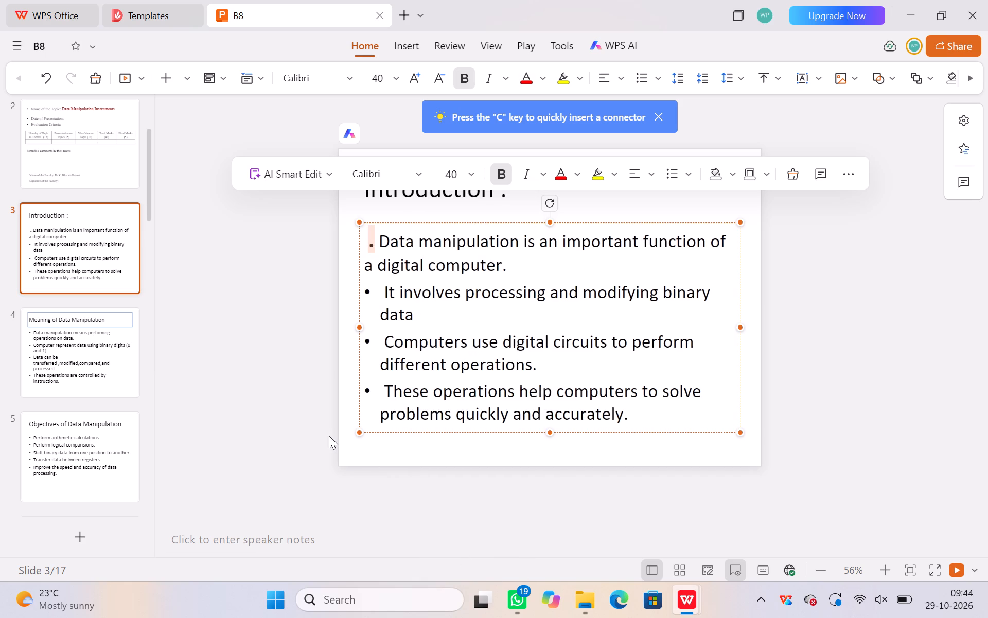
left_click(329, 436)
Add a space after the enlarged period and delete the space before it so it lines up with the bullets below.
left_click(376, 248)
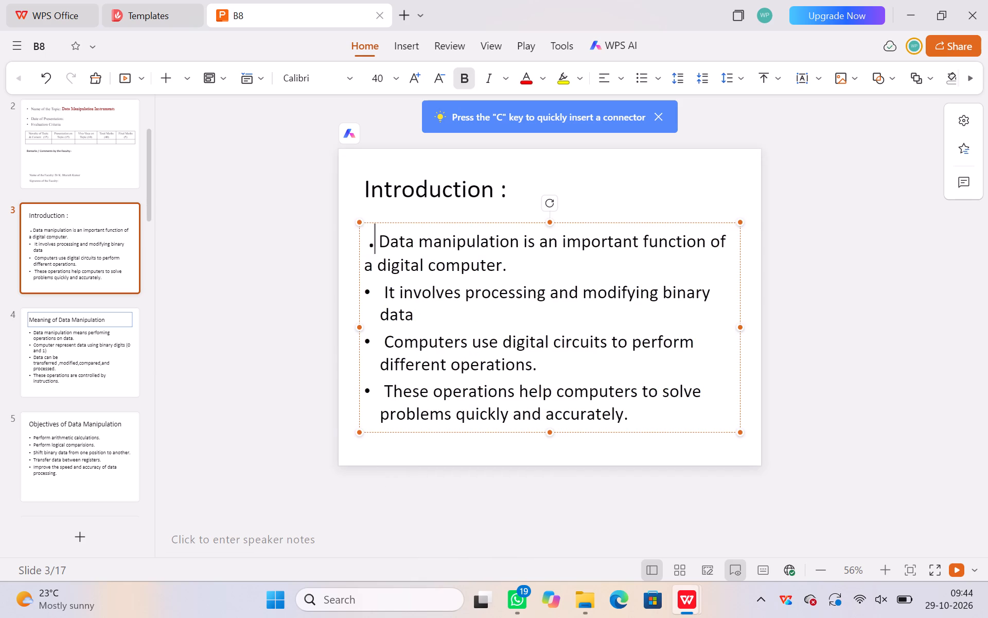
key("space")
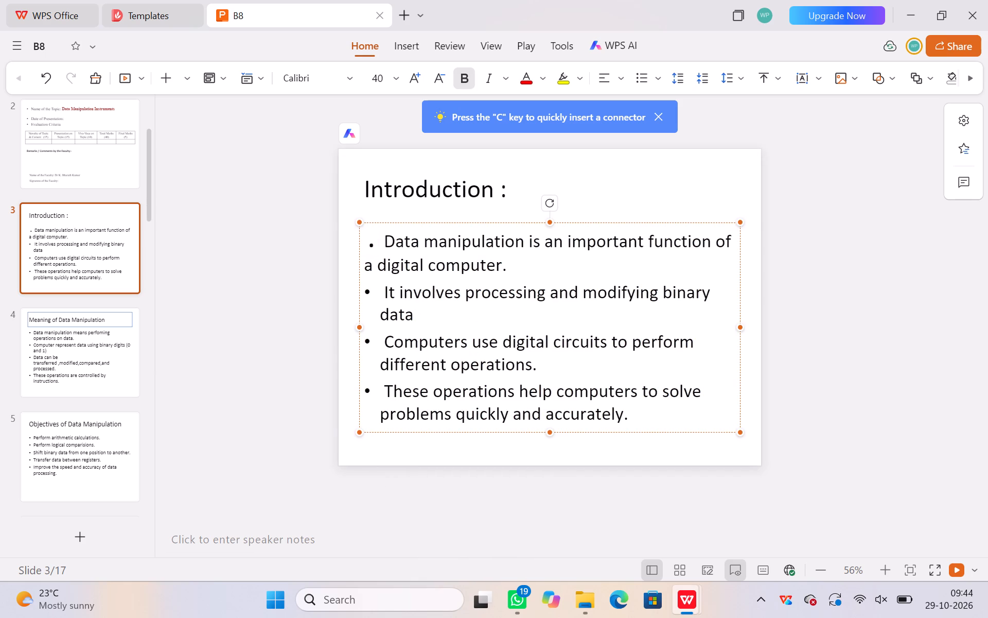
left_click(370, 243)
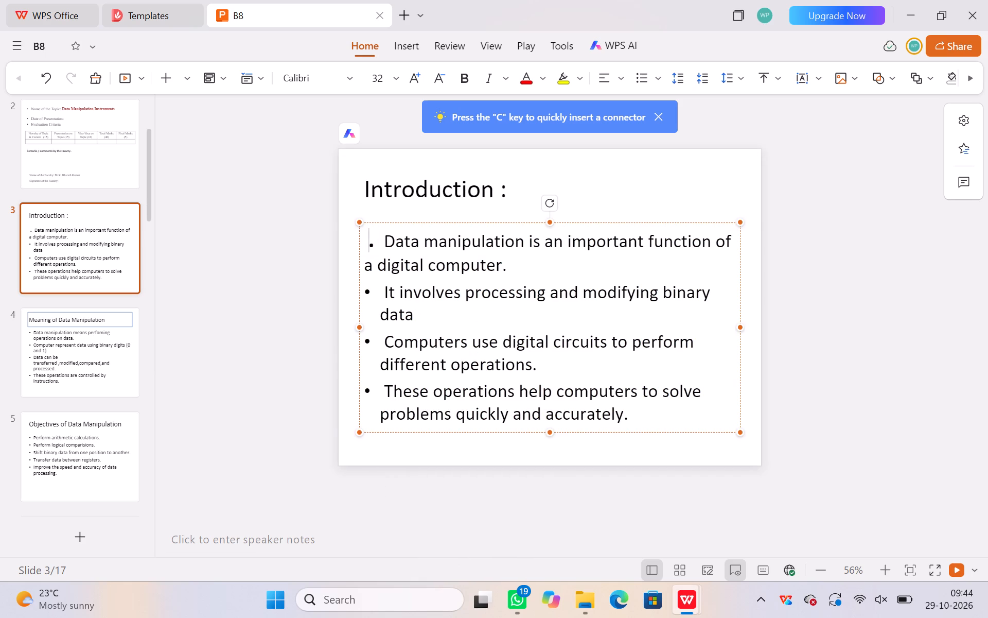
key("space")
key("BackSpace")
key("BackSpace")
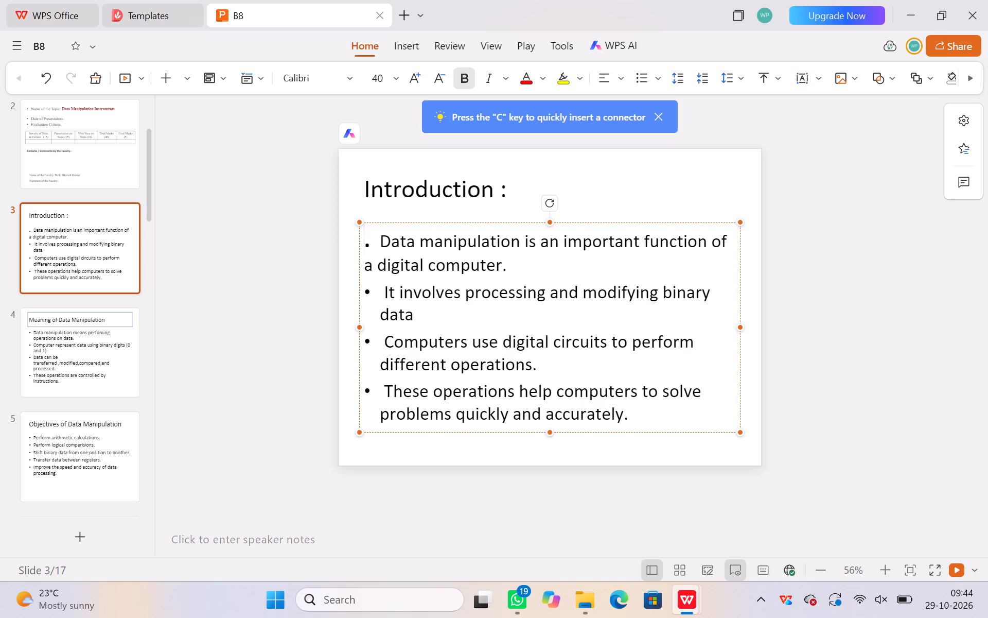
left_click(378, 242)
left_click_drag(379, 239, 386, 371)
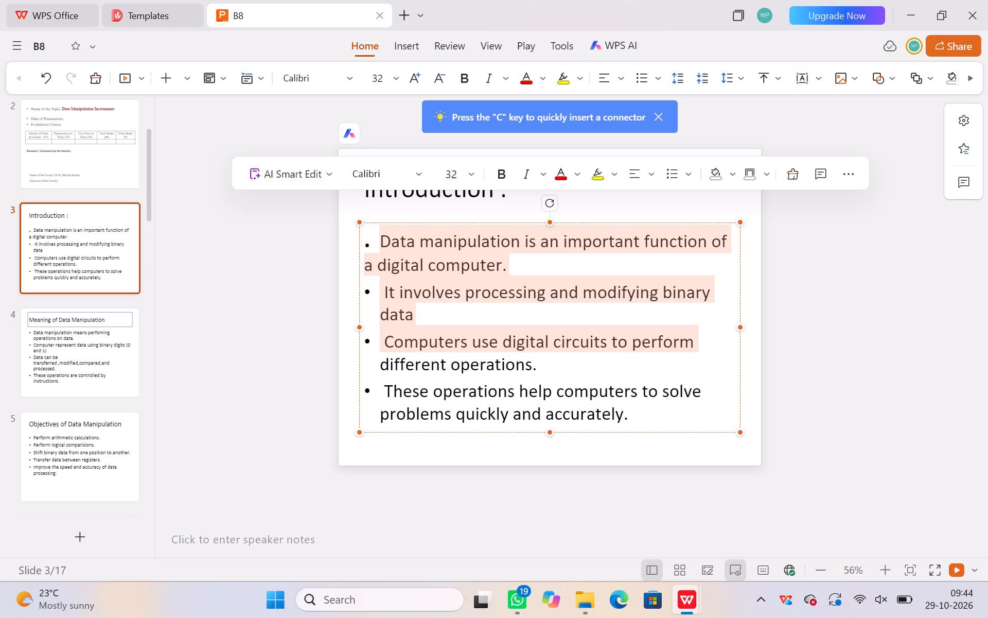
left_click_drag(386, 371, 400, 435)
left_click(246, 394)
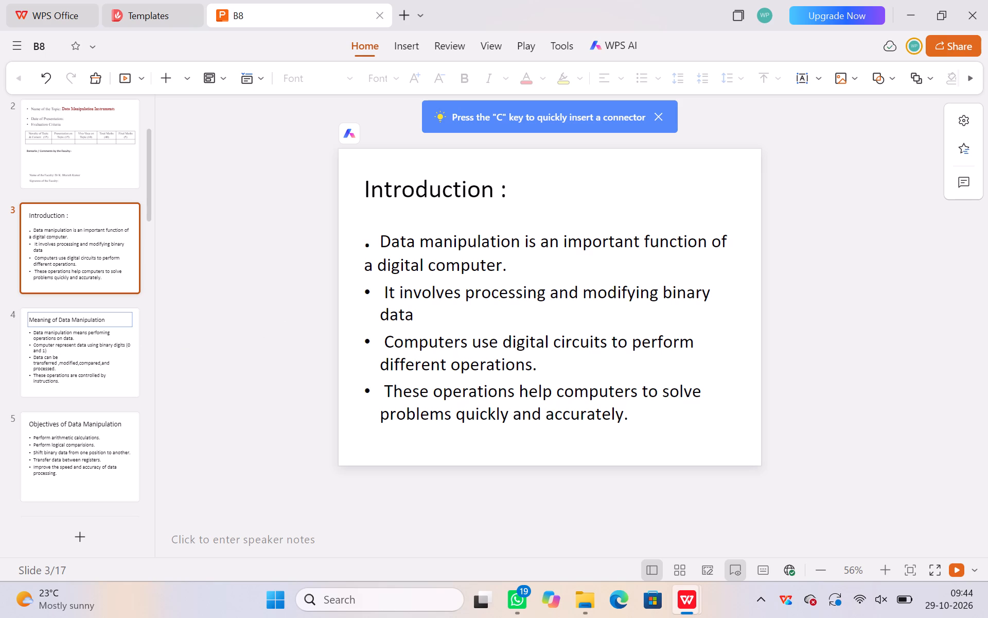
Try to indent the wrapped line "a digital computer." with a space before it.
left_click(366, 267)
key("space")
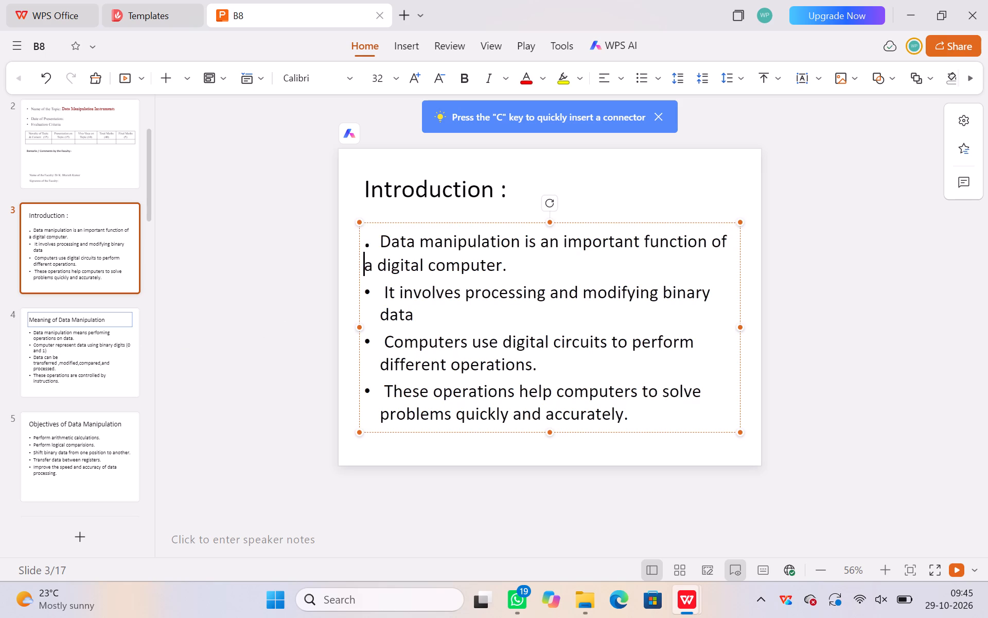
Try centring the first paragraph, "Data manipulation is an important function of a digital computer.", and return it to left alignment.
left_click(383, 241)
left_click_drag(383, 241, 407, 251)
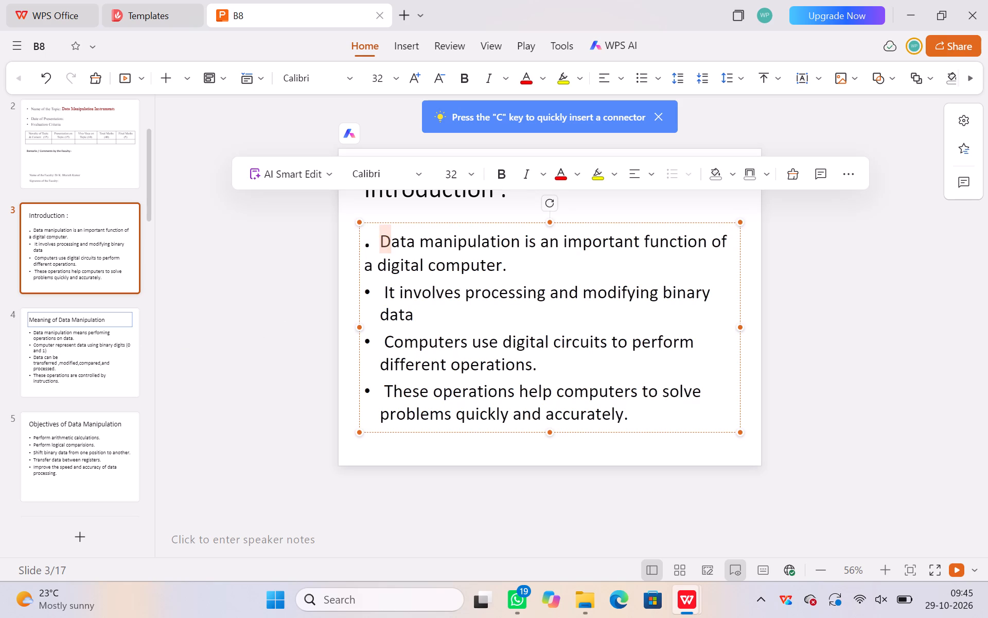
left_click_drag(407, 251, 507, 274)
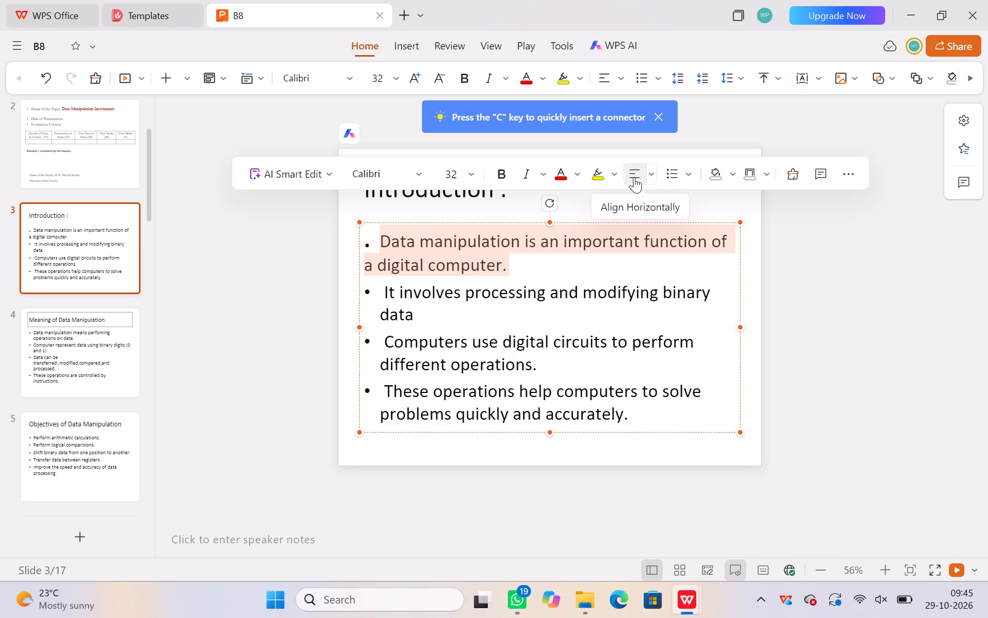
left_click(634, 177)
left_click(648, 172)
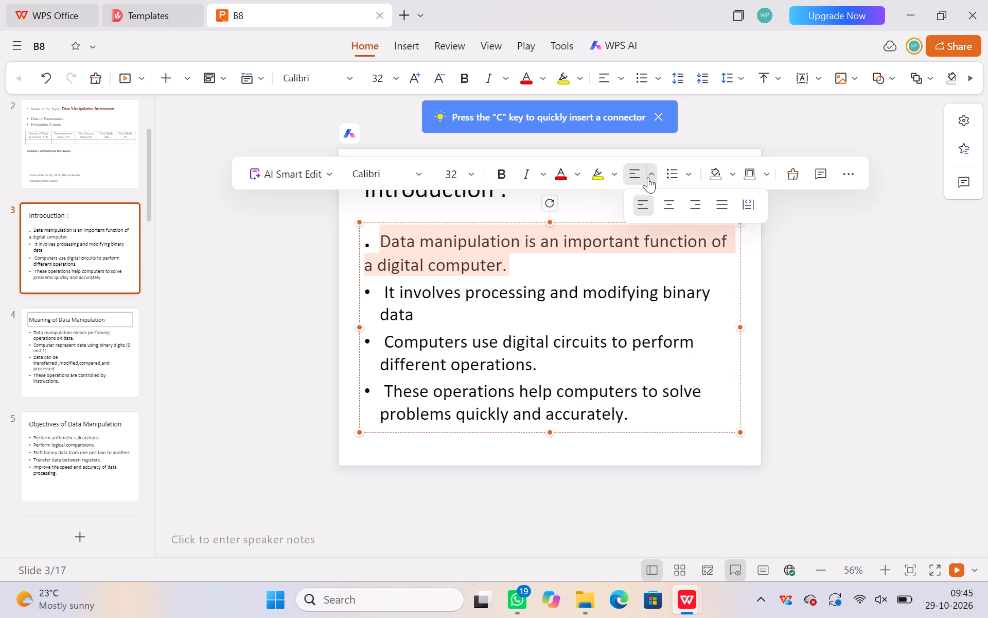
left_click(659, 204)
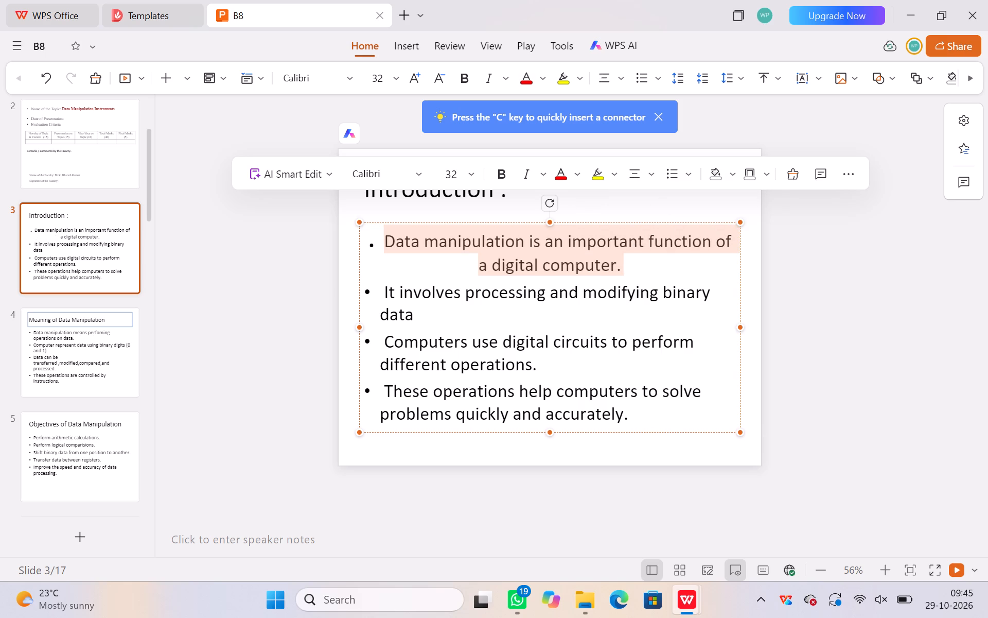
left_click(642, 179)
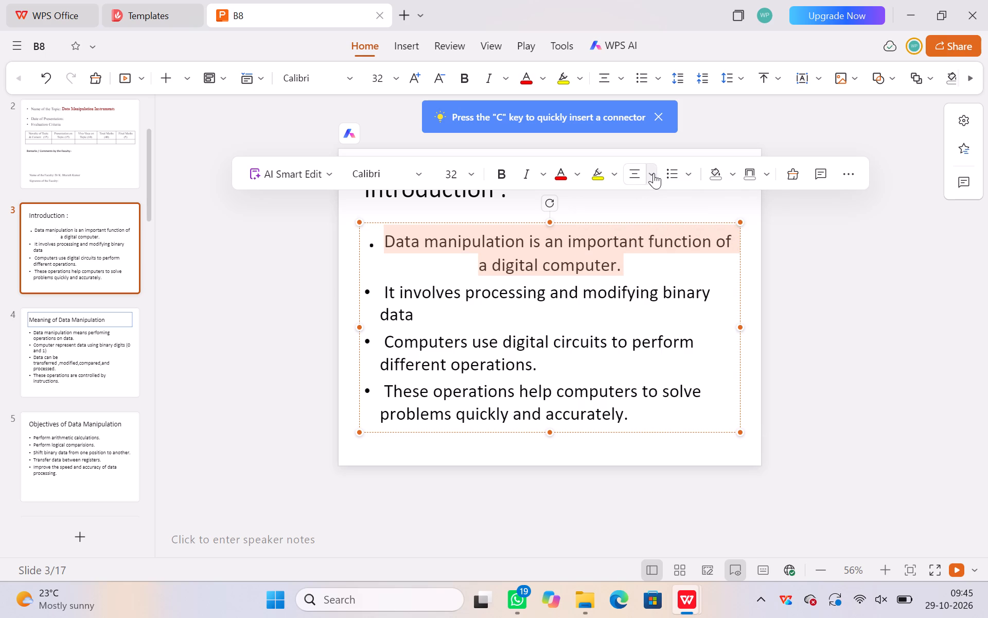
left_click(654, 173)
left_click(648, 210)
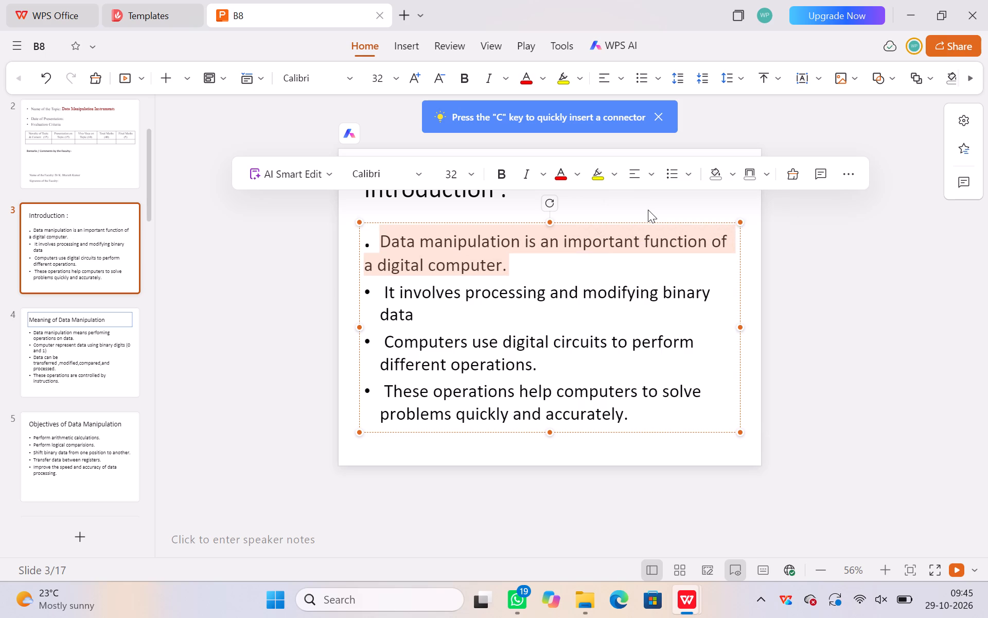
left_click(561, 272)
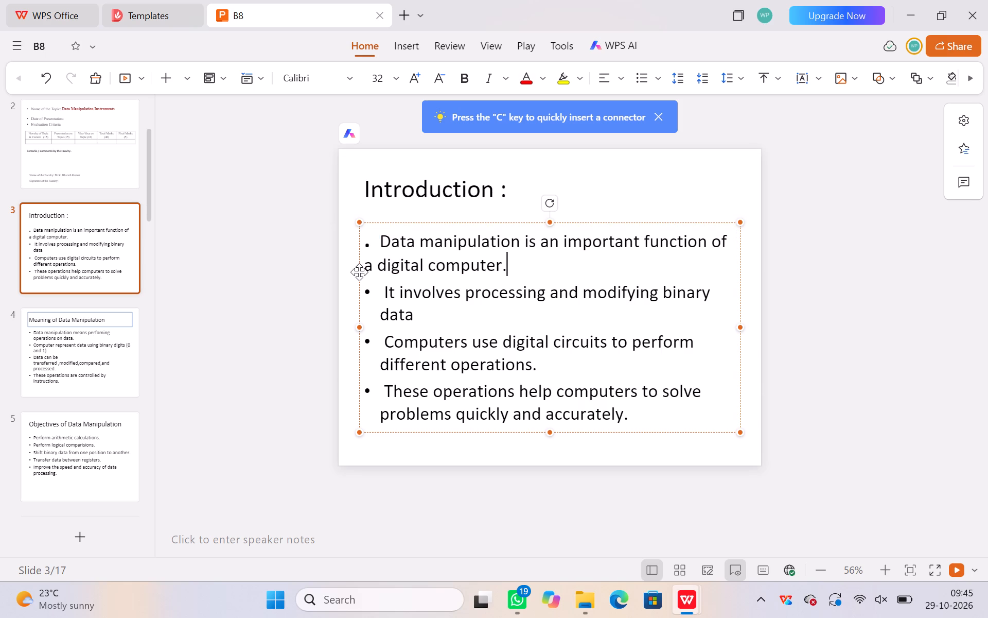
Try again to indent the wrapped line "a digital computer." by inserting several spaces before it.
left_click(363, 267)
key("space")
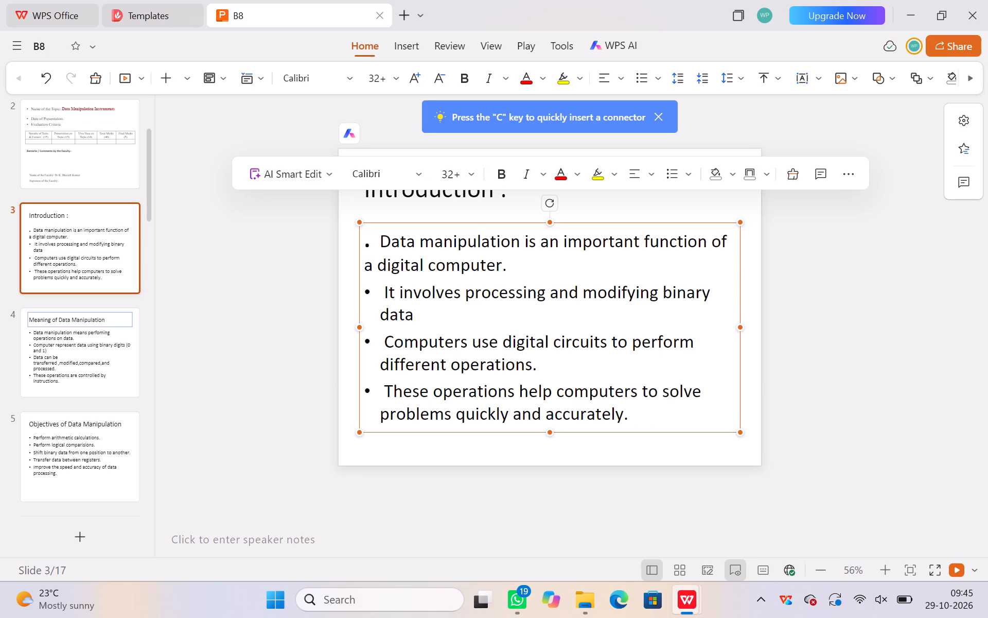
left_click(366, 262)
key("space")
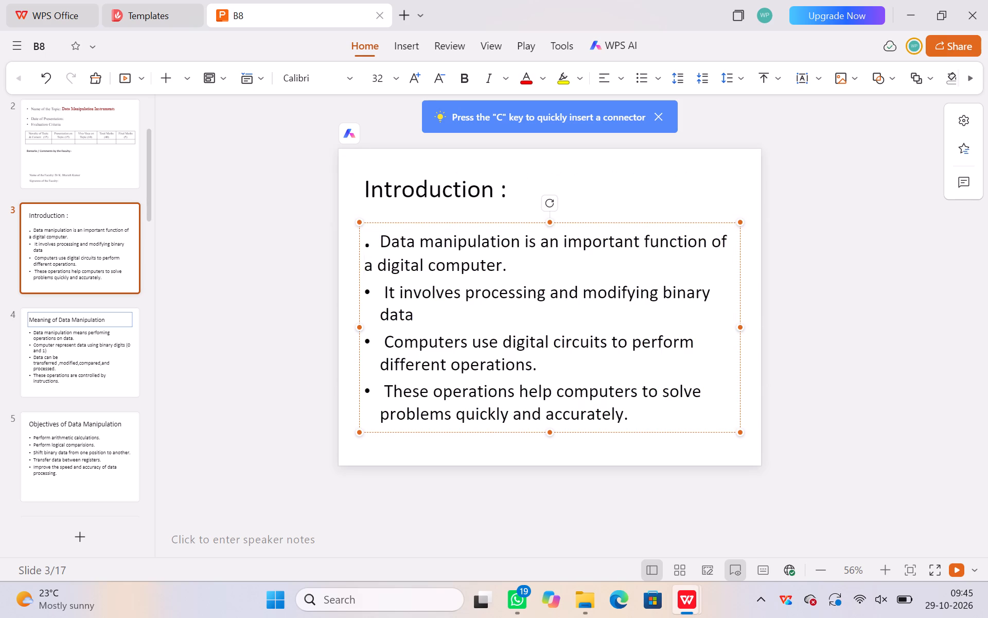
key("space")
key("space")
left_click(389, 268)
key("Left")
key("Left")
key("Left")
key("space")
key("space")
key("space")
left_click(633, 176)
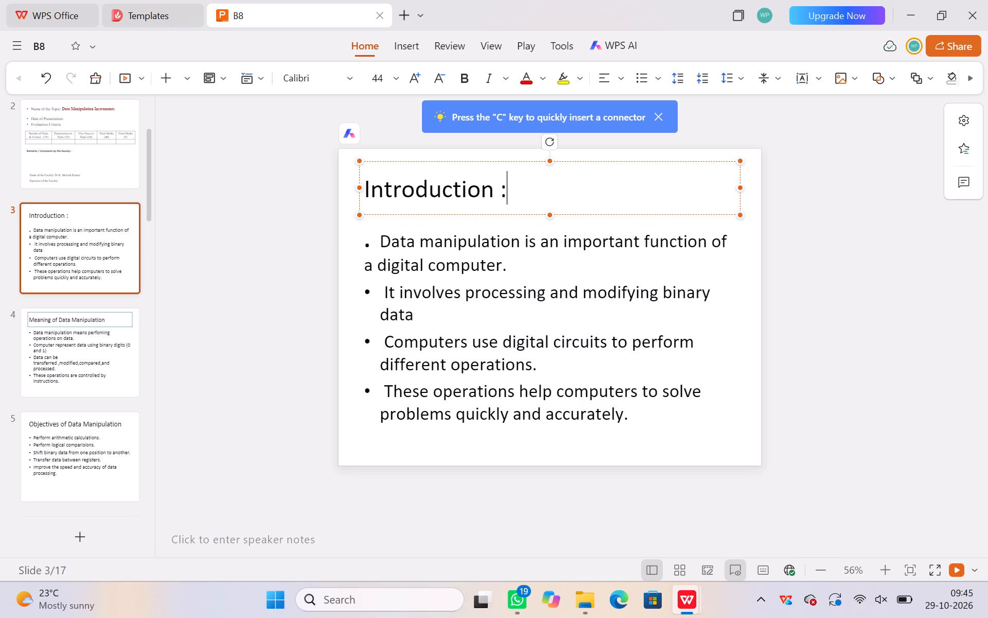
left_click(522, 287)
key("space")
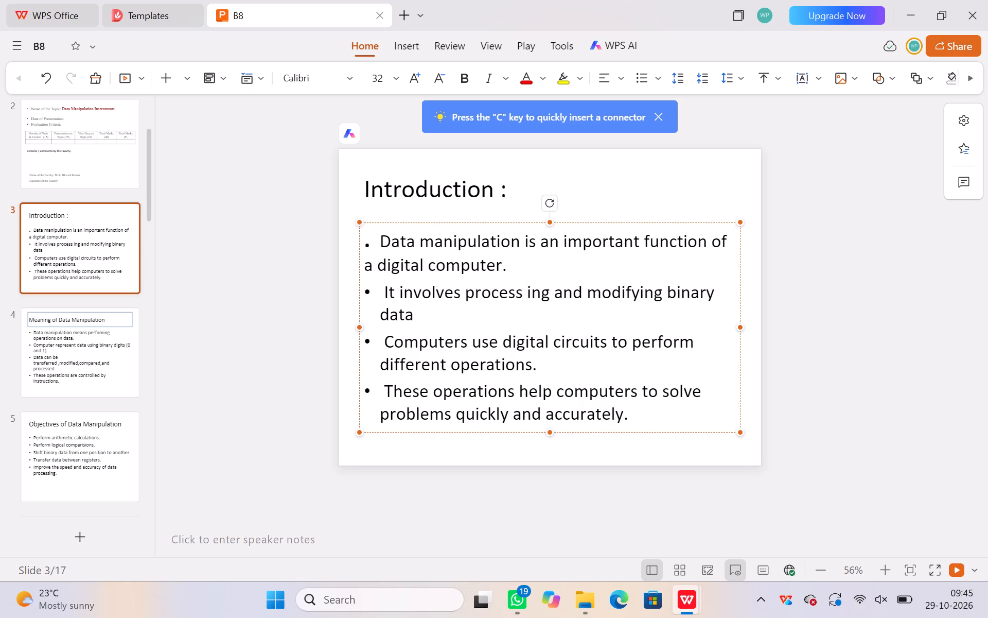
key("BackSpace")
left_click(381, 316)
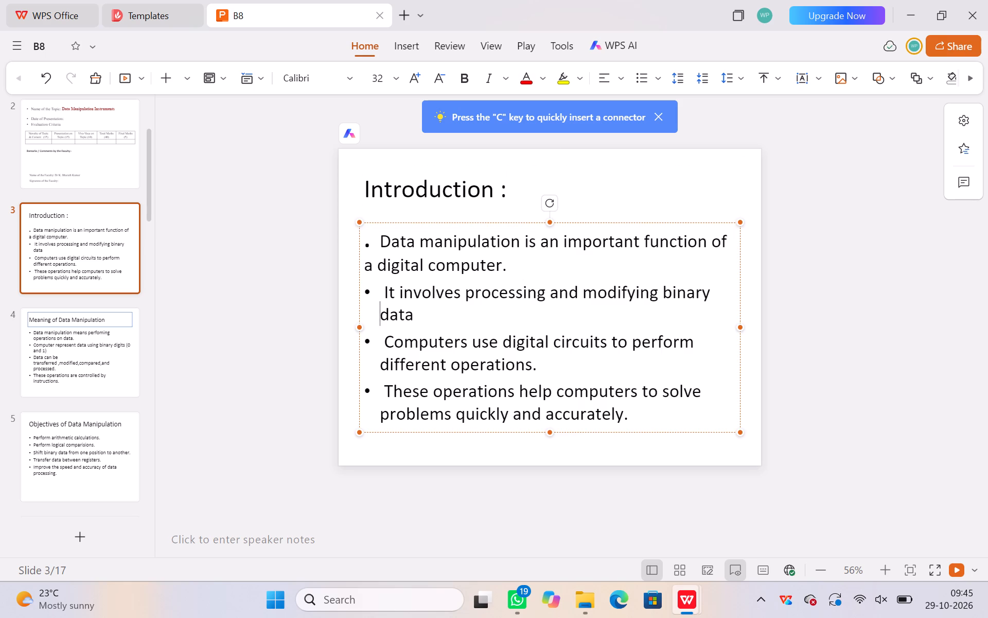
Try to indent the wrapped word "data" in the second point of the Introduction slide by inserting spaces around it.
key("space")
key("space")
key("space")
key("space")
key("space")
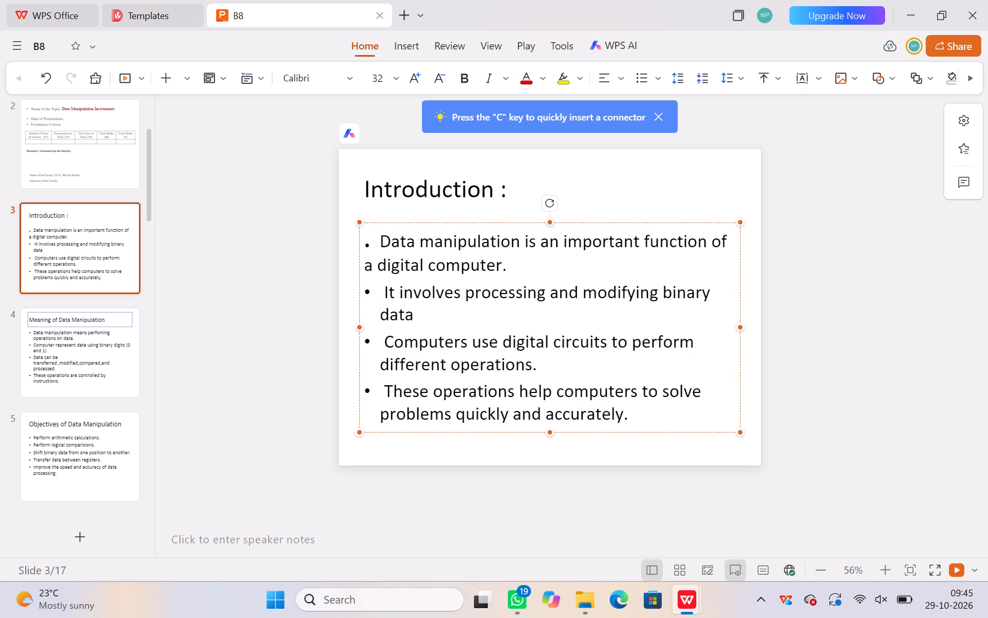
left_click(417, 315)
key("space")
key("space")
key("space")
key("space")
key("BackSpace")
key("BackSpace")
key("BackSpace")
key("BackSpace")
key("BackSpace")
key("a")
Try to indent the wrapped line "problems quickly and accurately." by inserting two spaces before it.
left_click(337, 457)
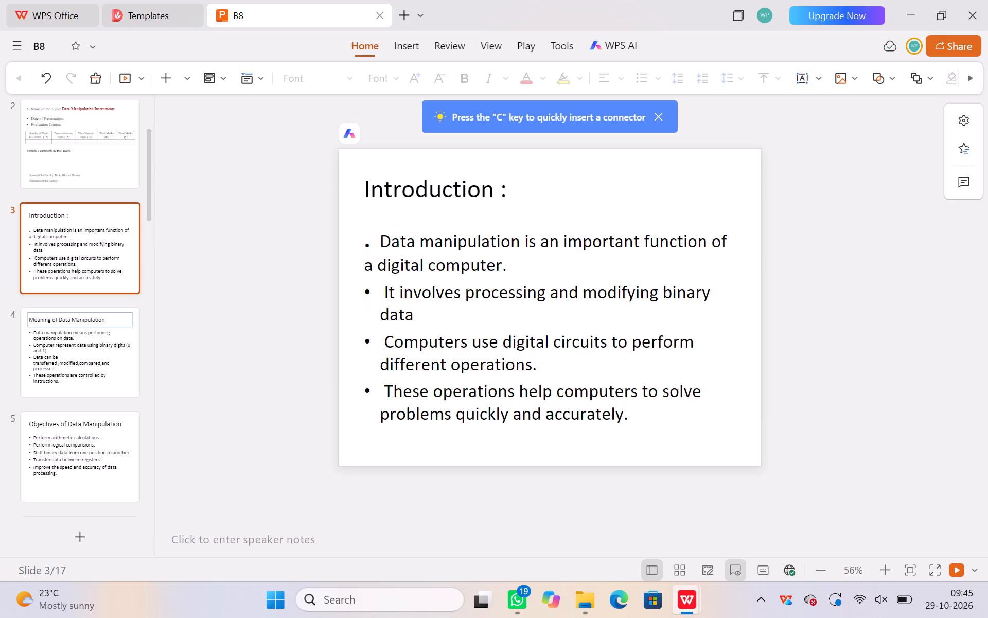
left_click(377, 417)
key("space")
key("space")
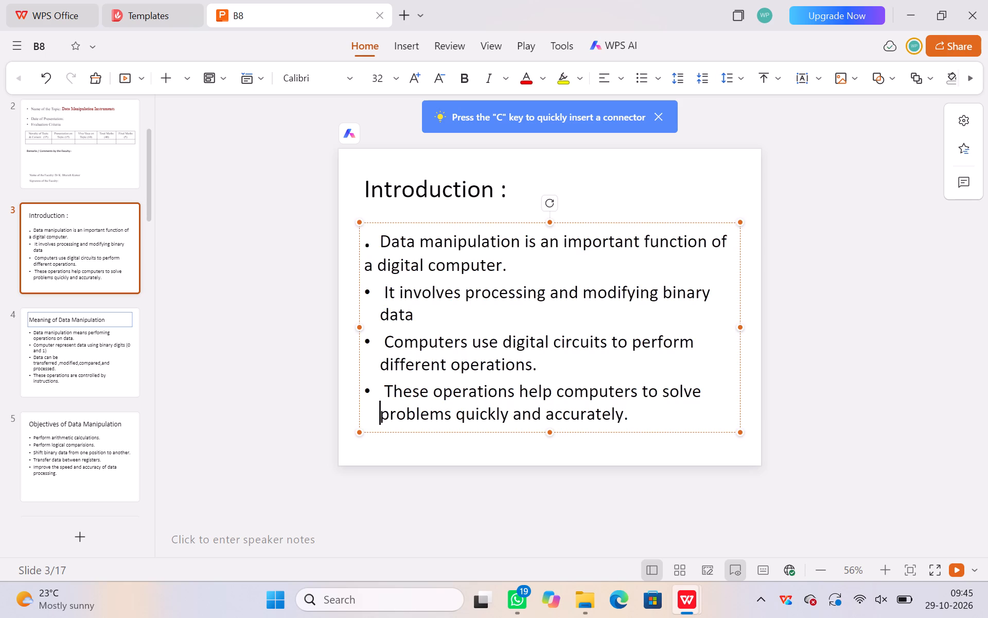
Delete one space before the text of each of the four points, from "These operations" up to "Data manipulation".
left_click(383, 388)
key("BackSpace")
left_click(381, 337)
key("Right")
key("BackSpace")
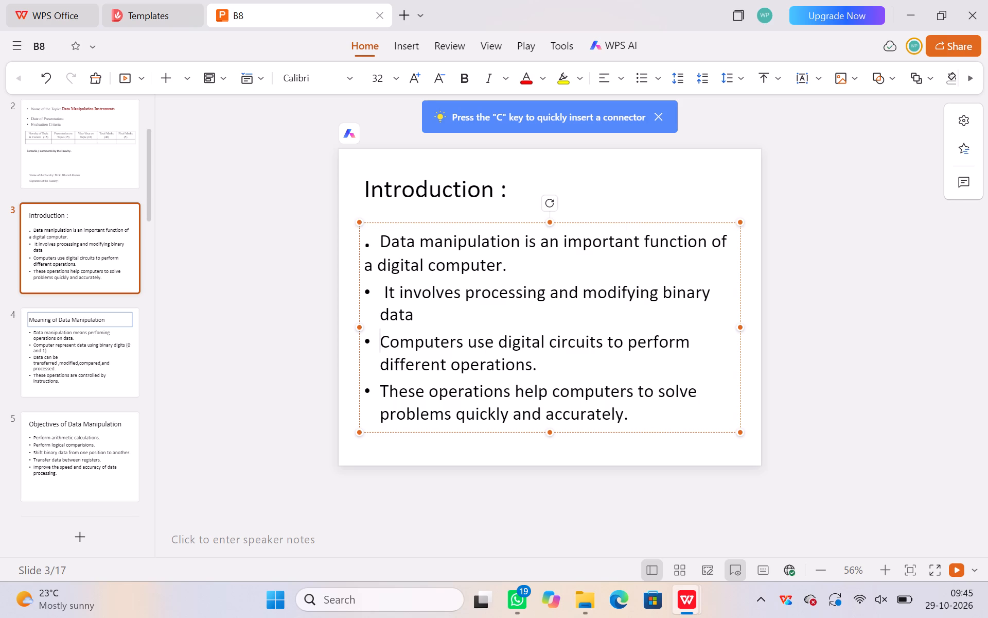
left_click(383, 293)
key("BackSpace")
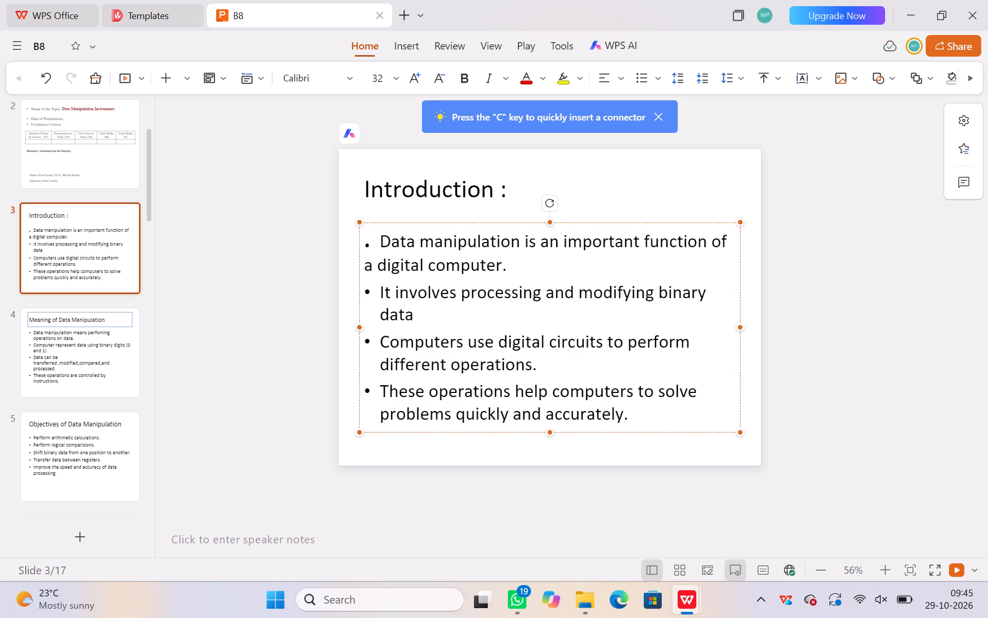
left_click(379, 246)
key("BackSpace")
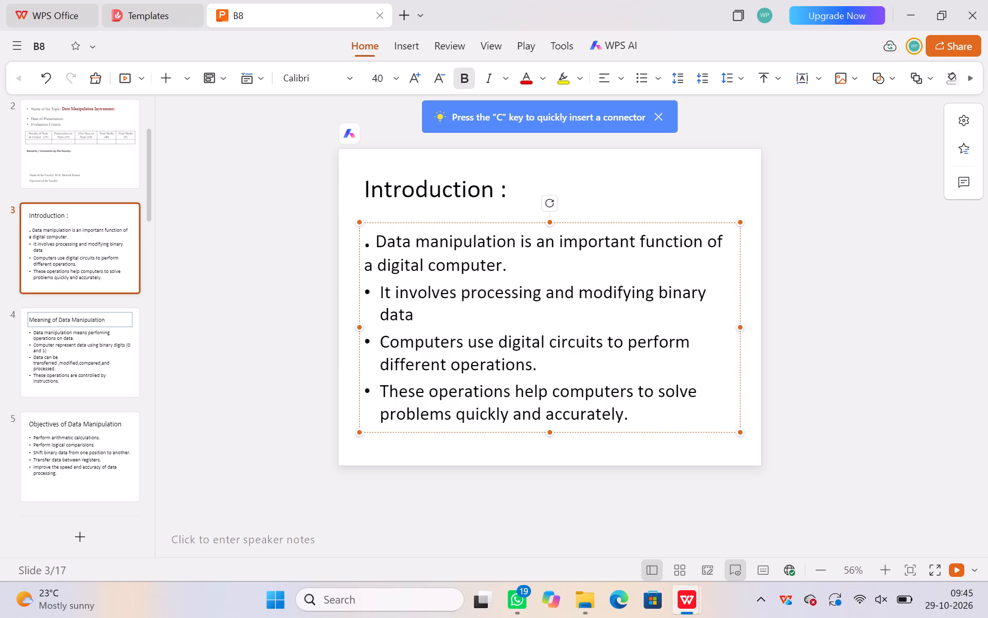
Move "a digital computer." onto its own new line under the first sentence and indent it with spaces.
left_click(372, 270)
key("BackSpace")
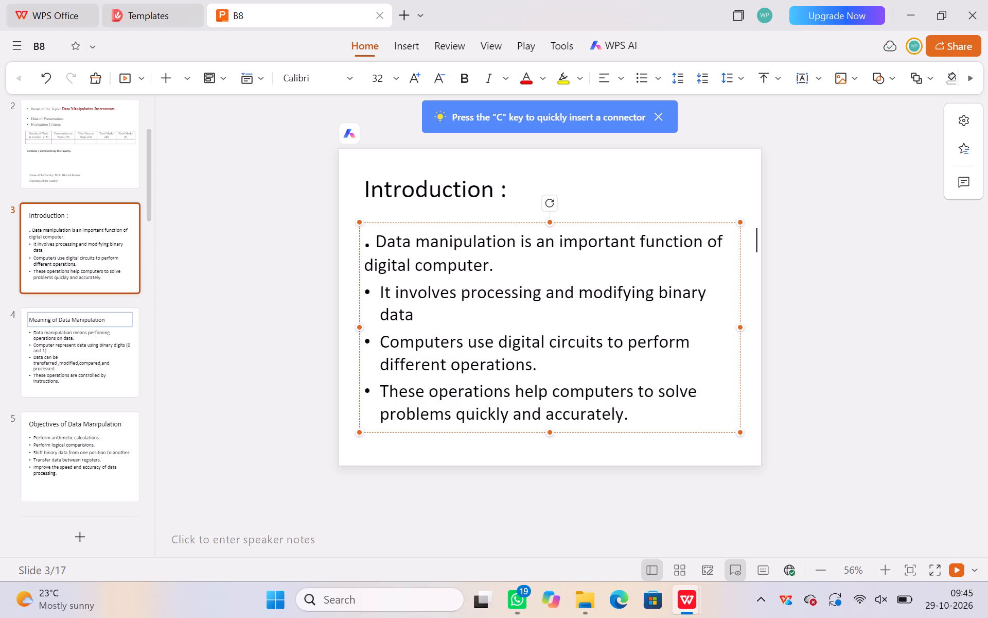
key("space")
key("Return")
key("Return")
key("BackSpace")
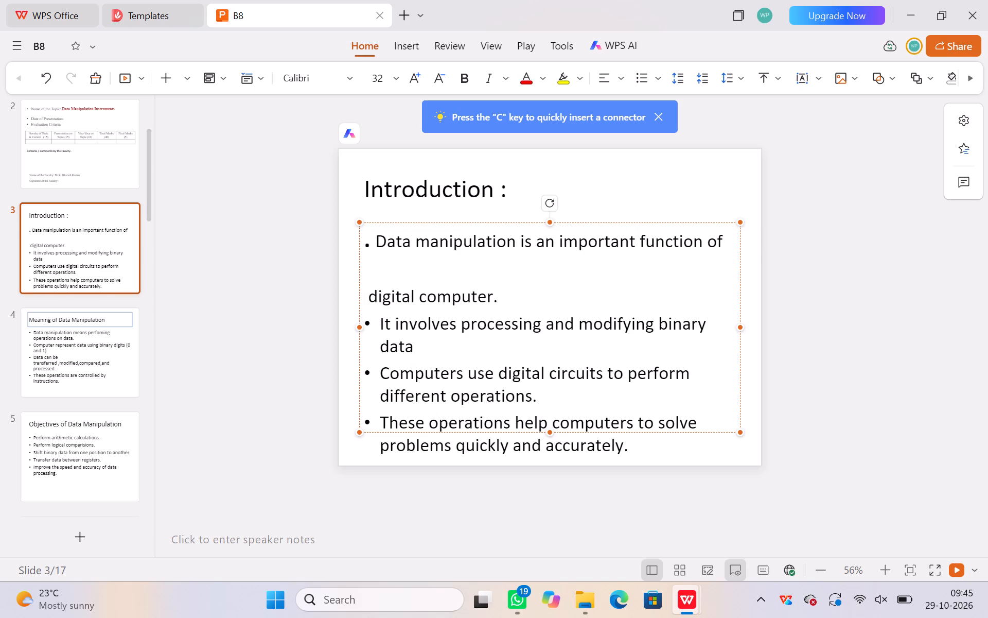
key("space")
key("space")
key("space")
key("space")
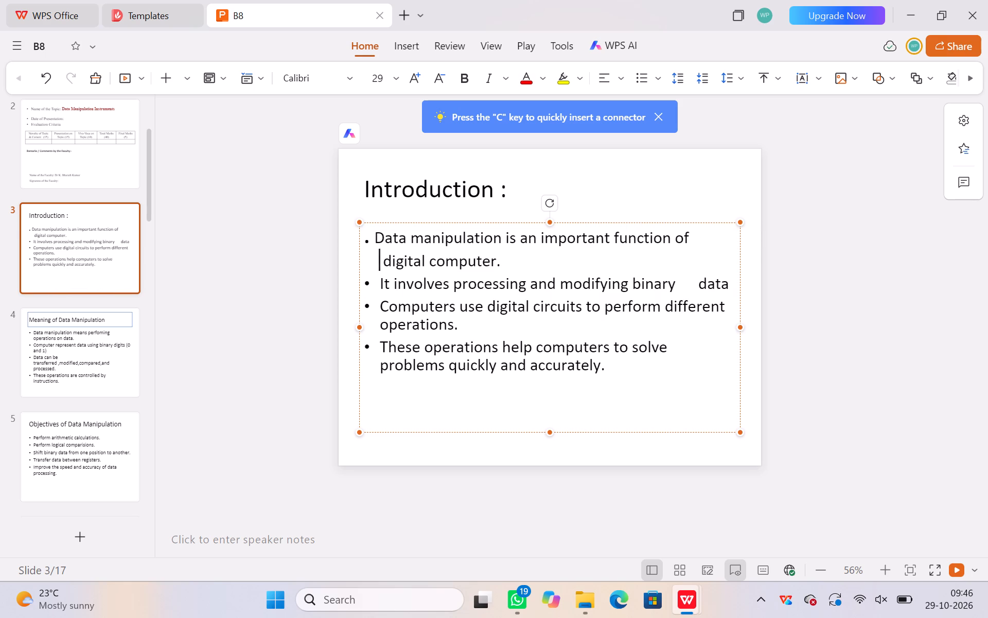
key("space")
key("BackSpace")
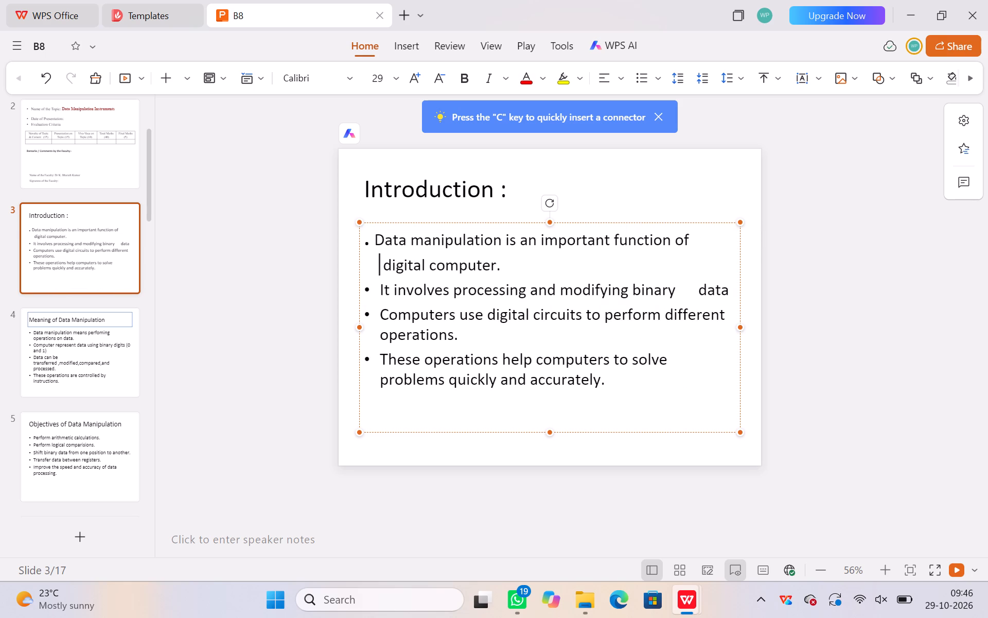
key("a")
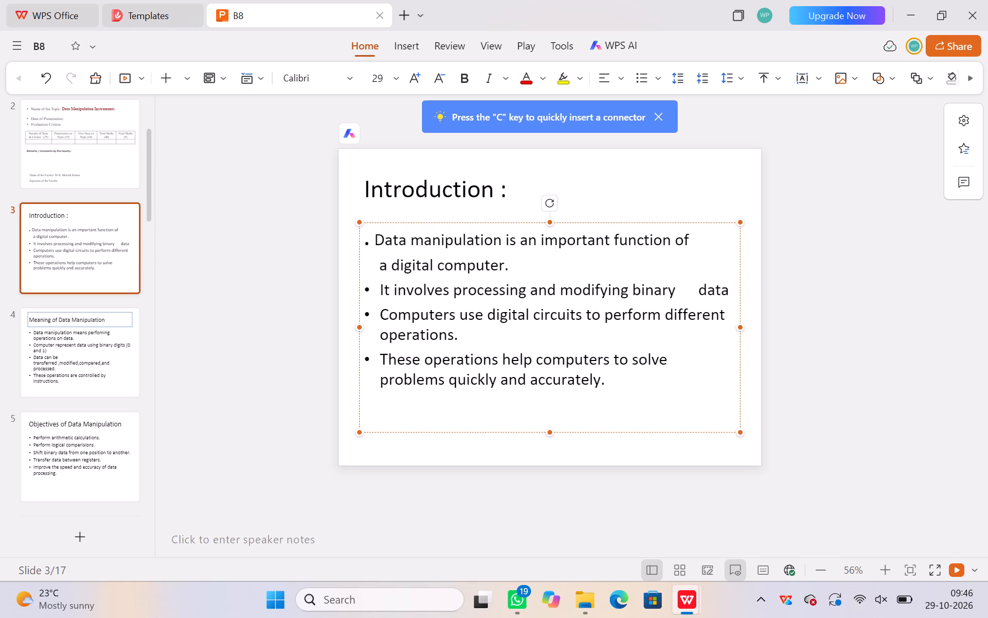
key("Left")
key("BackSpace")
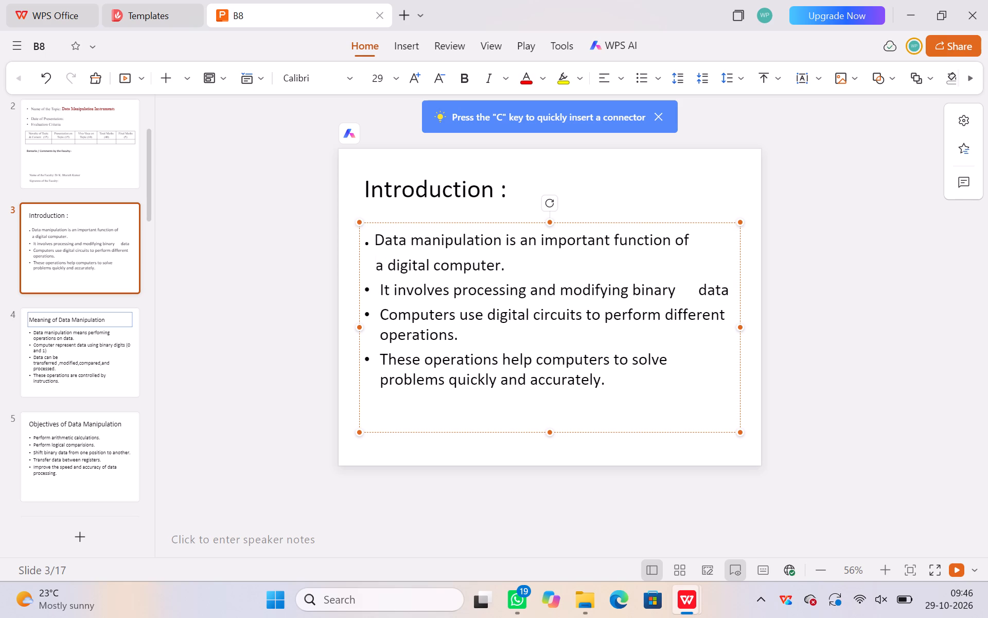
Add one space before "Data manipulation" and one before "a digital computer." to align both lines with the bullet text below.
left_click(374, 241)
key("space")
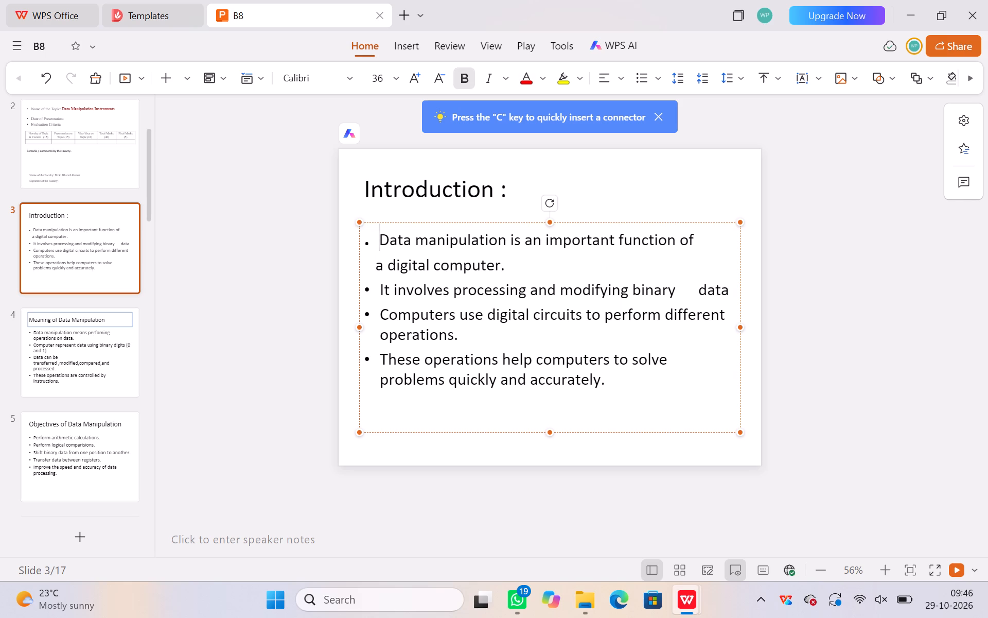
left_click(373, 268)
key("space")
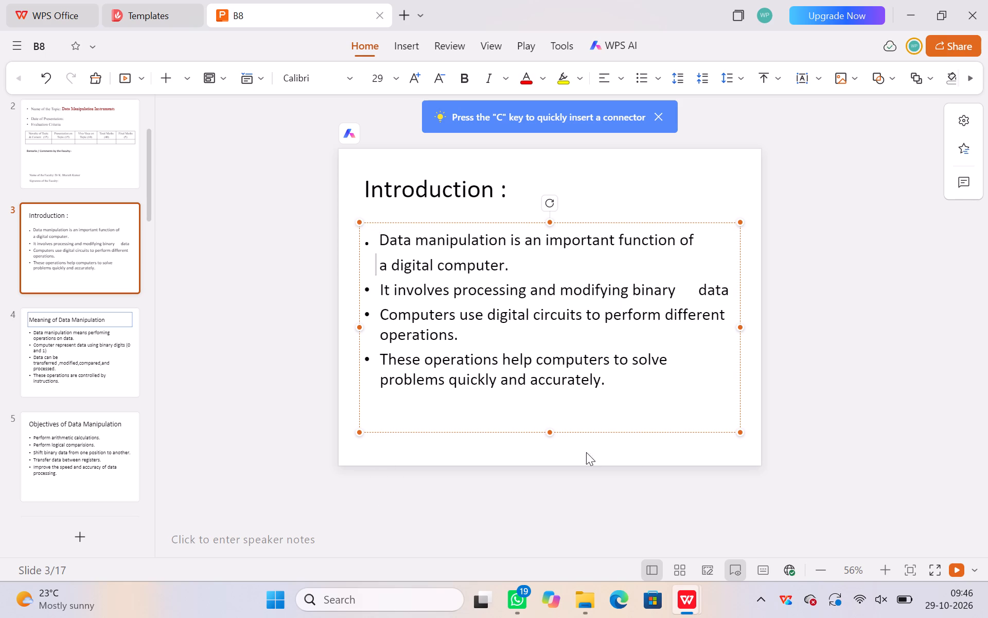
Delete four of the extra spaces between "binary" and "data" in the second point and deselect the text box.
left_click(667, 463)
left_click(696, 284)
key("BackSpace")
key("BackSpace")
key("BackSpace")
key("BackSpace")
left_click(695, 361)
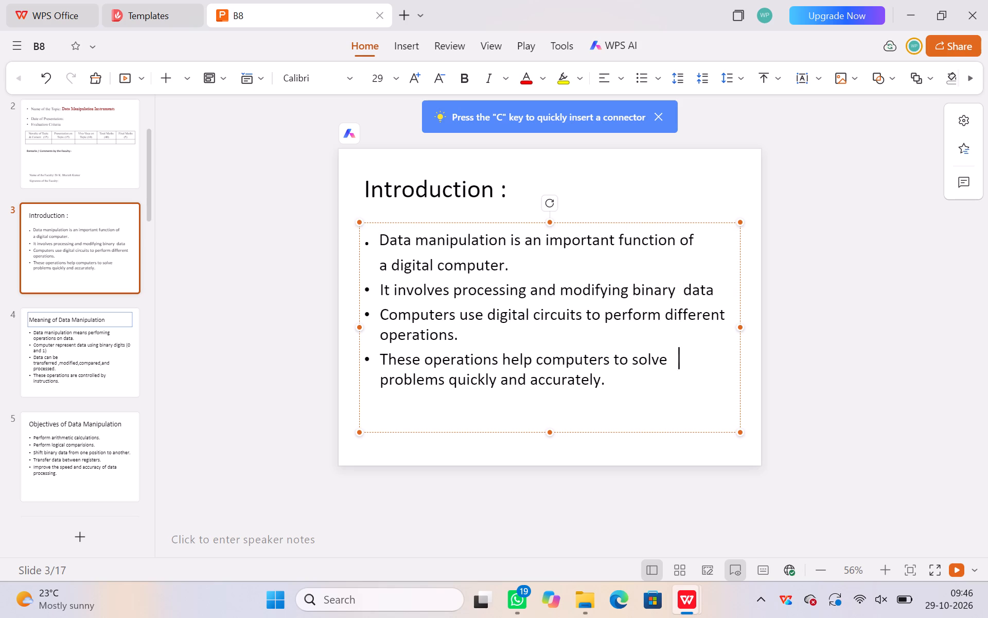
left_click(477, 485)
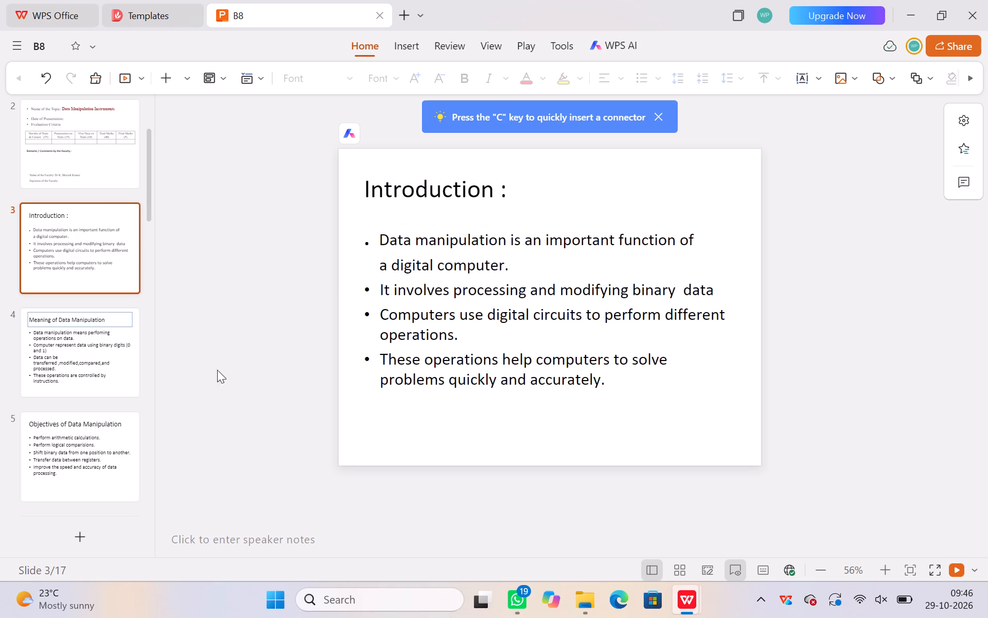
Start saving a copy of the presentation in Personal Space, entering the student ID number followed by .PPTX as the file name.
left_click(16, 55)
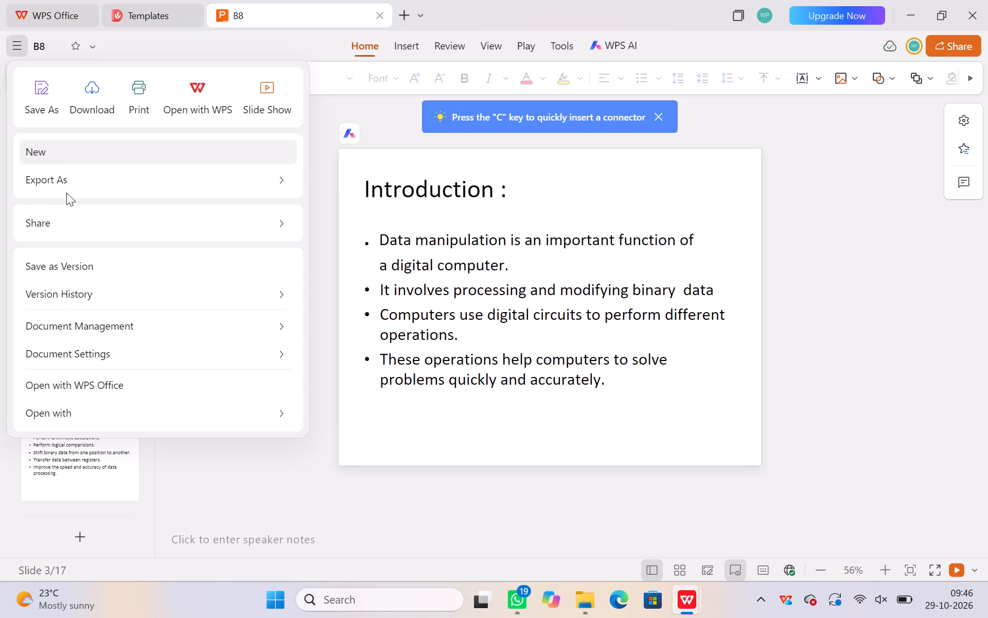
left_click(26, 94)
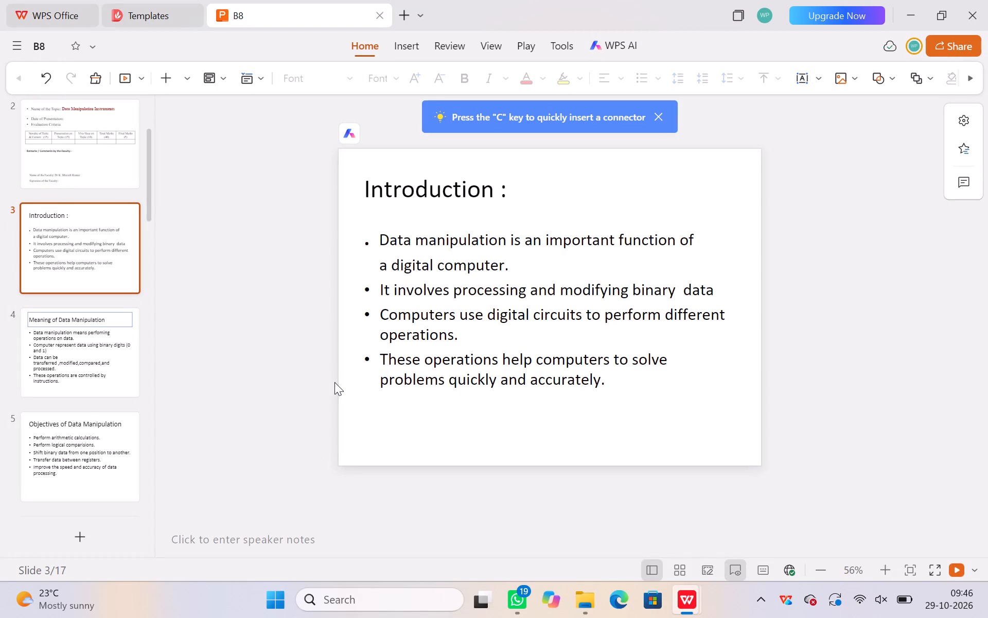
left_click(24, 40)
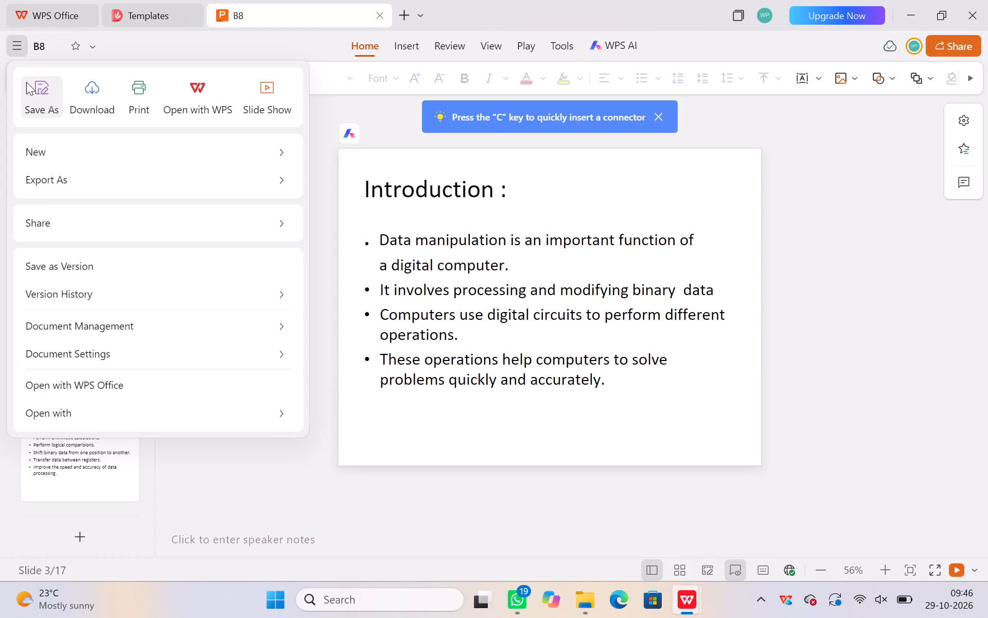
left_click(32, 94)
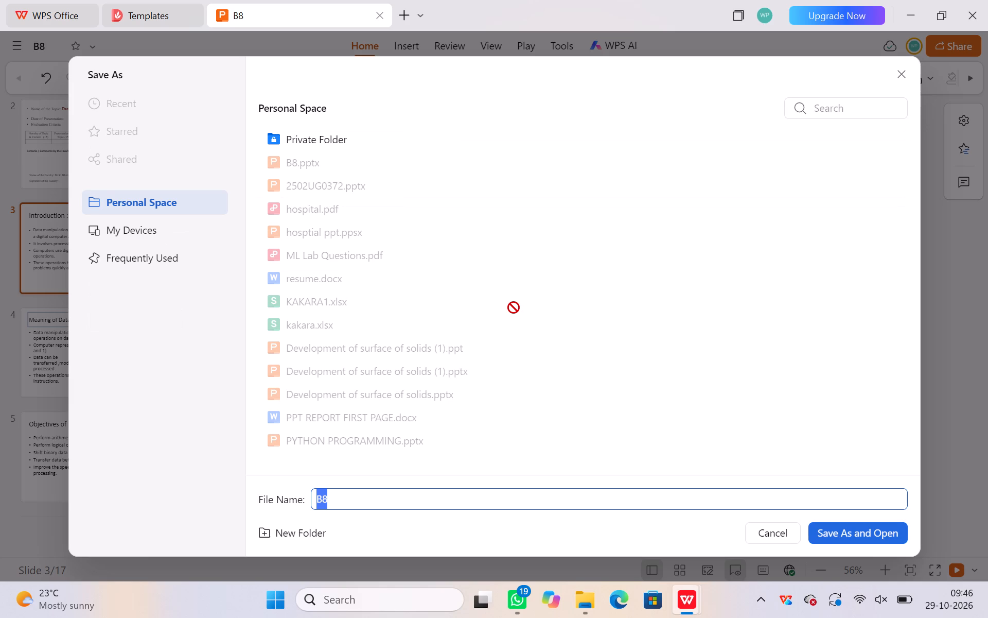
key("BackSpace")
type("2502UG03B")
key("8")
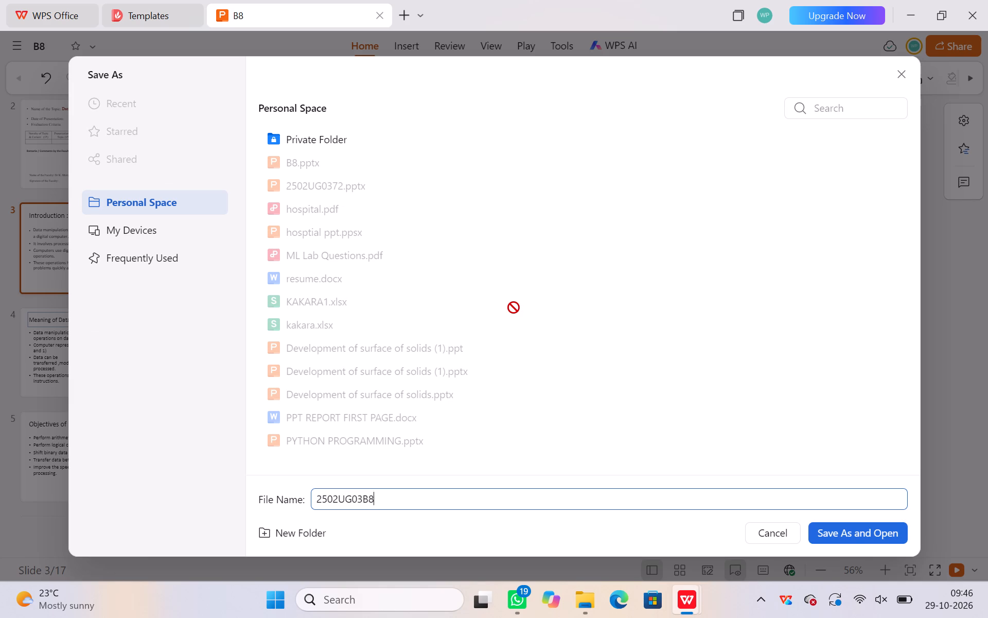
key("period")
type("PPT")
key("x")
Finish saving the copy under the entered student ID file name in Personal Space and open it.
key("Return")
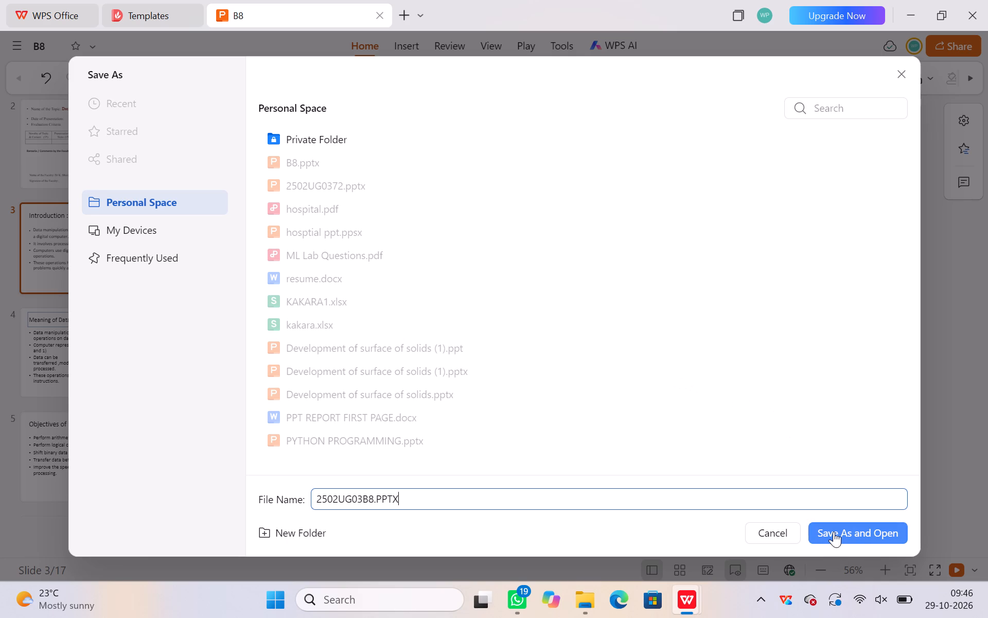
left_click(834, 531)
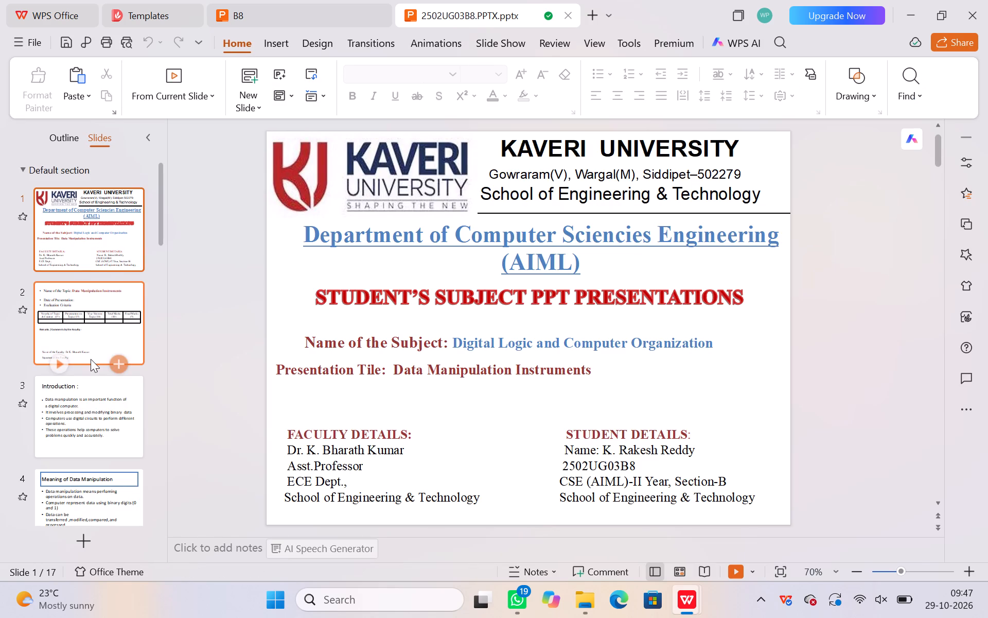